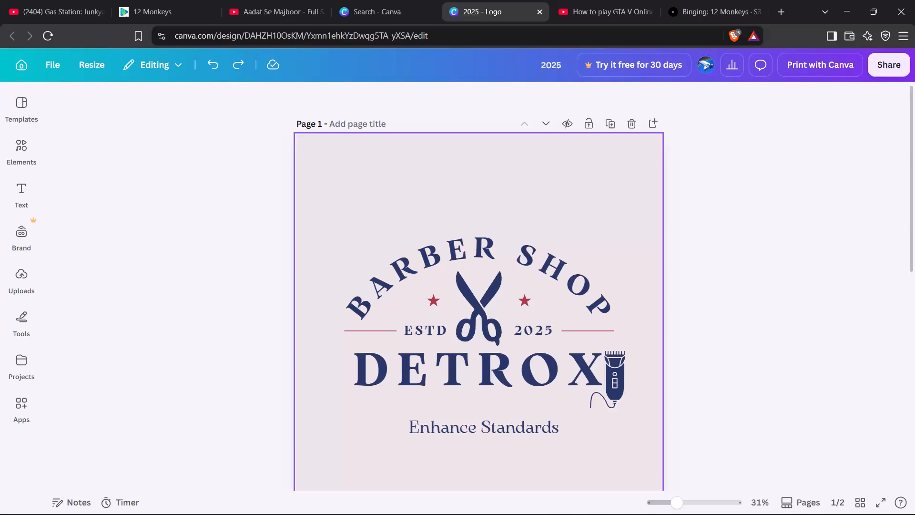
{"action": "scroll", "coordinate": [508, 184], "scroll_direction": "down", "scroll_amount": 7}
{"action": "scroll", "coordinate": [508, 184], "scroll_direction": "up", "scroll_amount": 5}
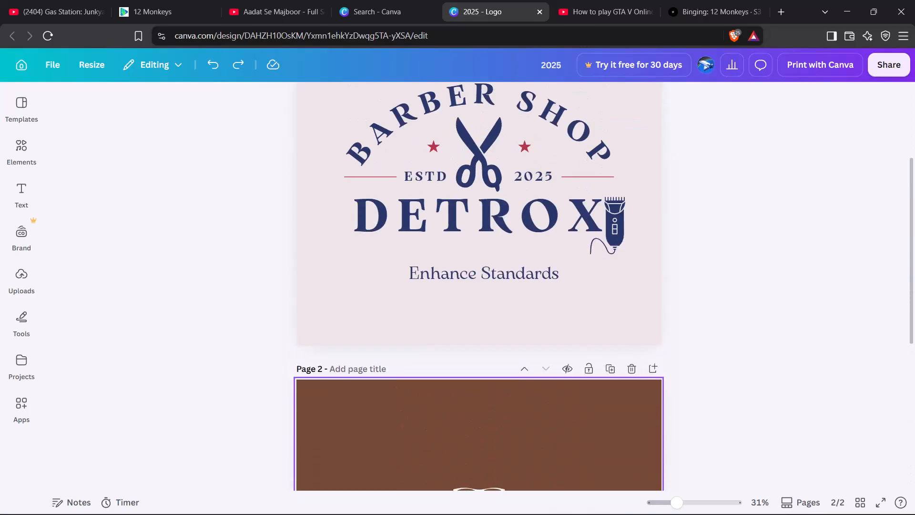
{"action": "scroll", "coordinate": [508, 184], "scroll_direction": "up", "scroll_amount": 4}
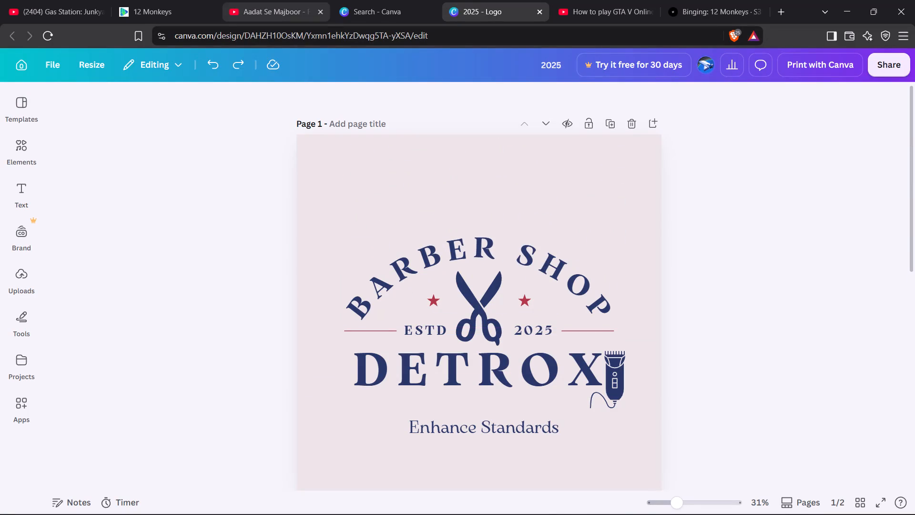
Return to the logo template search page and create a blank Logo design.
{"action": "left_click", "coordinate": [399, 0]}
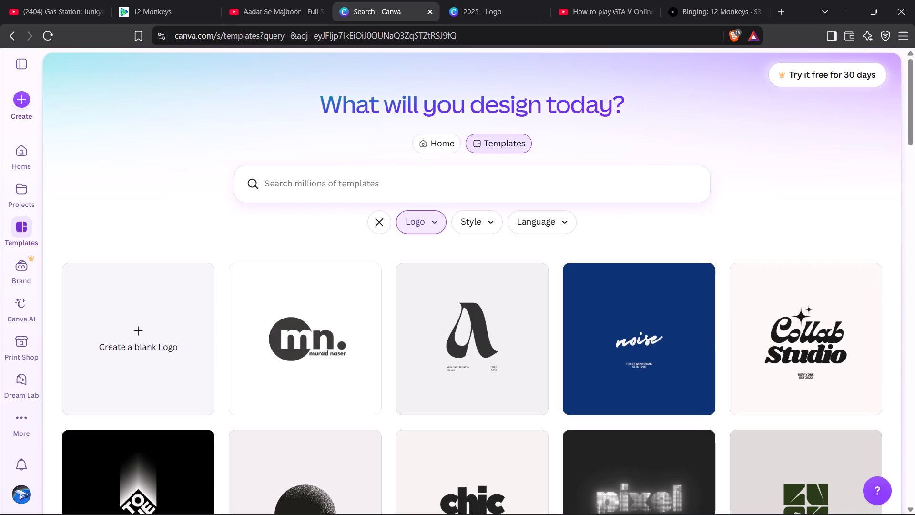
{"action": "left_click", "coordinate": [125, 336]}
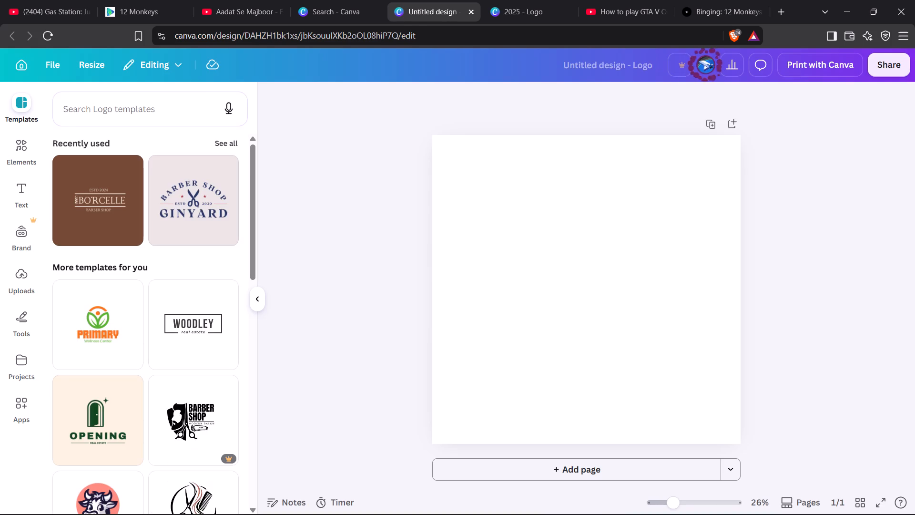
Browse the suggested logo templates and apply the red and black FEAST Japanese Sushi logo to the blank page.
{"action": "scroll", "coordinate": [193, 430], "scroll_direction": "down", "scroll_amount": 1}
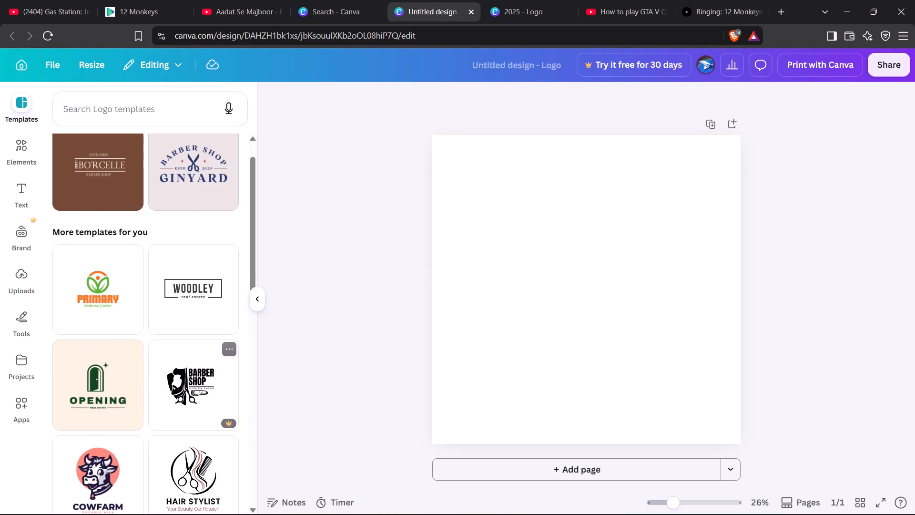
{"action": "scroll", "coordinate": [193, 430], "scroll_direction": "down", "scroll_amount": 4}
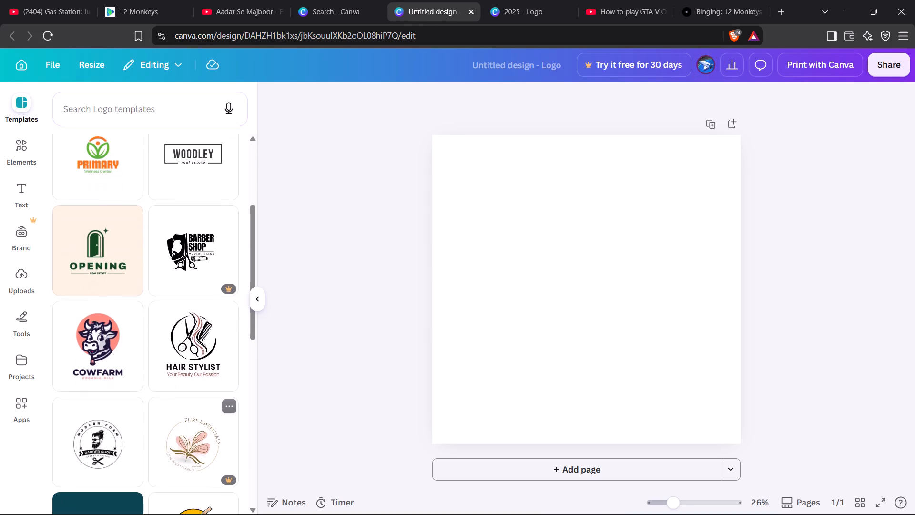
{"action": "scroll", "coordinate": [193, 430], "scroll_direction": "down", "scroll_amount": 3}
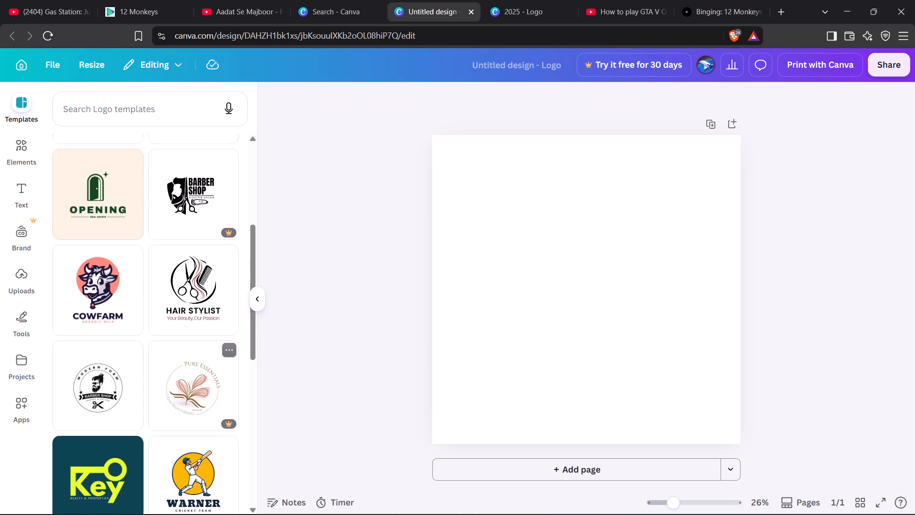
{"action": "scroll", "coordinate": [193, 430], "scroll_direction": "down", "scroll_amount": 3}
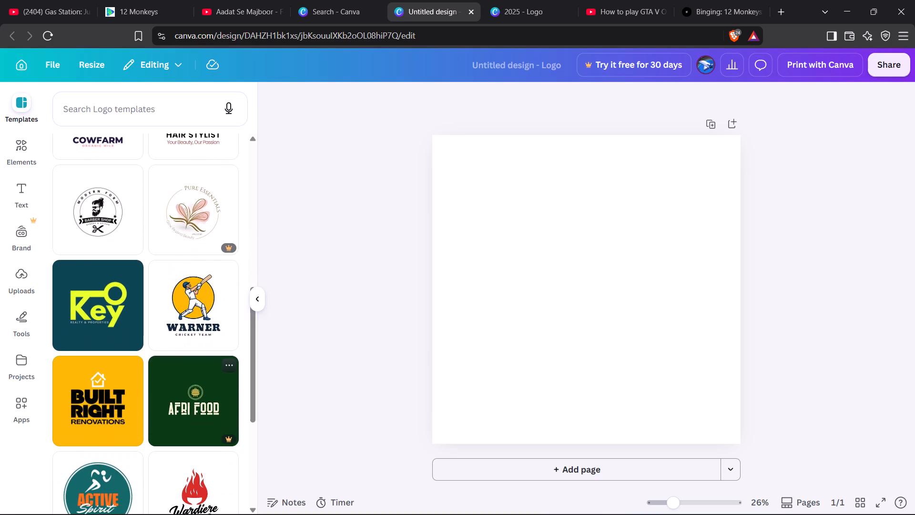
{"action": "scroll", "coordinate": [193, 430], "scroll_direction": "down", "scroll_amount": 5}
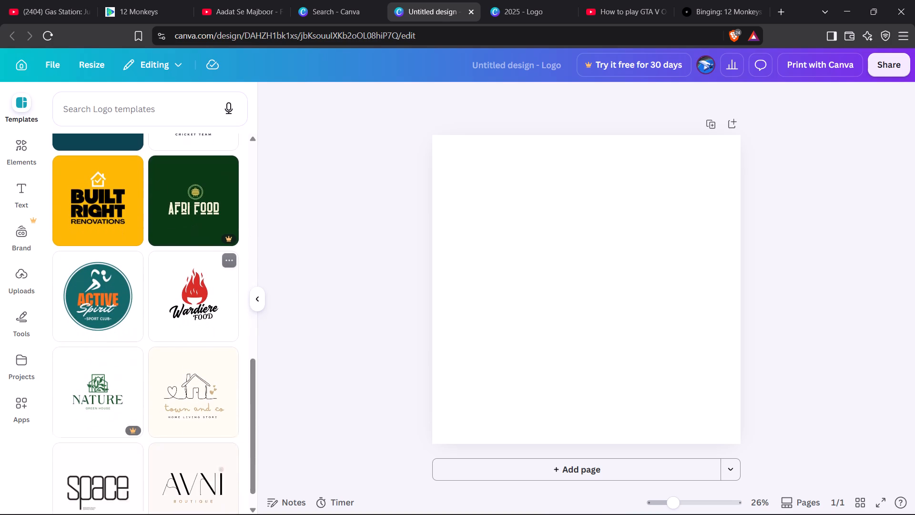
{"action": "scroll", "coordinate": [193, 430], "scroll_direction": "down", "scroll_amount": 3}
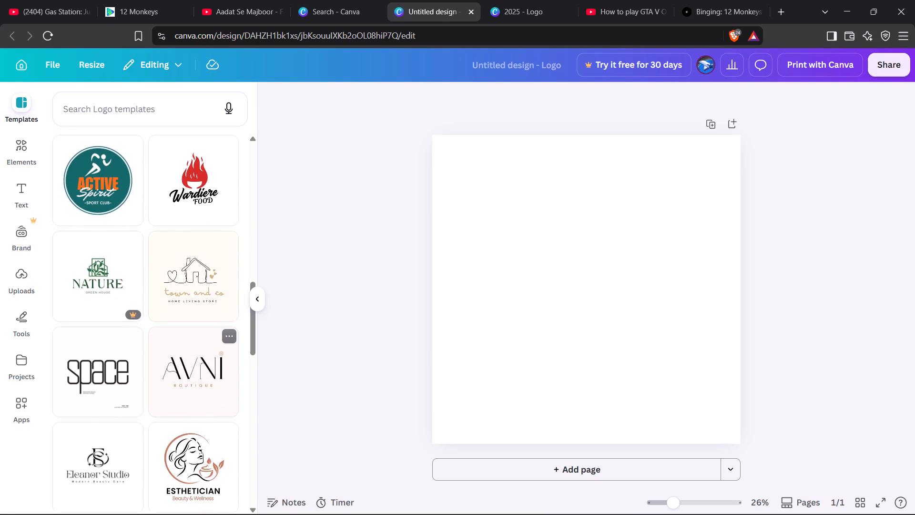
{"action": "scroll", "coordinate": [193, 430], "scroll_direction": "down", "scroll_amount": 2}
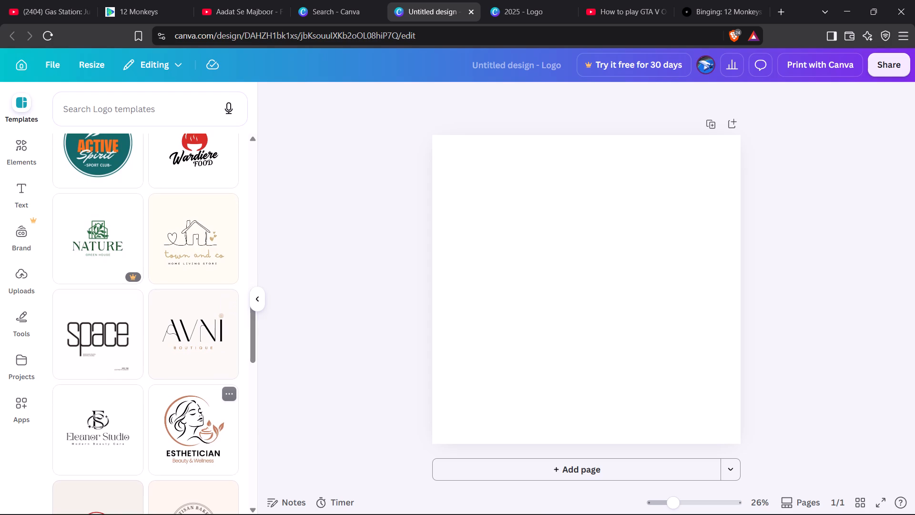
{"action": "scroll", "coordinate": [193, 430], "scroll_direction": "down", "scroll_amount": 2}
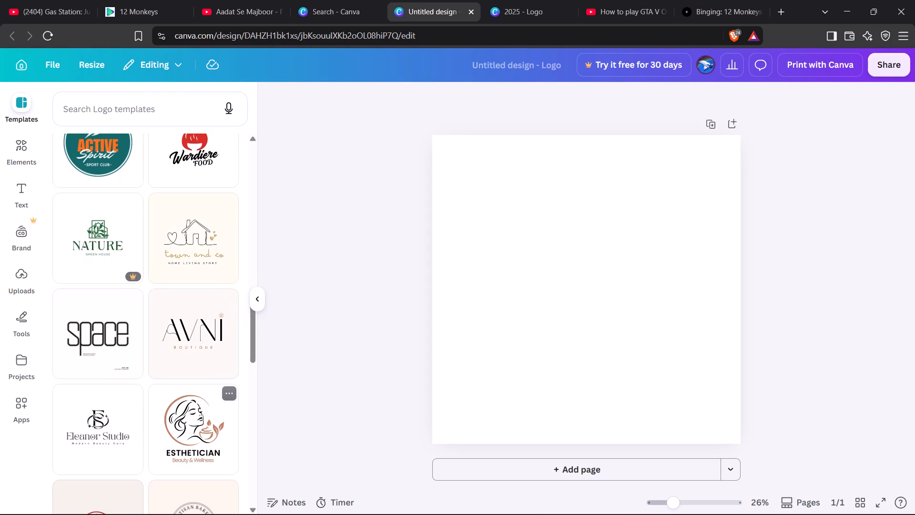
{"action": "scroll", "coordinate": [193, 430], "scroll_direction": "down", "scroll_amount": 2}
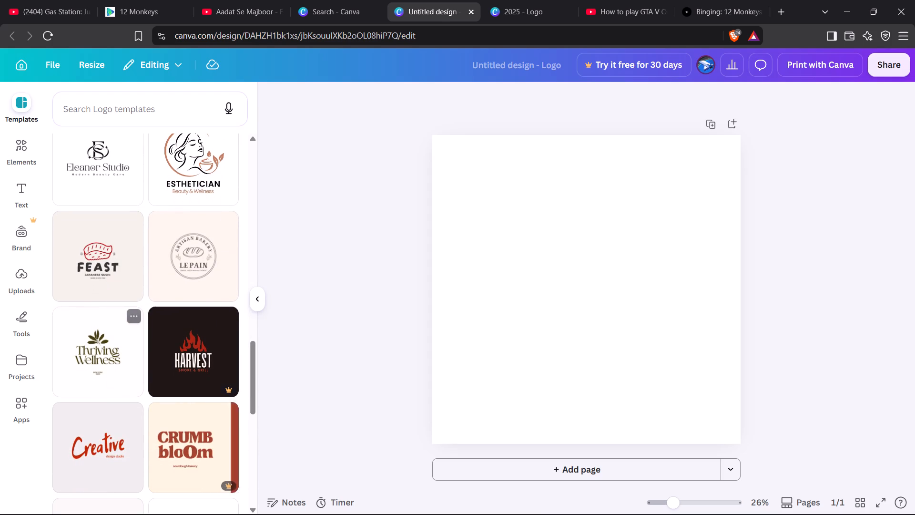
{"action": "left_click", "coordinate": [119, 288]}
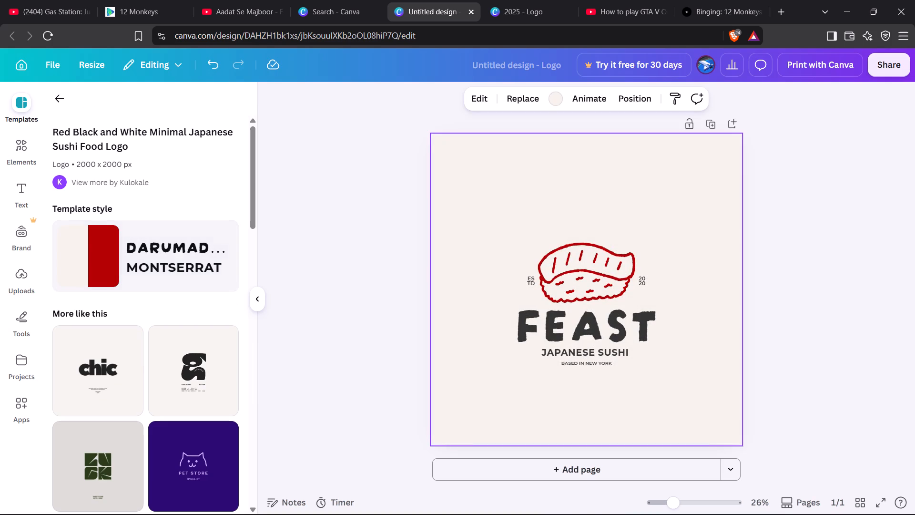
Return to the template list, search the logo templates for "food", and look through the designs.
{"action": "left_click", "coordinate": [61, 95]}
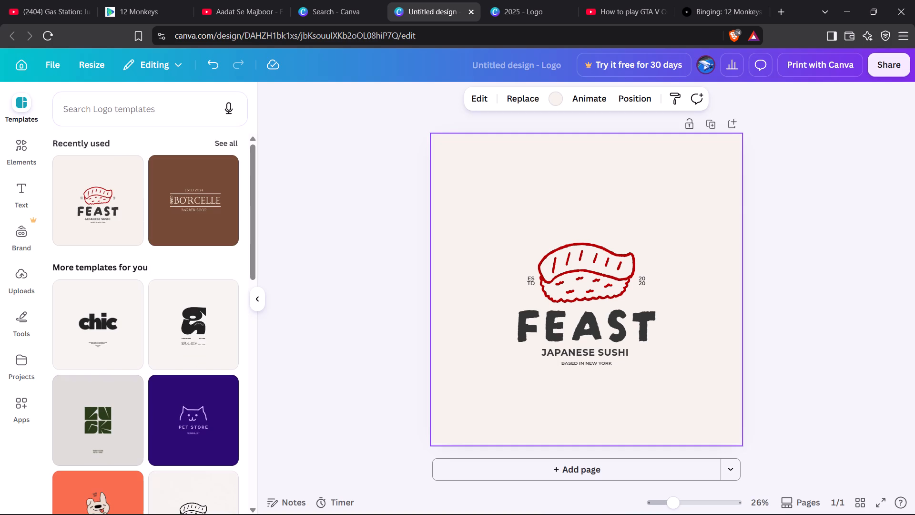
{"action": "scroll", "coordinate": [135, 260], "scroll_direction": "down", "scroll_amount": 3}
{"action": "scroll", "coordinate": [135, 260], "scroll_direction": "up", "scroll_amount": 2}
{"action": "left_click", "coordinate": [158, 110]}
{"action": "type", "text": "food"}
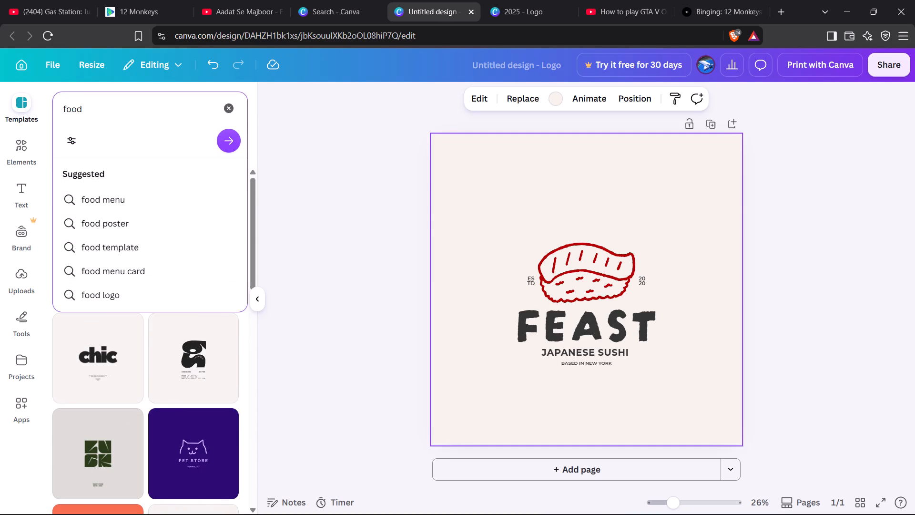
{"action": "key", "text": "Return"}
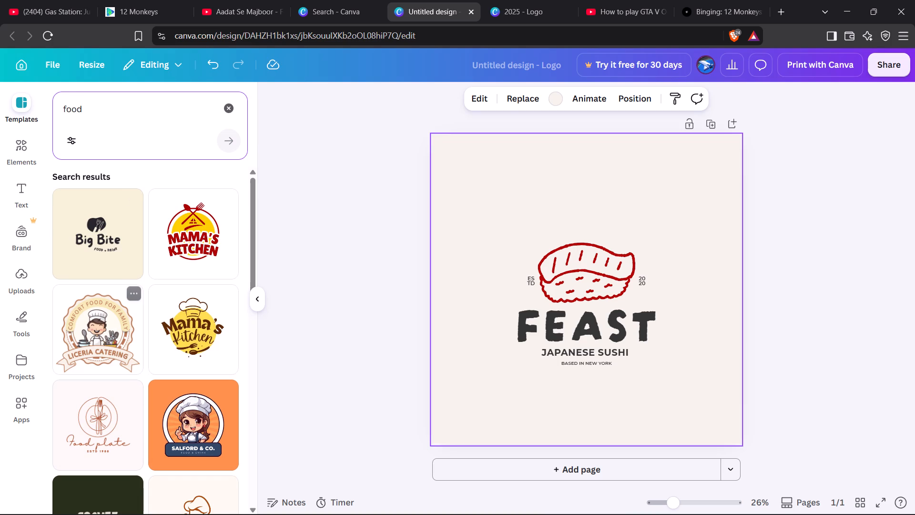
{"action": "scroll", "coordinate": [93, 317], "scroll_direction": "down", "scroll_amount": 1}
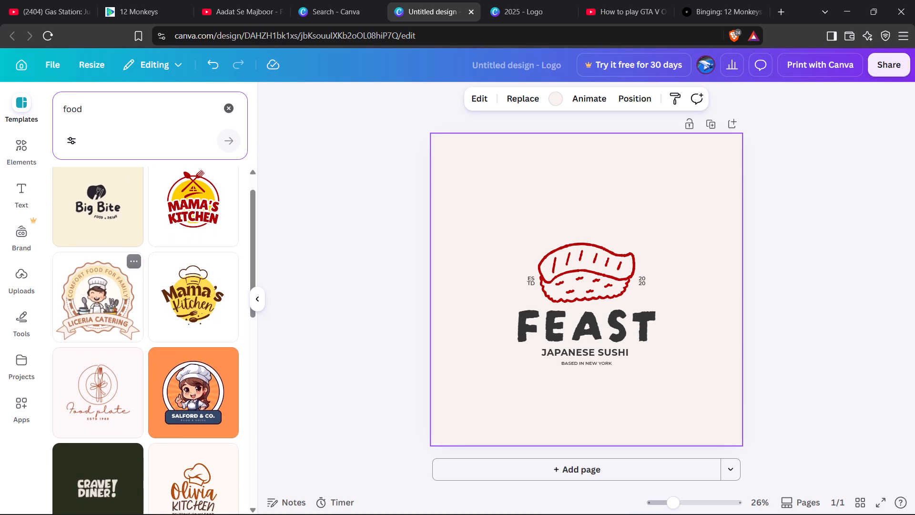
{"action": "scroll", "coordinate": [93, 317], "scroll_direction": "down", "scroll_amount": 2}
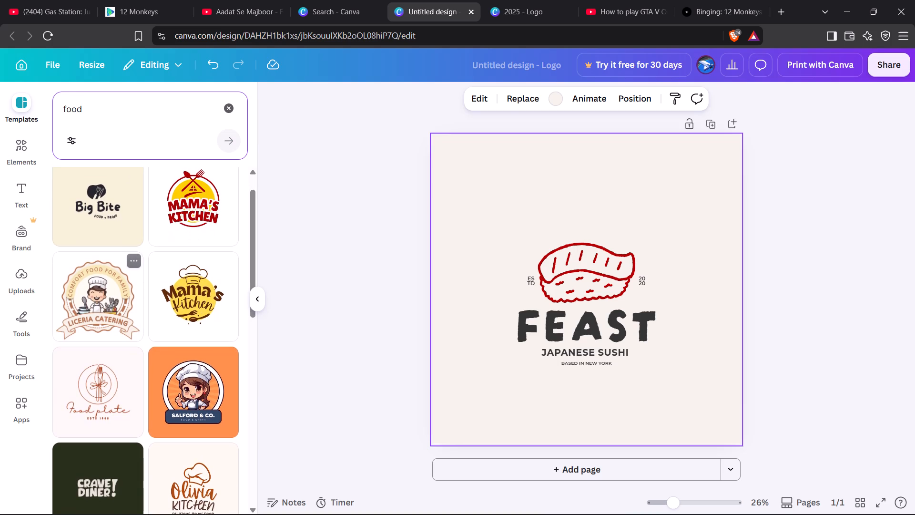
{"action": "scroll", "coordinate": [93, 317], "scroll_direction": "down", "scroll_amount": 3}
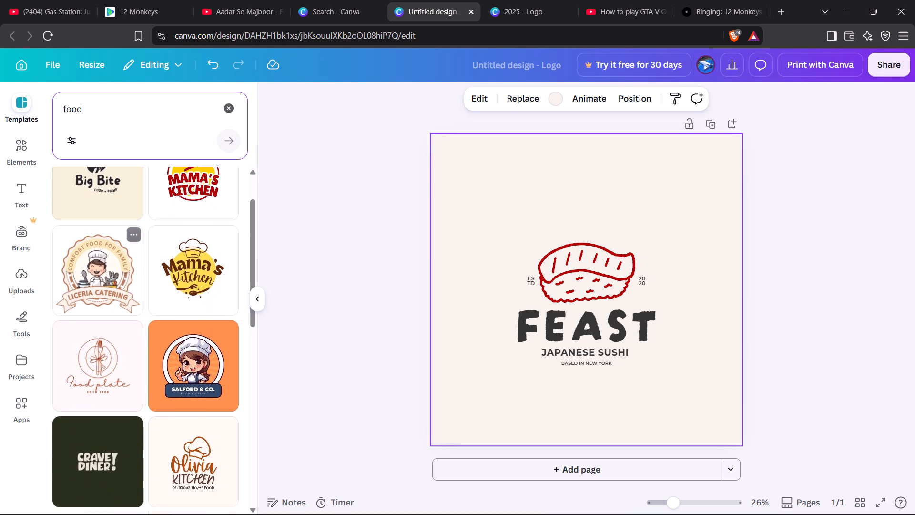
{"action": "scroll", "coordinate": [93, 317], "scroll_direction": "down", "scroll_amount": 3}
{"action": "scroll", "coordinate": [93, 317], "scroll_direction": "up", "scroll_amount": 1}
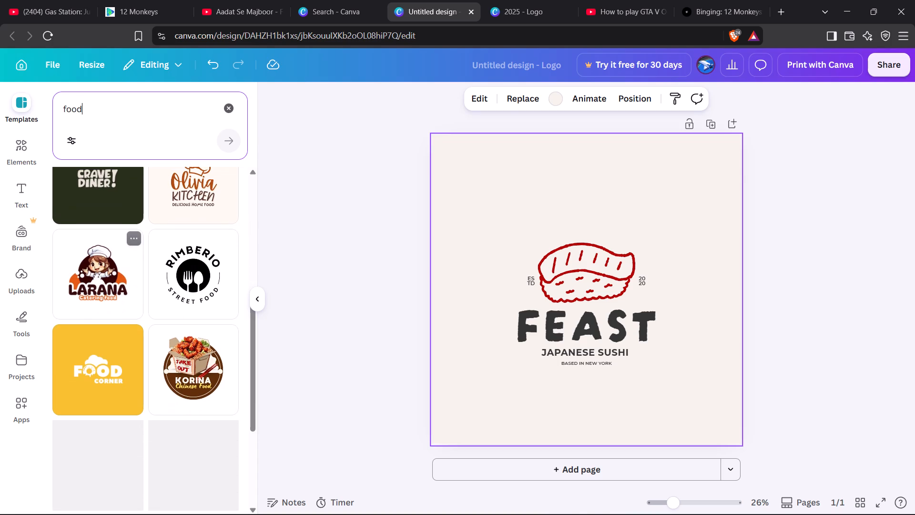
{"action": "scroll", "coordinate": [93, 317], "scroll_direction": "up", "scroll_amount": 2}
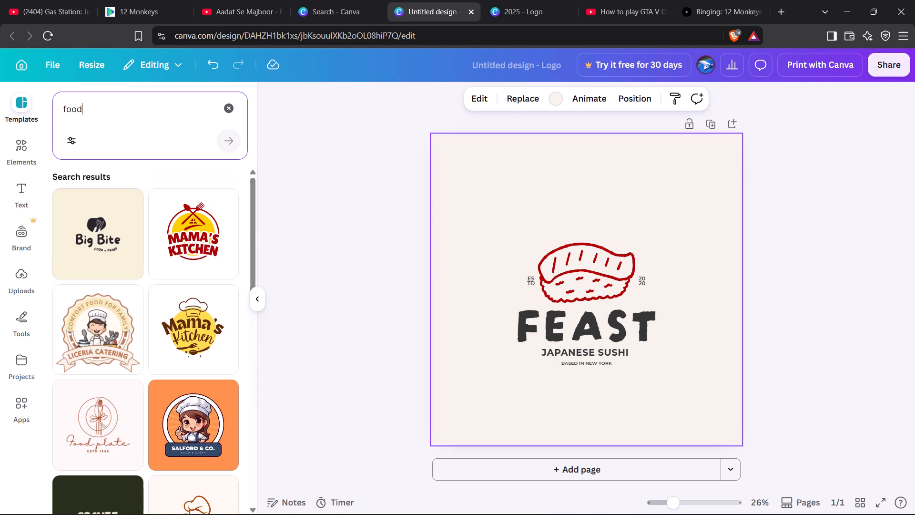
Search the logo templates for "food momos" and apply the pink MOMO MOCHI logo to the page.
{"action": "left_click", "coordinate": [145, 121]}
{"action": "key", "text": "space"}
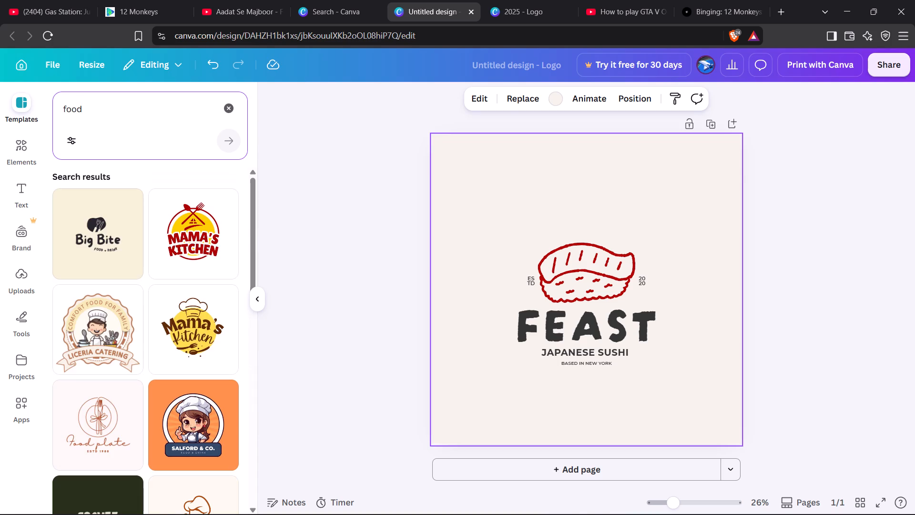
{"action": "left_click", "coordinate": [145, 121]}
{"action": "left_click", "coordinate": [110, 108]}
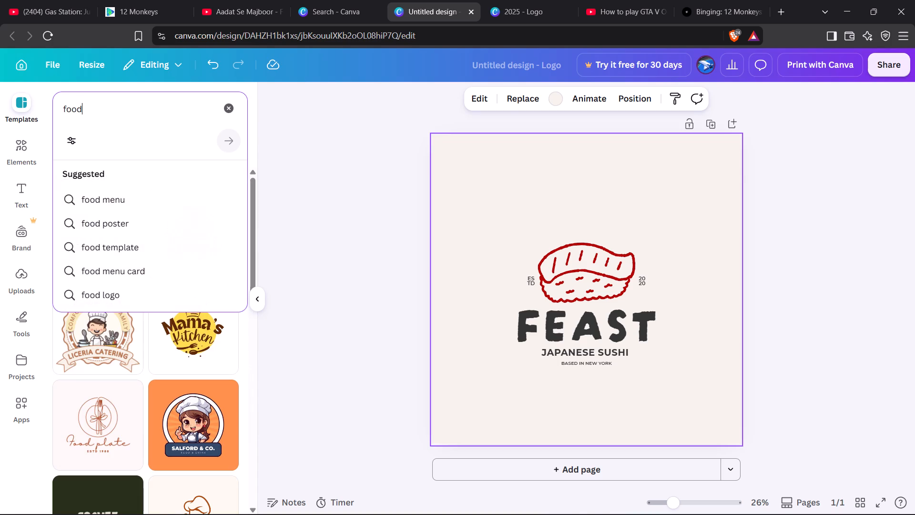
{"action": "key", "text": "space"}
{"action": "type", "text": "mom"}
{"action": "type", "text": "os"}
{"action": "key", "text": "Return"}
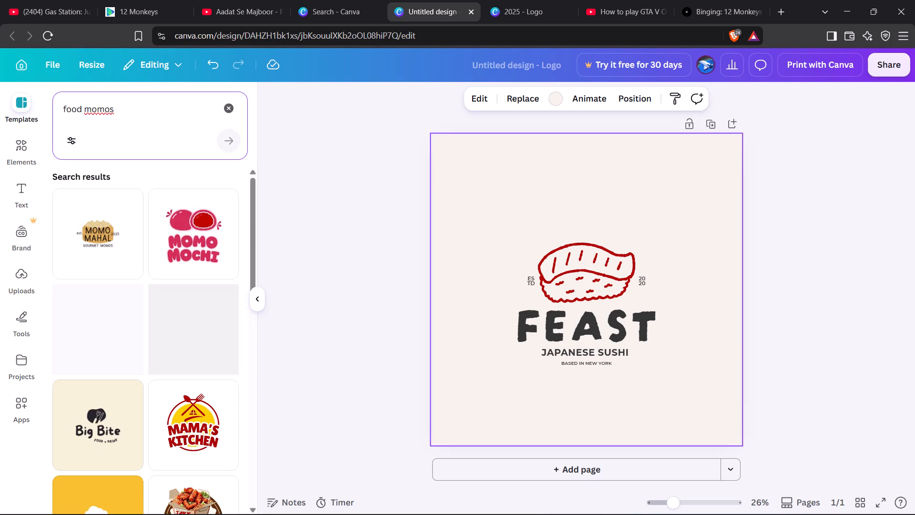
{"action": "scroll", "coordinate": [129, 282], "scroll_direction": "down", "scroll_amount": 1}
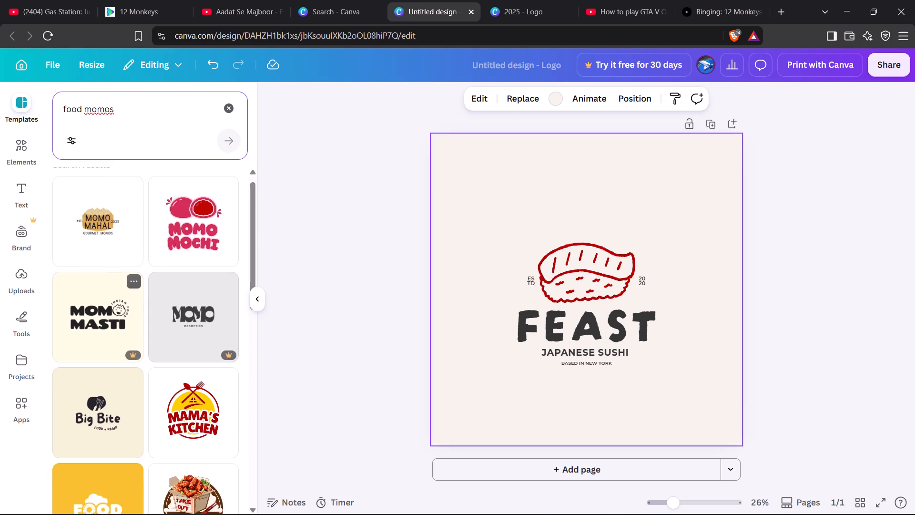
{"action": "scroll", "coordinate": [129, 282], "scroll_direction": "down", "scroll_amount": 2}
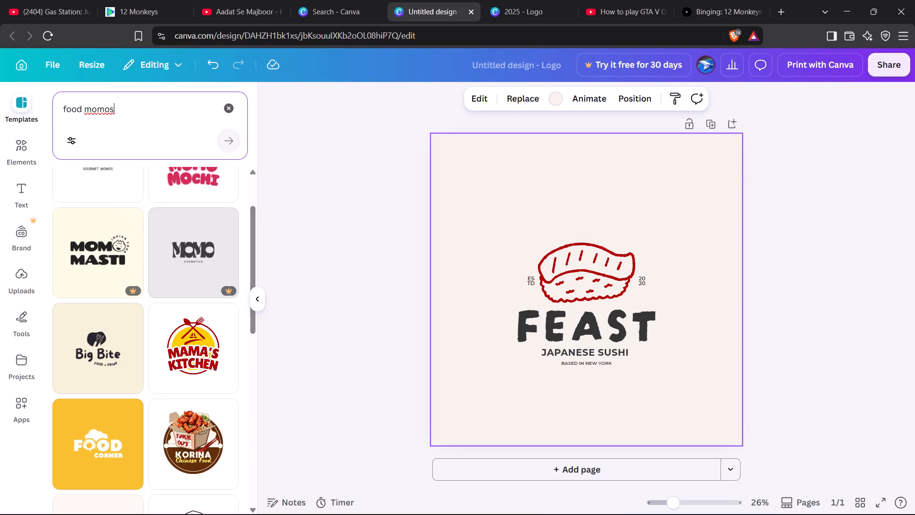
{"action": "scroll", "coordinate": [148, 330], "scroll_direction": "up", "scroll_amount": 1}
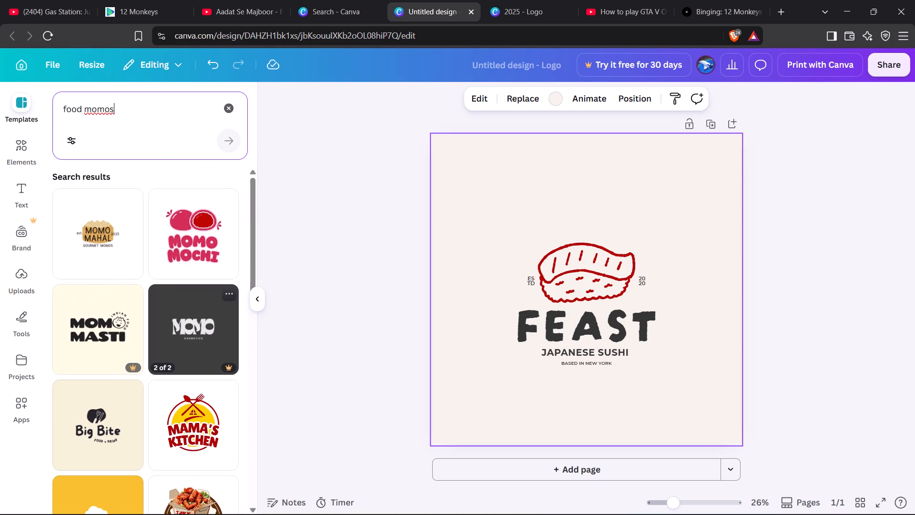
{"action": "left_click", "coordinate": [199, 237]}
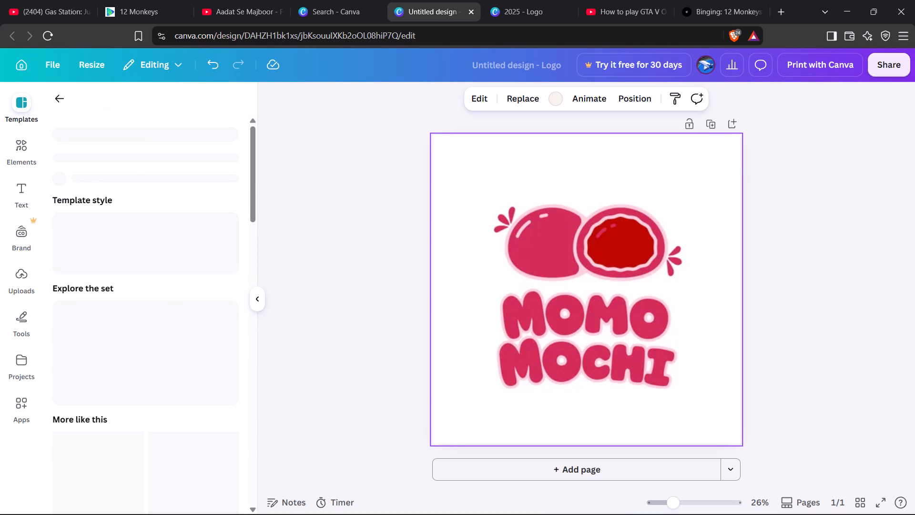
Move the MOCHI text up so it sits directly above the MOMO text, over the lower part of the illustration.
{"action": "left_click", "coordinate": [545, 341]}
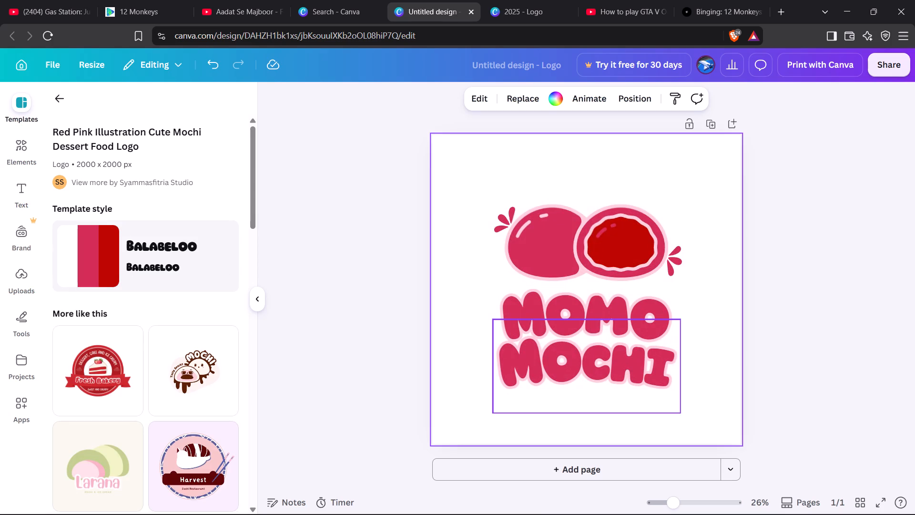
{"action": "left_click", "coordinate": [568, 302]}
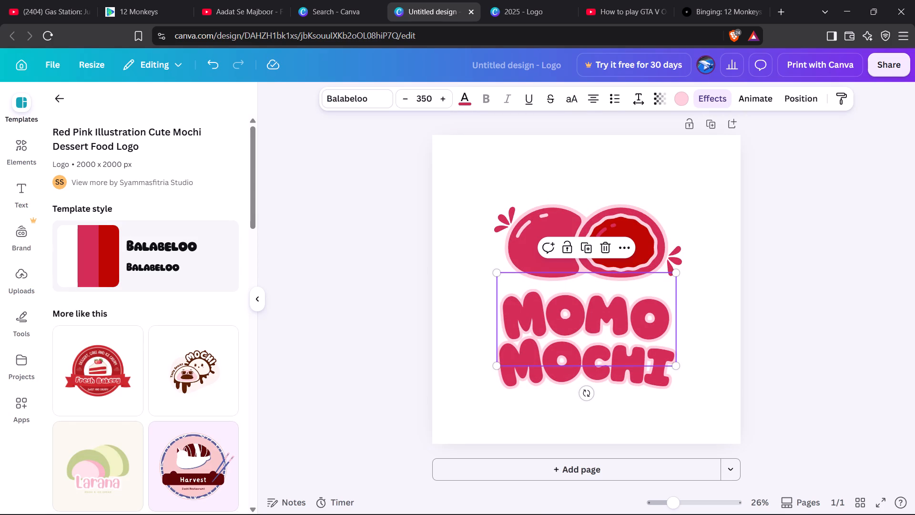
{"action": "left_click", "coordinate": [575, 318]}
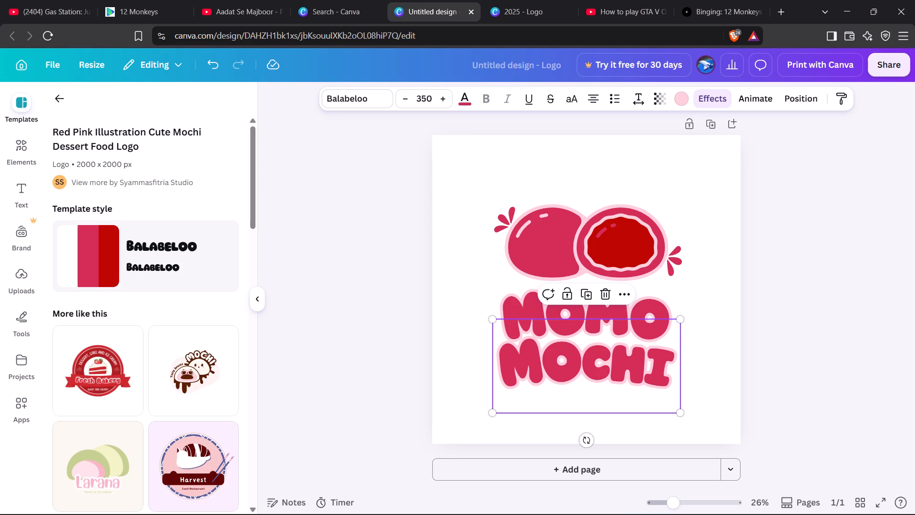
{"action": "left_click_drag", "start_coordinate": [597, 349], "coordinate": [597, 299]}
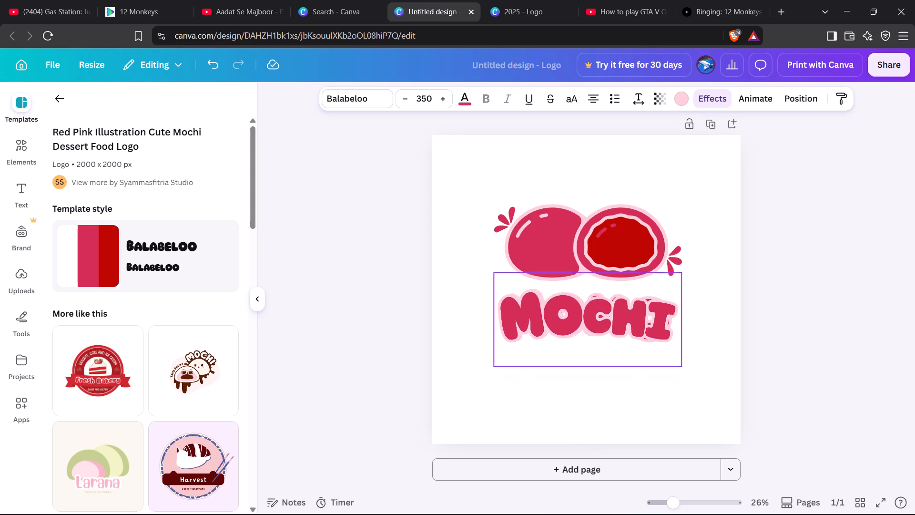
{"action": "left_click_drag", "start_coordinate": [597, 299], "coordinate": [595, 268]}
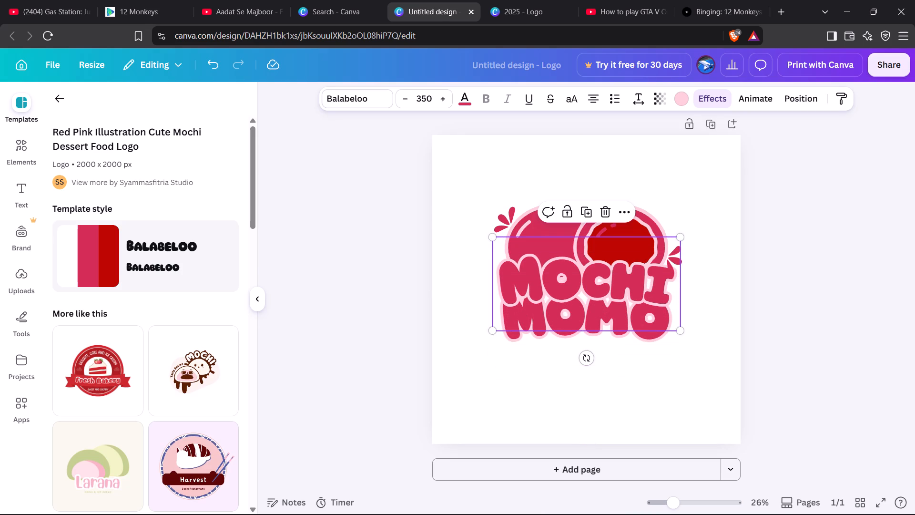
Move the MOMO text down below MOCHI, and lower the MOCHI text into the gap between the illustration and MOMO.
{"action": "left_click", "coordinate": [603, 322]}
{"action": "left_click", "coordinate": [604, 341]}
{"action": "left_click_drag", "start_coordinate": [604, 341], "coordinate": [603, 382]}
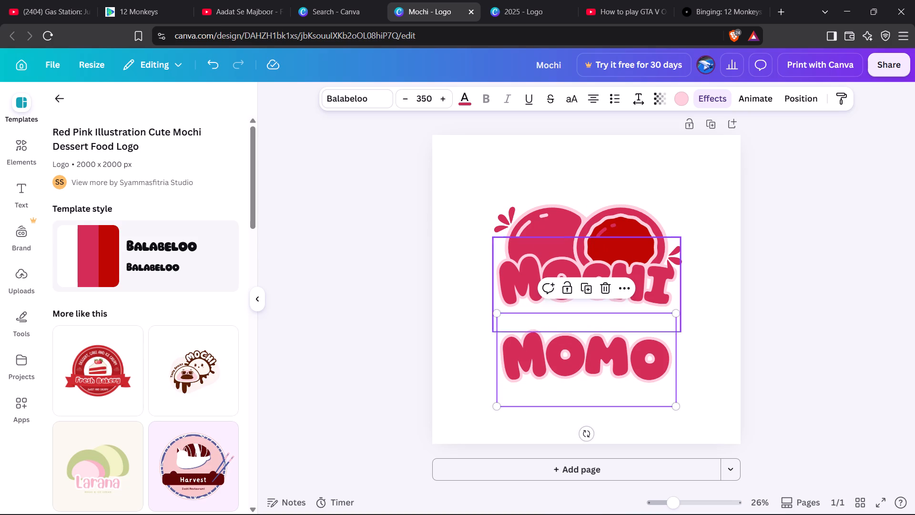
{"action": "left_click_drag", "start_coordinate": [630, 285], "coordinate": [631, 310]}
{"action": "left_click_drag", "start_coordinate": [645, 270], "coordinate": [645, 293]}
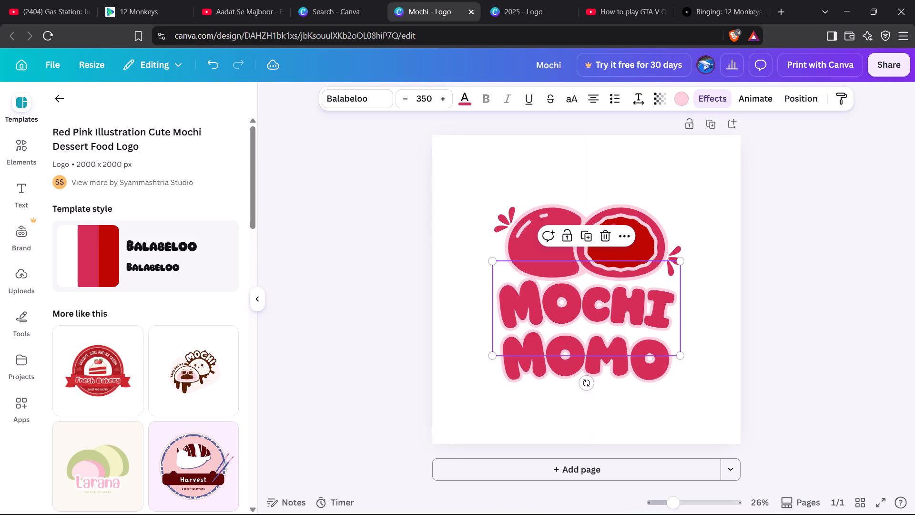
Undo all the text moves and restore the MOMO MOCHI template in its original layout, with MOMO above MOCHI.
{"action": "key", "text": "ctrl+z"}
{"action": "key", "text": "ctrl+z"}
{"action": "key", "text": "ctrl+z"}
{"action": "key", "text": "ctrl+z"}
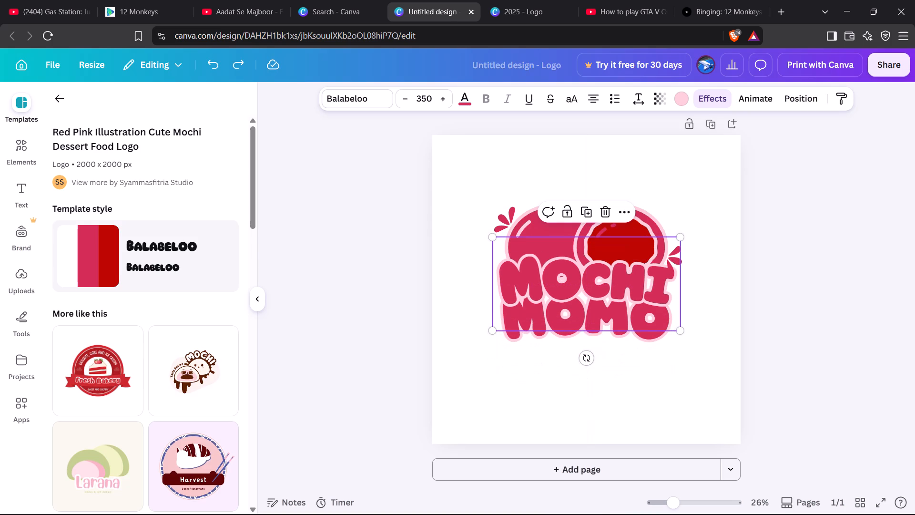
{"action": "key", "text": "ctrl+z"}
{"action": "key", "text": "ctrl+z"}
{"action": "key", "text": "ctrl+z"}
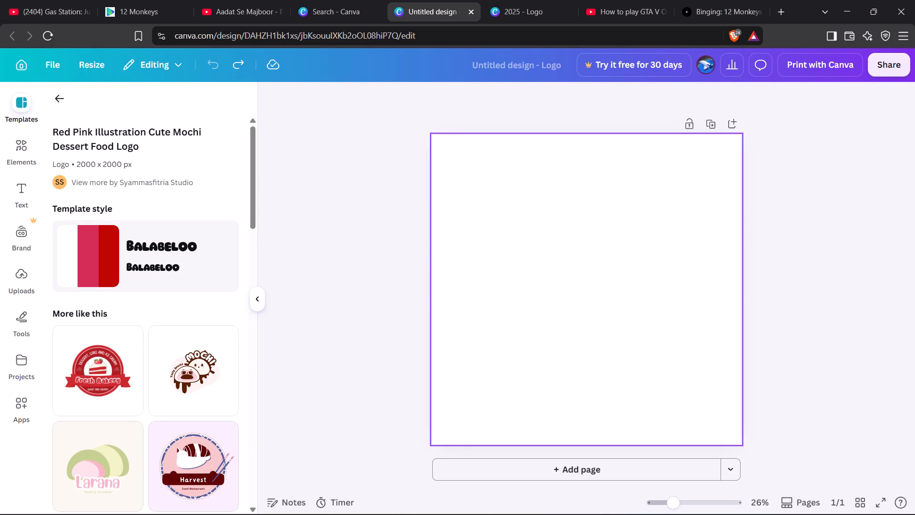
{"action": "key", "text": "ctrl+y"}
{"action": "key", "text": "ctrl+y"}
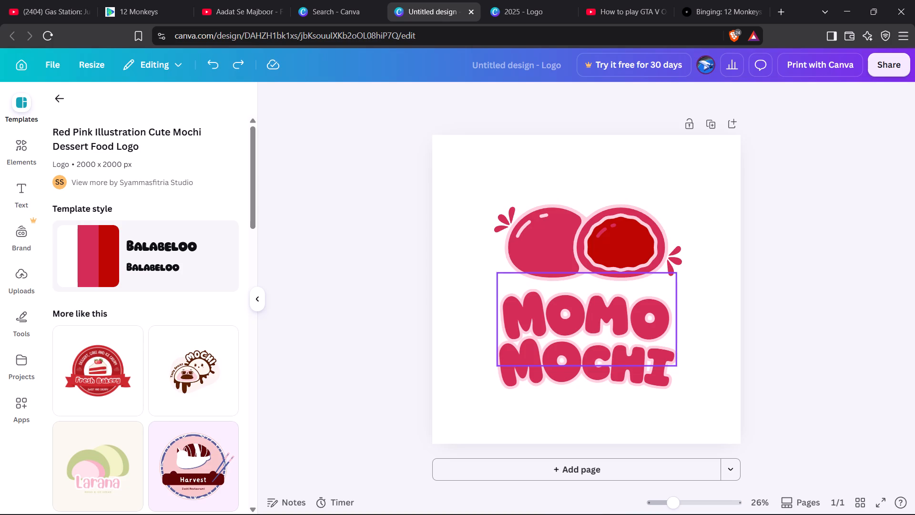
{"action": "left_click", "coordinate": [744, 296]}
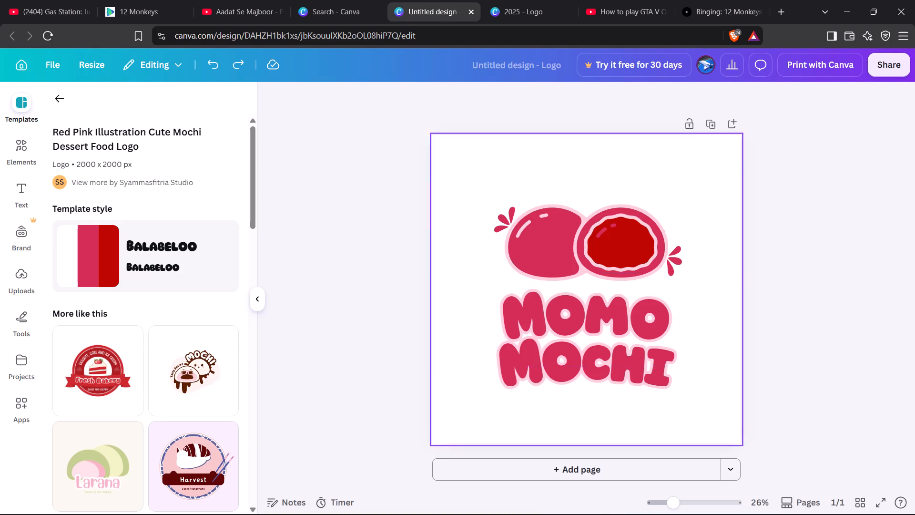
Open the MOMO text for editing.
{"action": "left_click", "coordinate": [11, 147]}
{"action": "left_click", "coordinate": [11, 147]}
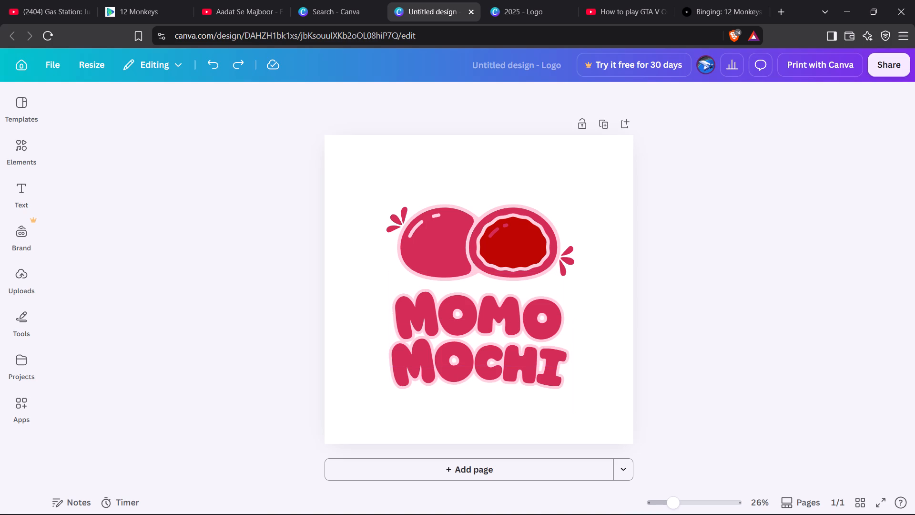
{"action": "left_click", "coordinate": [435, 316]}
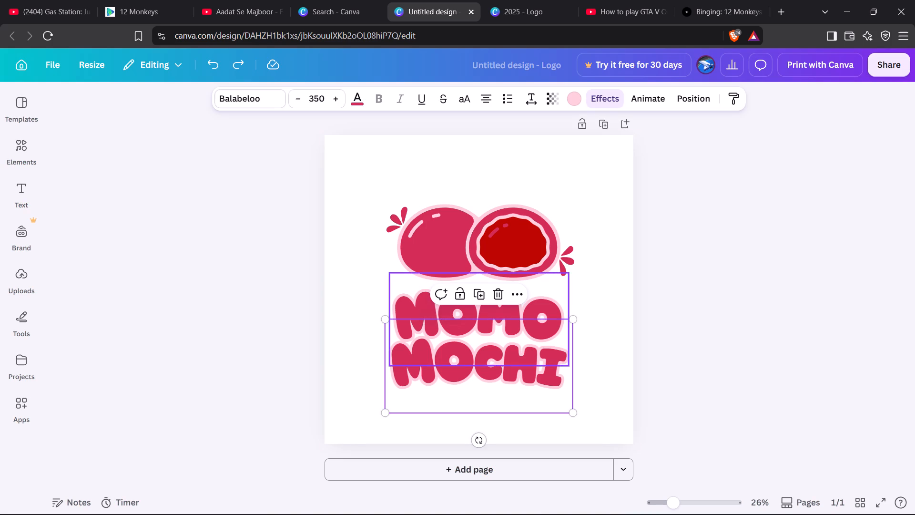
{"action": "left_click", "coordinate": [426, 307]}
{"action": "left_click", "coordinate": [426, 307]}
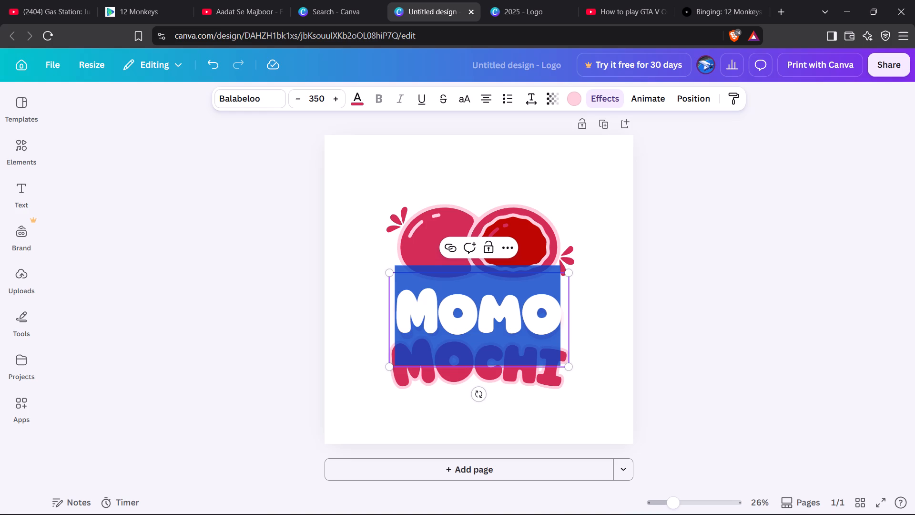
Look through the logo templates suggested as similar to the Red Pink Illustration Cute Mochi Dessert Food Logo.
{"action": "left_click", "coordinate": [20, 148]}
{"action": "left_click", "coordinate": [24, 107]}
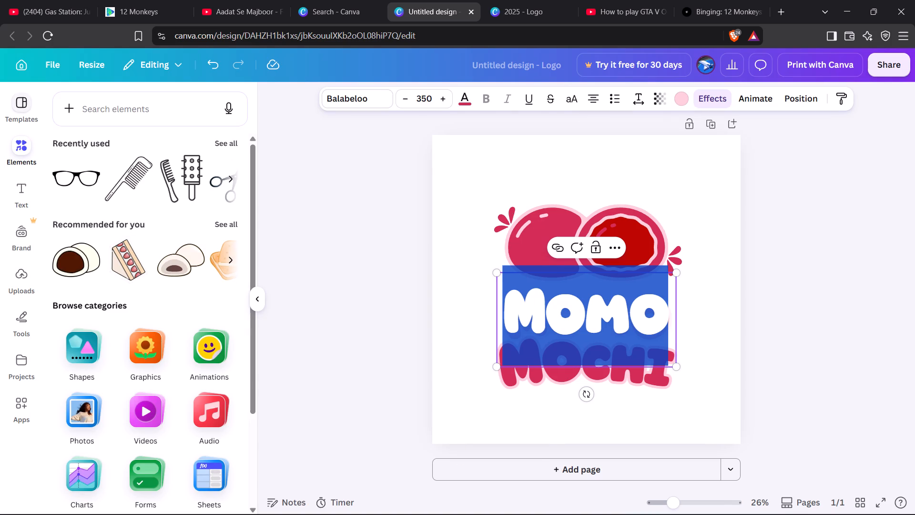
{"action": "scroll", "coordinate": [96, 248], "scroll_direction": "down", "scroll_amount": 2}
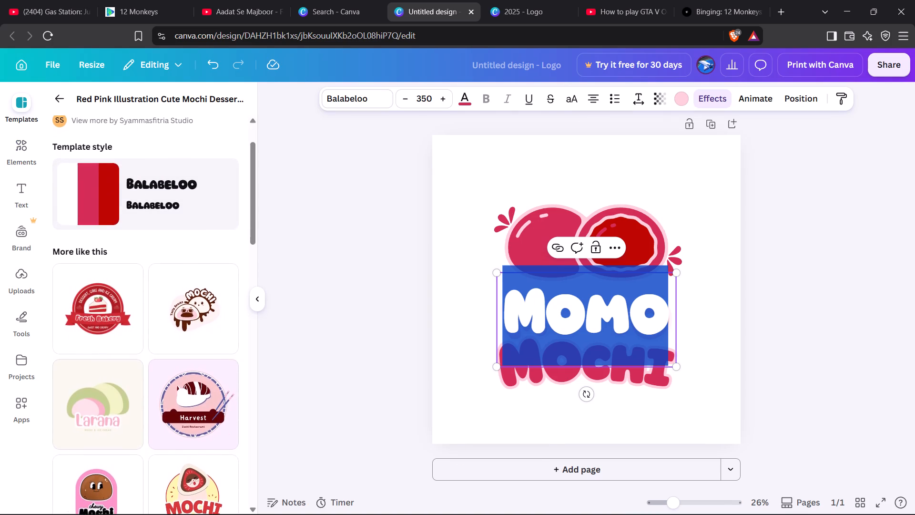
{"action": "scroll", "coordinate": [96, 248], "scroll_direction": "down", "scroll_amount": 3}
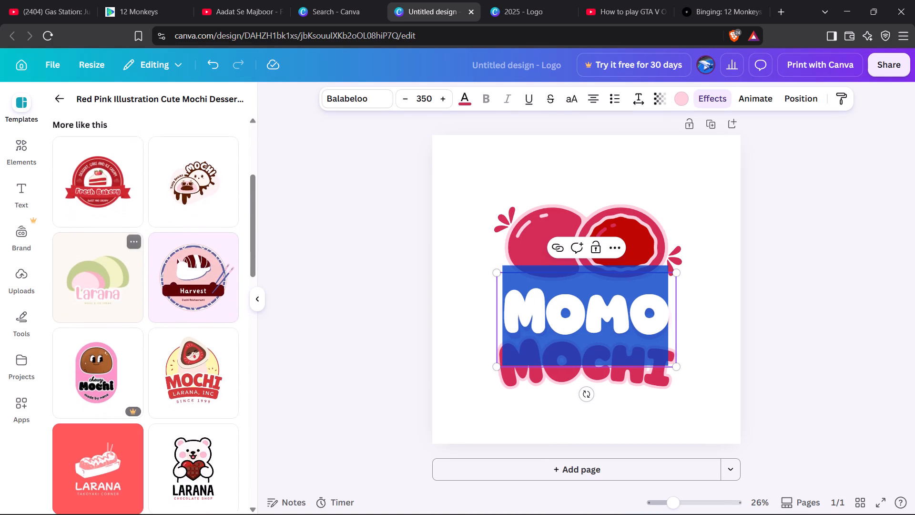
{"action": "scroll", "coordinate": [96, 248], "scroll_direction": "down", "scroll_amount": 3}
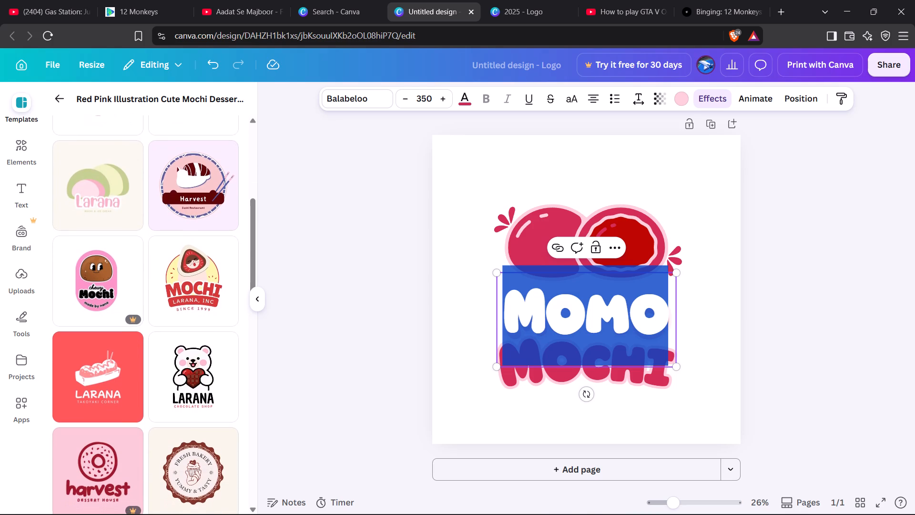
{"action": "scroll", "coordinate": [96, 248], "scroll_direction": "down", "scroll_amount": 1}
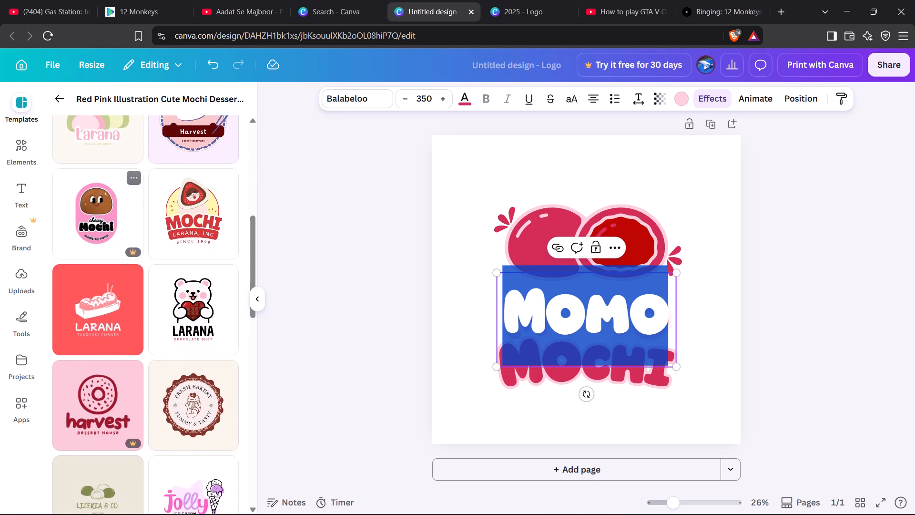
{"action": "scroll", "coordinate": [96, 248], "scroll_direction": "down", "scroll_amount": 1}
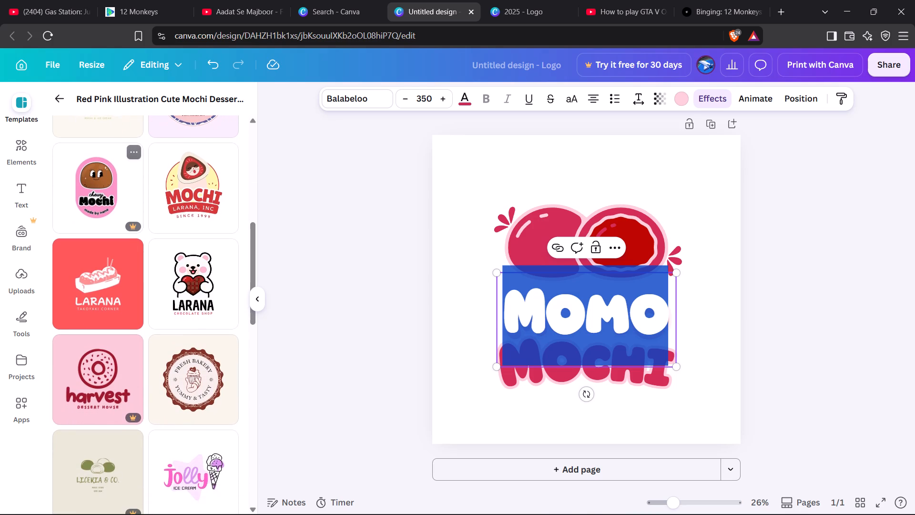
{"action": "scroll", "coordinate": [96, 248], "scroll_direction": "down", "scroll_amount": 2}
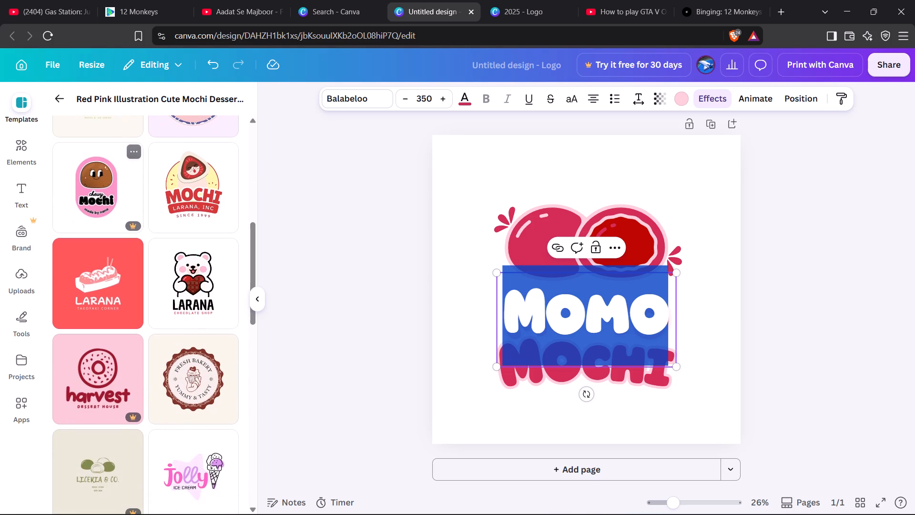
{"action": "scroll", "coordinate": [96, 248], "scroll_direction": "down", "scroll_amount": 4}
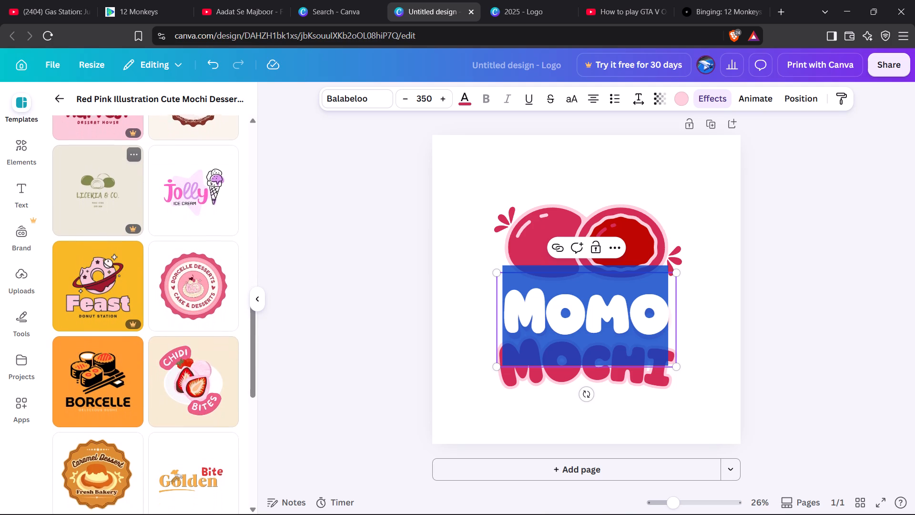
{"action": "scroll", "coordinate": [96, 248], "scroll_direction": "down", "scroll_amount": 2}
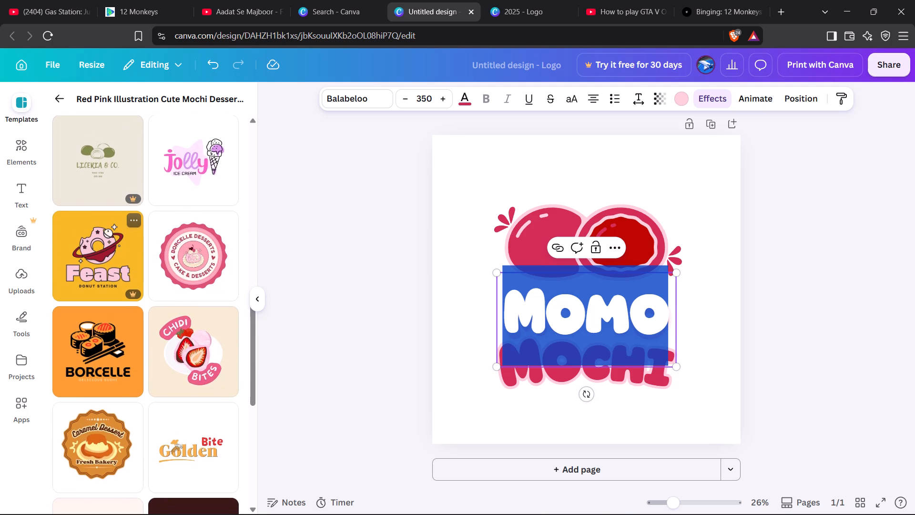
{"action": "scroll", "coordinate": [96, 248], "scroll_direction": "down", "scroll_amount": 2}
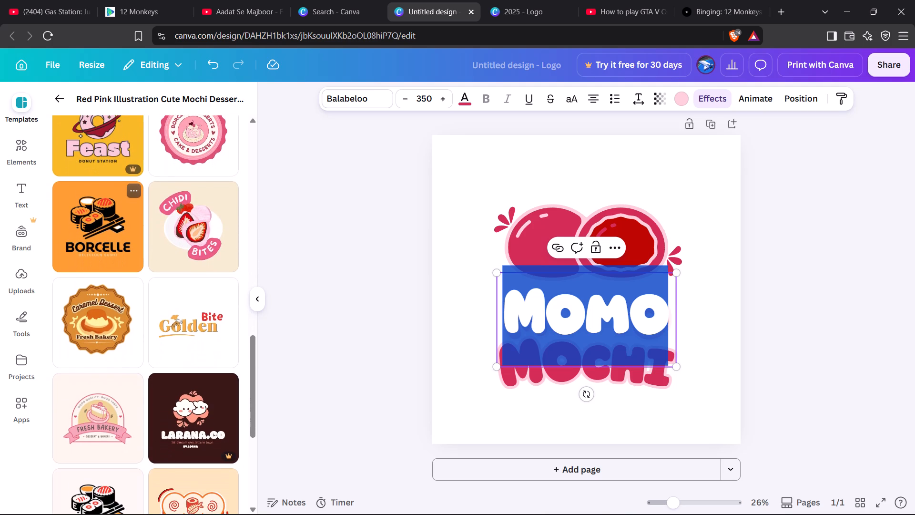
{"action": "scroll", "coordinate": [96, 248], "scroll_direction": "down", "scroll_amount": 2}
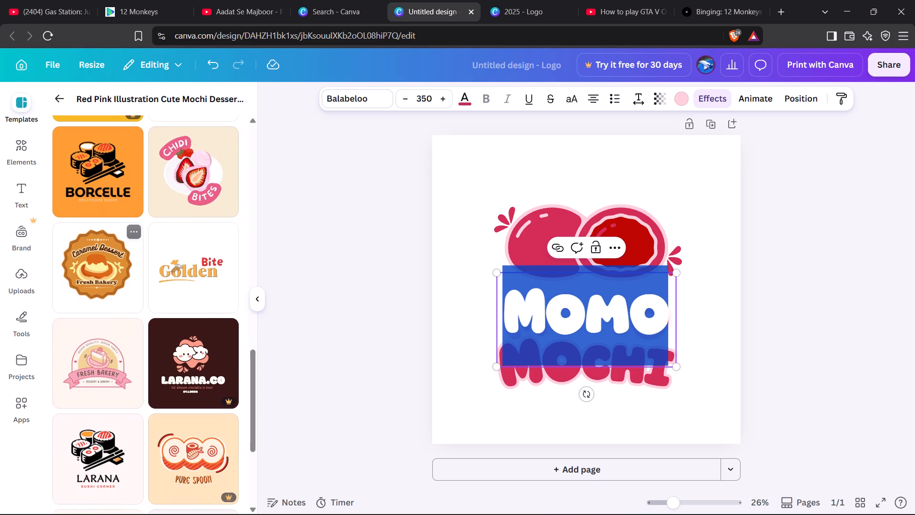
{"action": "scroll", "coordinate": [96, 248], "scroll_direction": "down", "scroll_amount": 3}
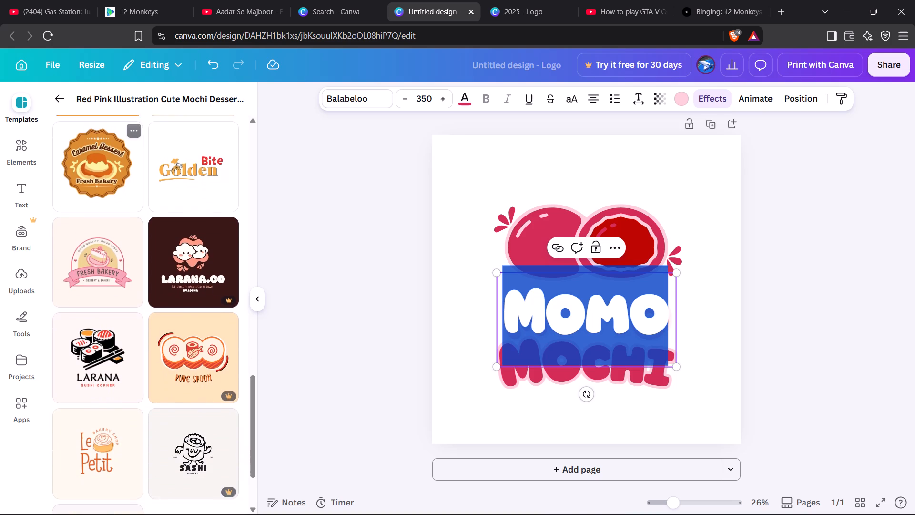
{"action": "scroll", "coordinate": [96, 248], "scroll_direction": "down", "scroll_amount": 1}
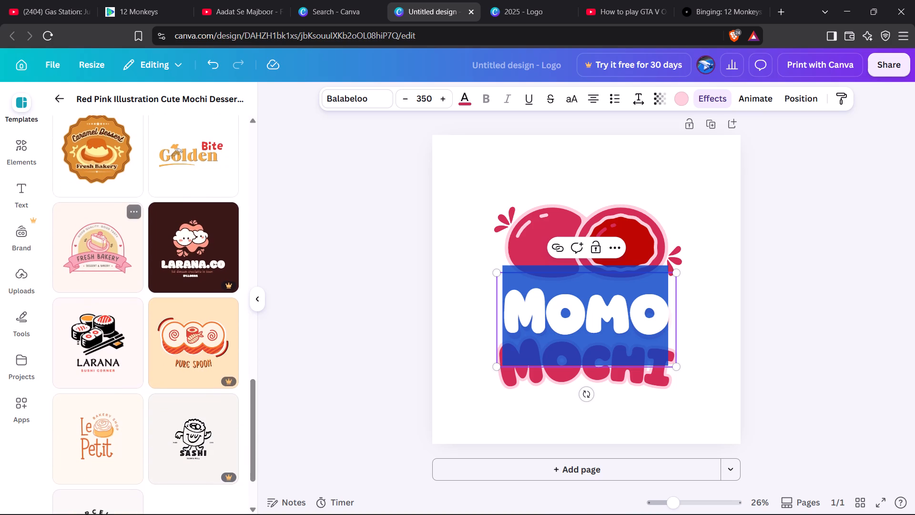
{"action": "scroll", "coordinate": [107, 330], "scroll_direction": "down", "scroll_amount": 5}
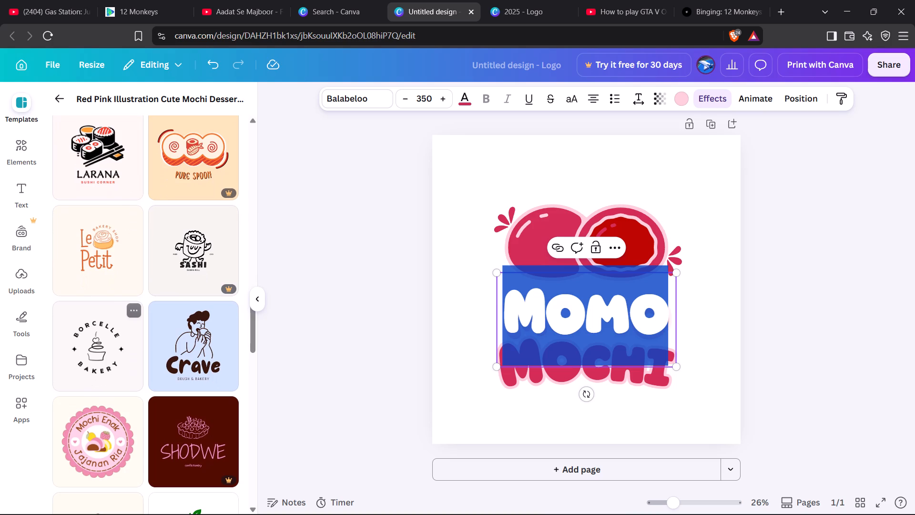
{"action": "scroll", "coordinate": [107, 330], "scroll_direction": "up", "scroll_amount": 2}
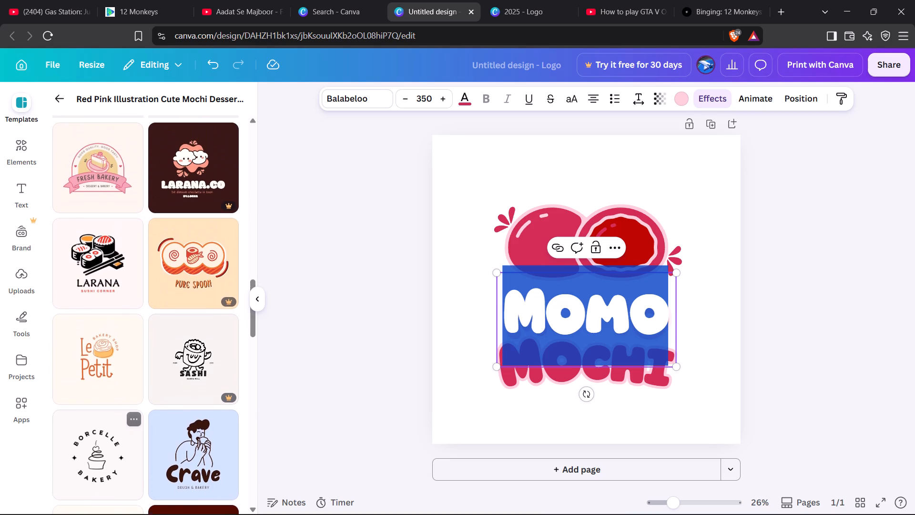
{"action": "scroll", "coordinate": [107, 330], "scroll_direction": "up", "scroll_amount": 3}
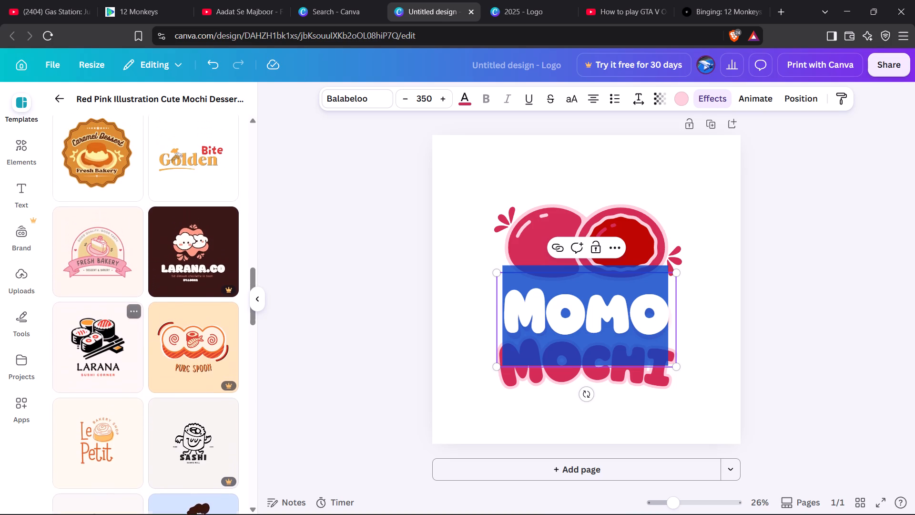
{"action": "scroll", "coordinate": [107, 330], "scroll_direction": "up", "scroll_amount": 6}
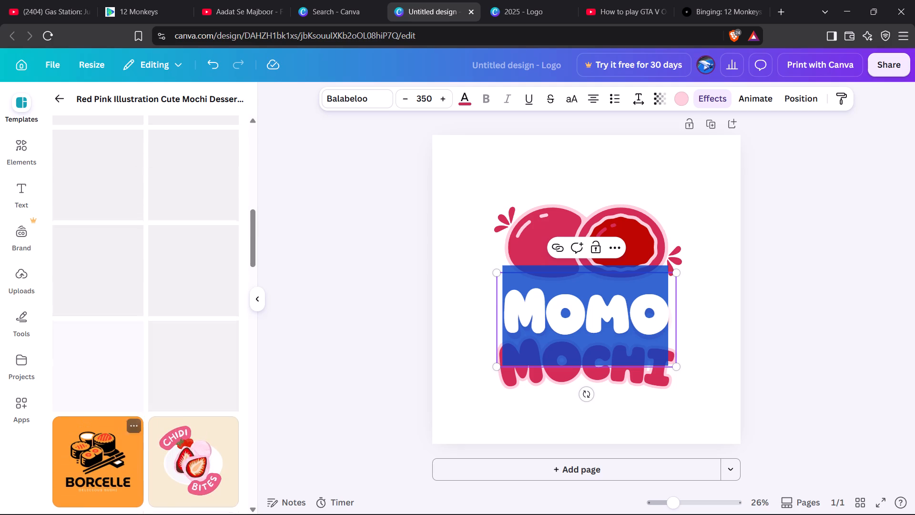
{"action": "scroll", "coordinate": [107, 330], "scroll_direction": "up", "scroll_amount": 2}
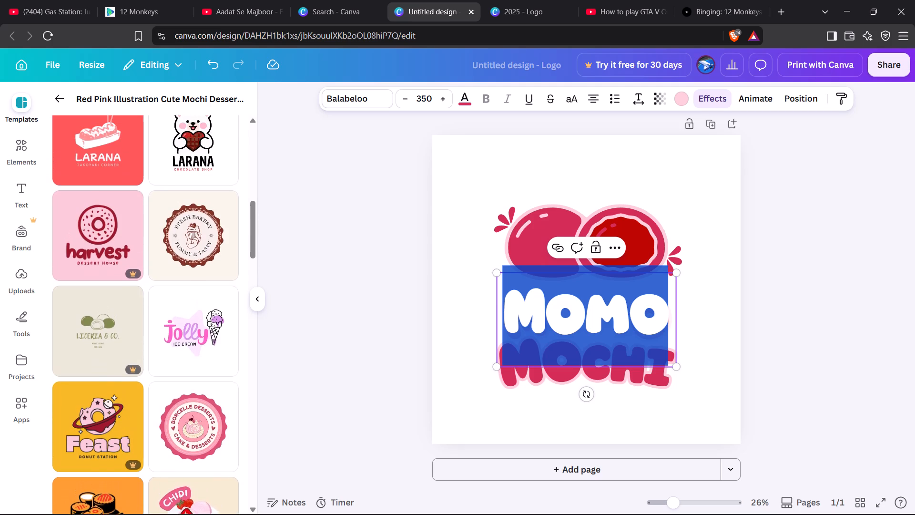
{"action": "scroll", "coordinate": [107, 330], "scroll_direction": "up", "scroll_amount": 6}
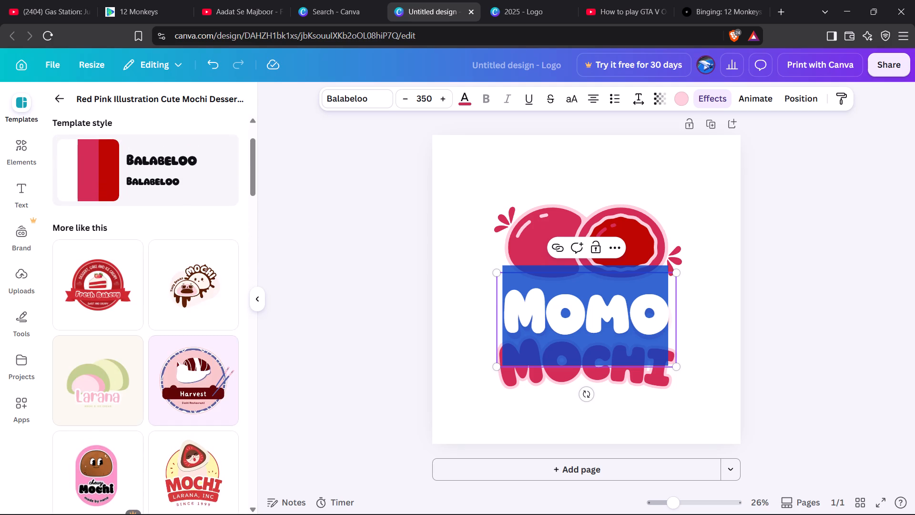
{"action": "scroll", "coordinate": [107, 330], "scroll_direction": "up", "scroll_amount": 3}
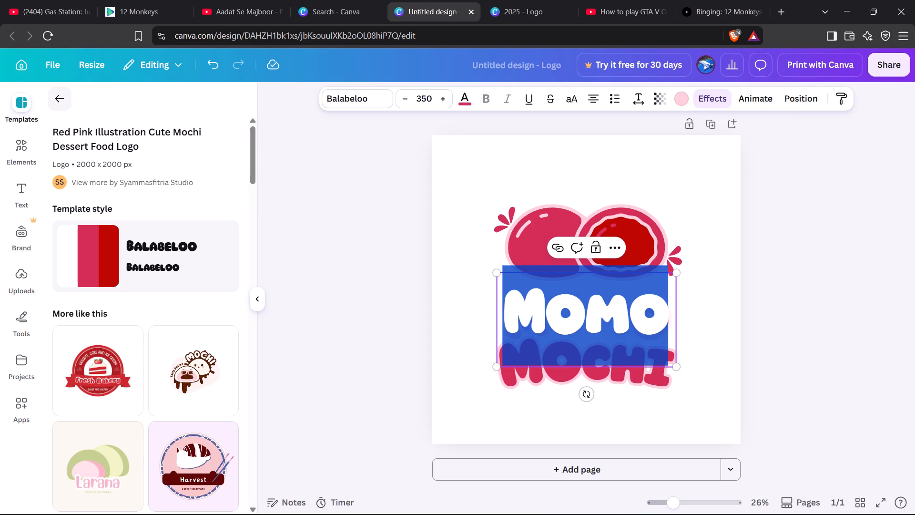
Search the logo templates for food poster momos.
{"action": "left_click", "coordinate": [68, 104]}
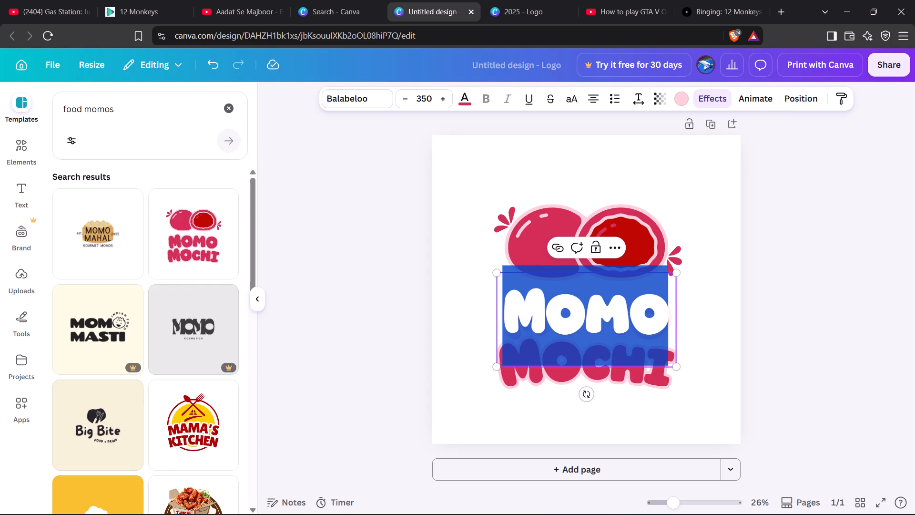
{"action": "left_click", "coordinate": [129, 116]}
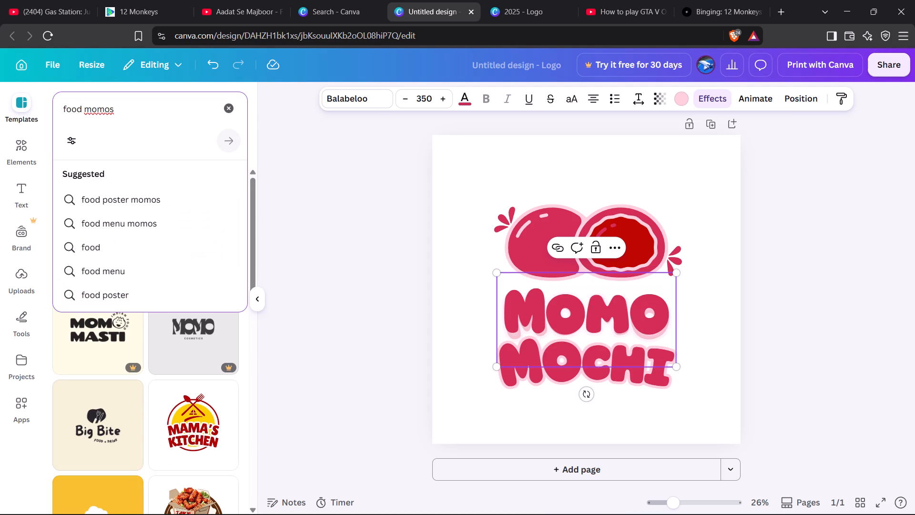
{"action": "left_click", "coordinate": [126, 197]}
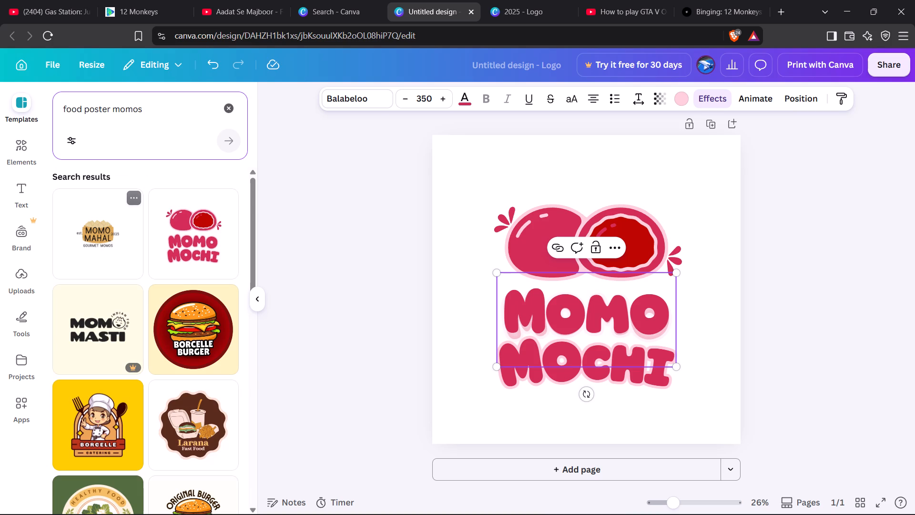
Browse the template results and apply the cream Big Bite Food + Drink logo template to the page.
{"action": "scroll", "coordinate": [122, 246], "scroll_direction": "down", "scroll_amount": 4}
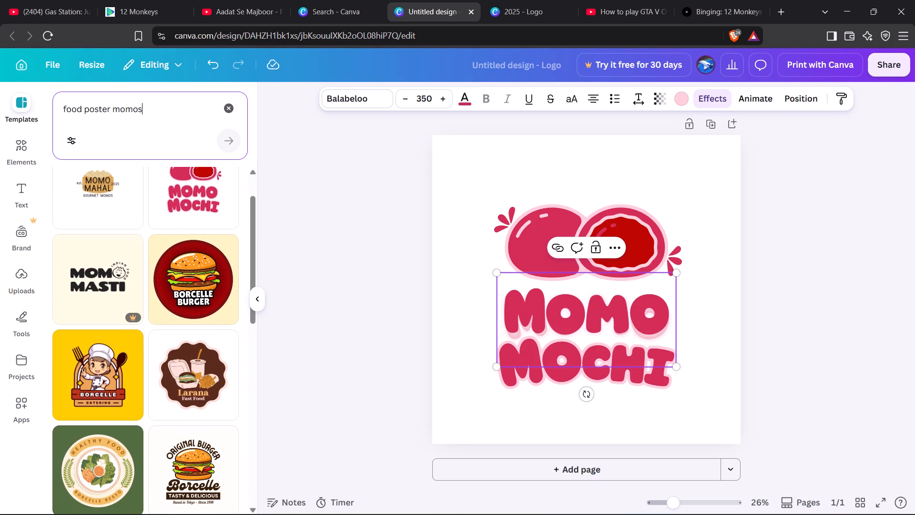
{"action": "scroll", "coordinate": [122, 246], "scroll_direction": "down", "scroll_amount": 4}
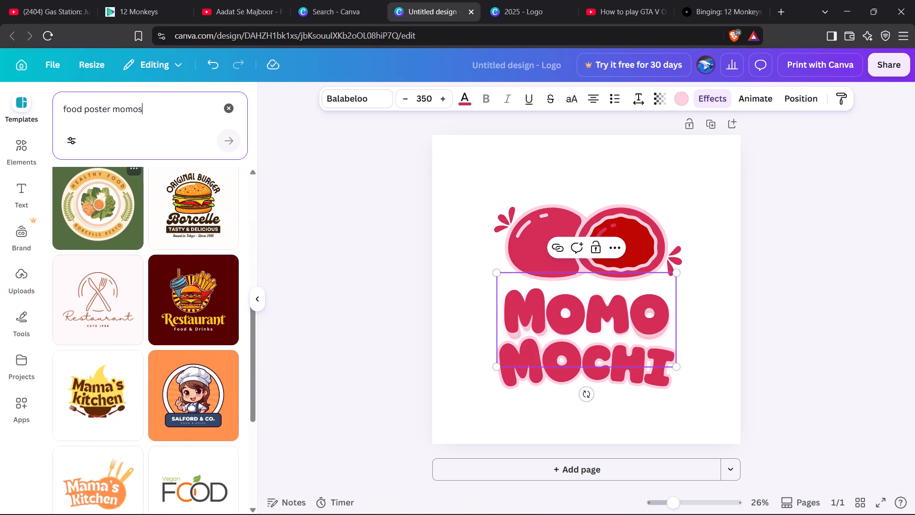
{"action": "scroll", "coordinate": [122, 246], "scroll_direction": "down", "scroll_amount": 1}
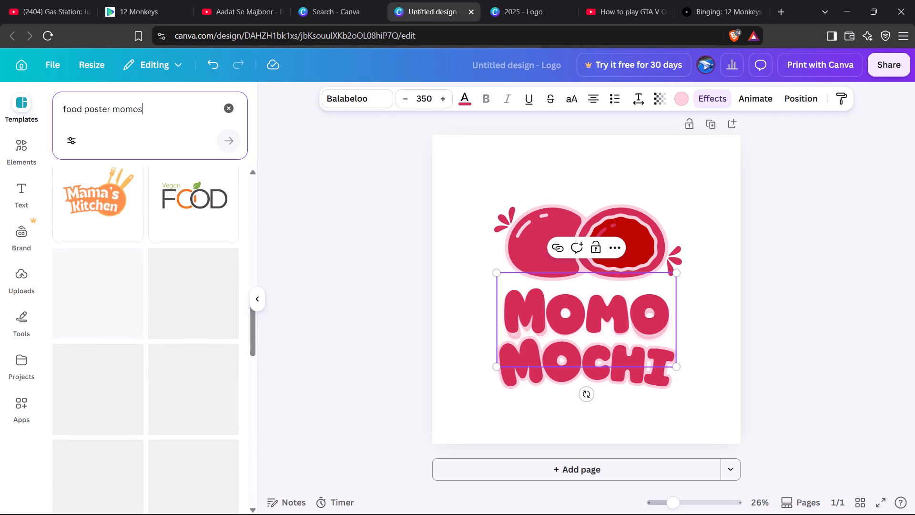
{"action": "scroll", "coordinate": [122, 246], "scroll_direction": "down", "scroll_amount": 1}
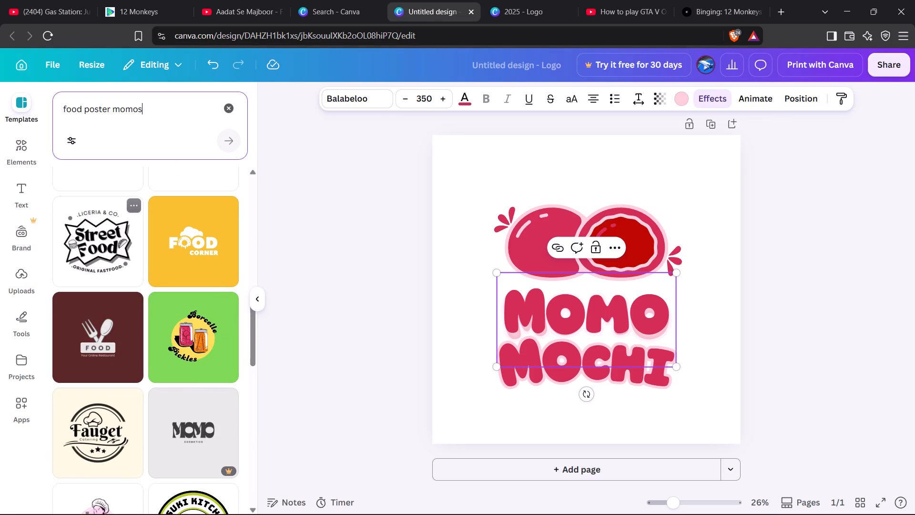
{"action": "scroll", "coordinate": [122, 246], "scroll_direction": "down", "scroll_amount": 3}
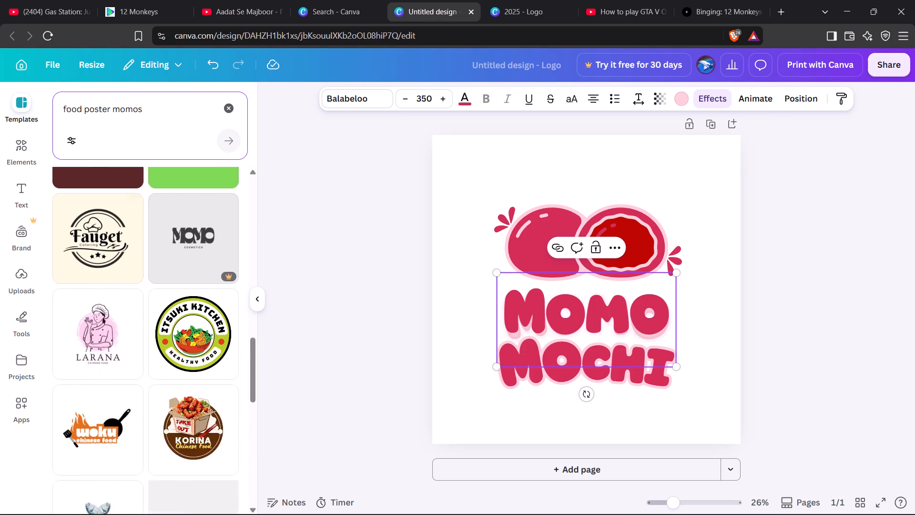
{"action": "scroll", "coordinate": [122, 246], "scroll_direction": "down", "scroll_amount": 2}
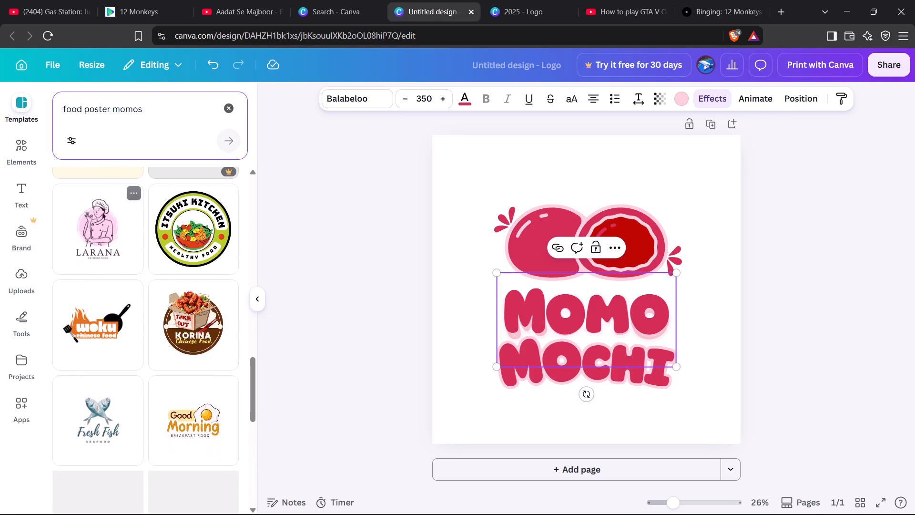
{"action": "scroll", "coordinate": [122, 246], "scroll_direction": "down", "scroll_amount": 2}
{"action": "scroll", "coordinate": [122, 246], "scroll_direction": "up", "scroll_amount": 2}
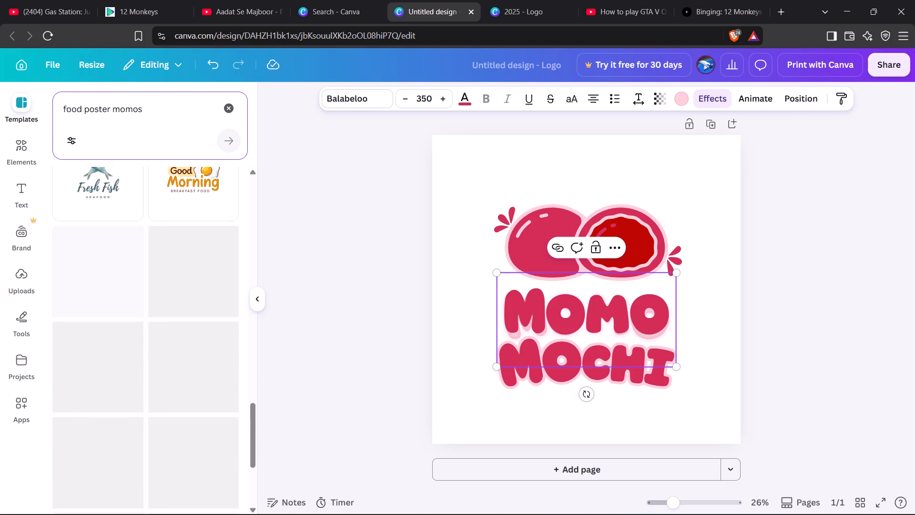
{"action": "scroll", "coordinate": [122, 246], "scroll_direction": "up", "scroll_amount": 3}
{"action": "scroll", "coordinate": [176, 347], "scroll_direction": "down", "scroll_amount": 1}
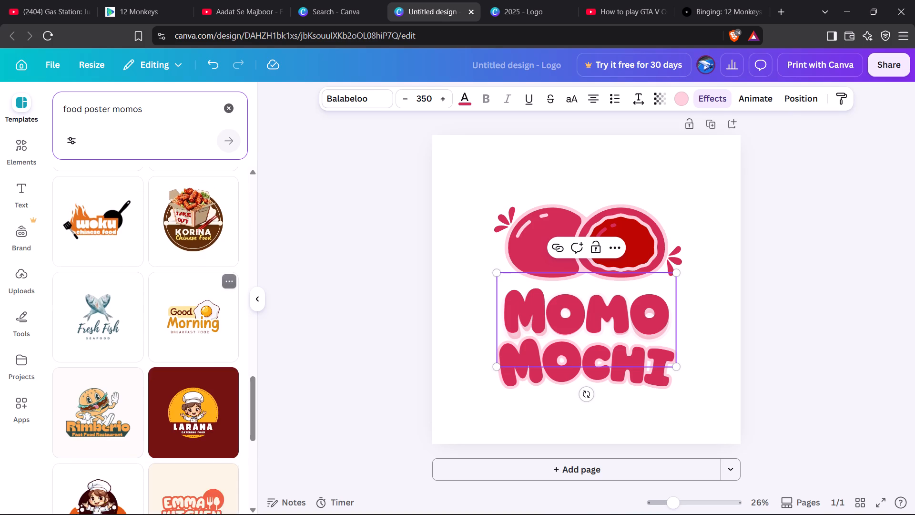
{"action": "scroll", "coordinate": [176, 347], "scroll_direction": "down", "scroll_amount": 3}
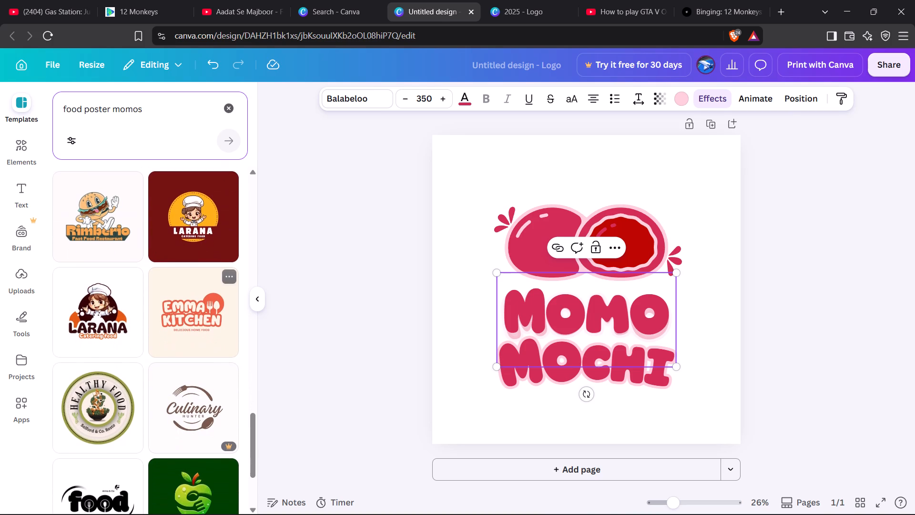
{"action": "scroll", "coordinate": [176, 347], "scroll_direction": "down", "scroll_amount": 1}
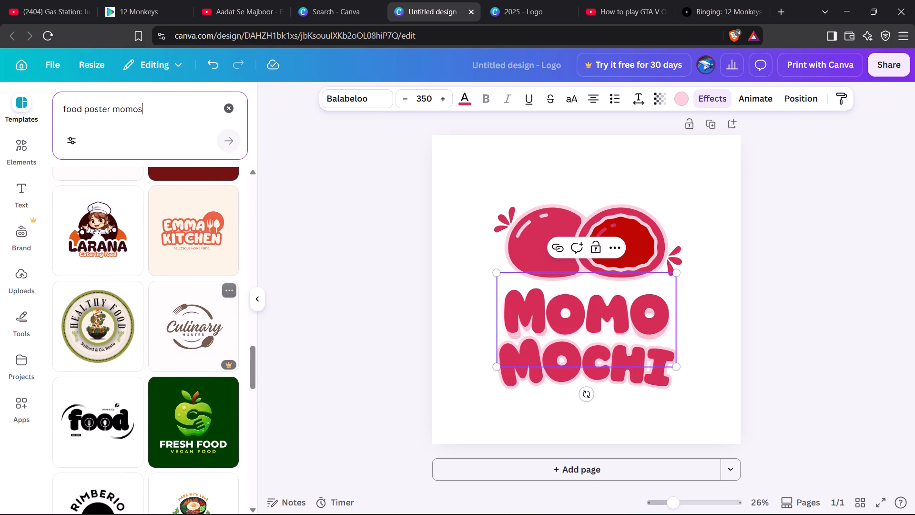
{"action": "scroll", "coordinate": [176, 347], "scroll_direction": "down", "scroll_amount": 2}
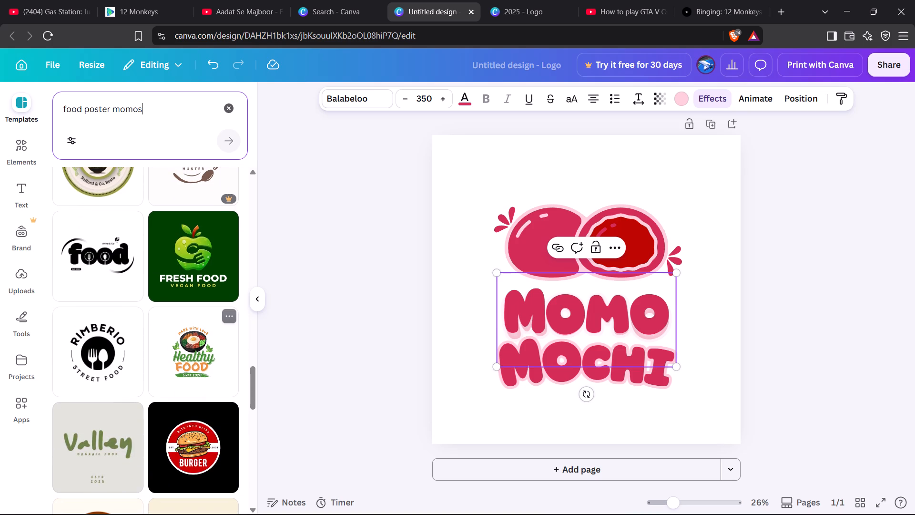
{"action": "scroll", "coordinate": [176, 347], "scroll_direction": "down", "scroll_amount": 2}
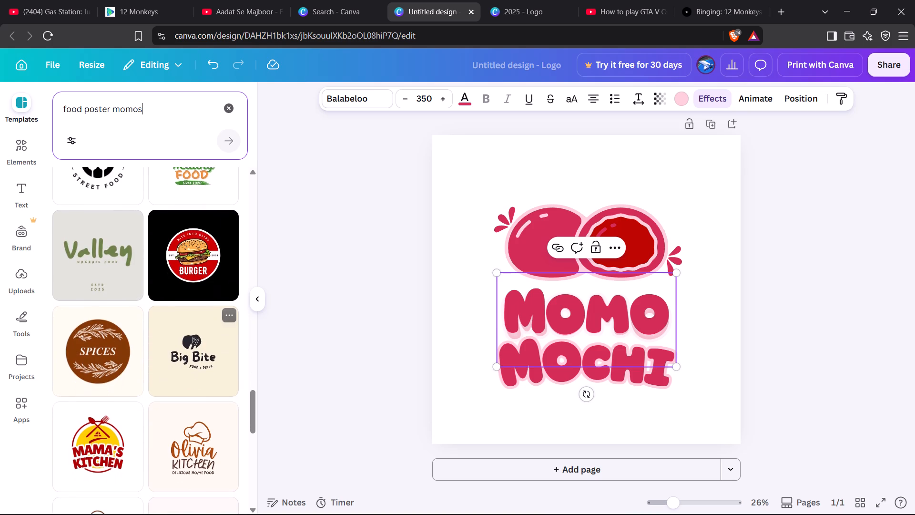
{"action": "scroll", "coordinate": [176, 347], "scroll_direction": "down", "scroll_amount": 1}
{"action": "left_click", "coordinate": [191, 342]}
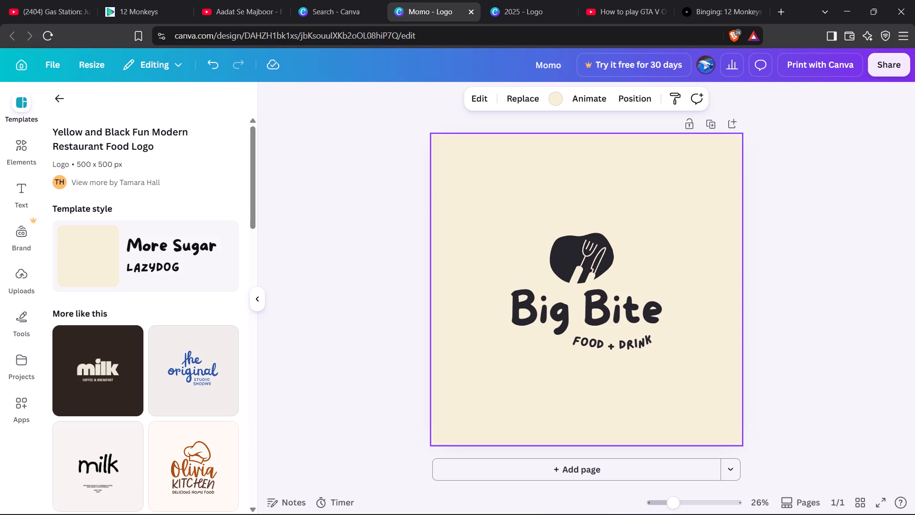
Replace the Big Bite text with Uncle MOMO.
{"action": "left_click", "coordinate": [586, 320]}
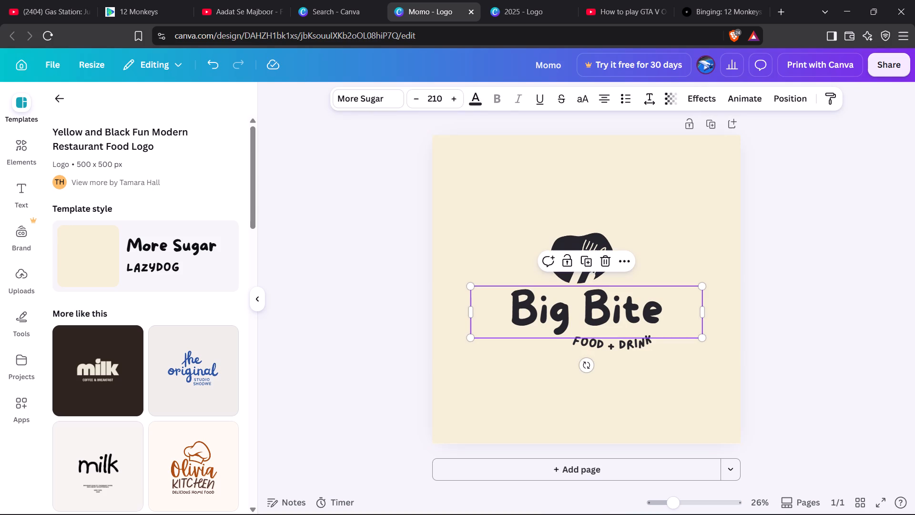
{"action": "left_click", "coordinate": [586, 320]}
{"action": "left_click", "coordinate": [586, 320]}
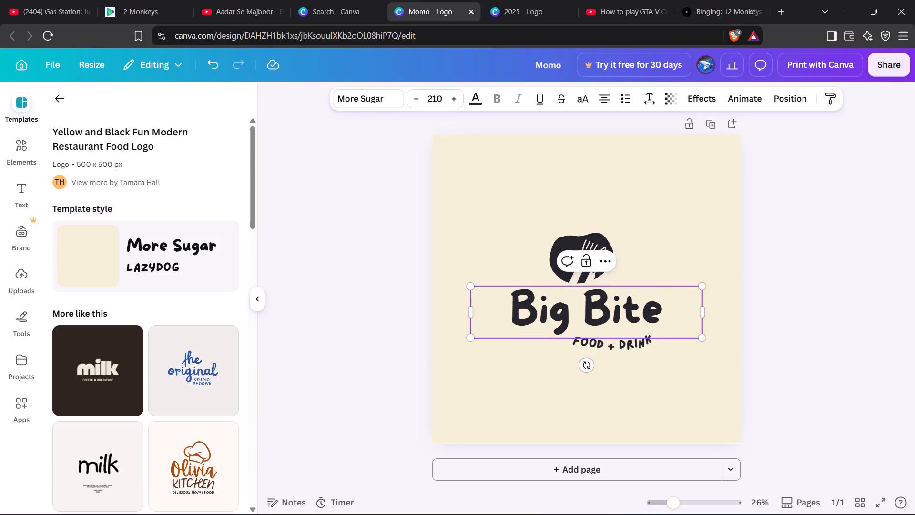
{"action": "key", "text": "Right"}
{"action": "key", "text": "Right"}
{"action": "key", "text": "Right"}
{"action": "key", "text": "Right"}
{"action": "key", "text": "BackSpace"}
{"action": "key", "text": "BackSpace"}
{"action": "key", "text": "BackSpace"}
{"action": "key", "text": "BackSpace"}
{"action": "key", "text": "BackSpace"}
{"action": "key", "text": "BackSpace"}
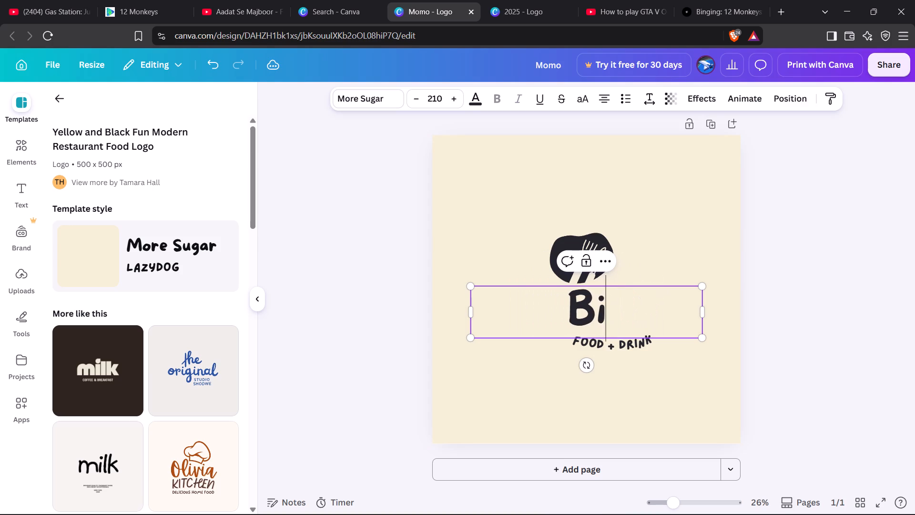
{"action": "key", "text": "BackSpace"}
{"action": "key", "text": "BackSpace"}
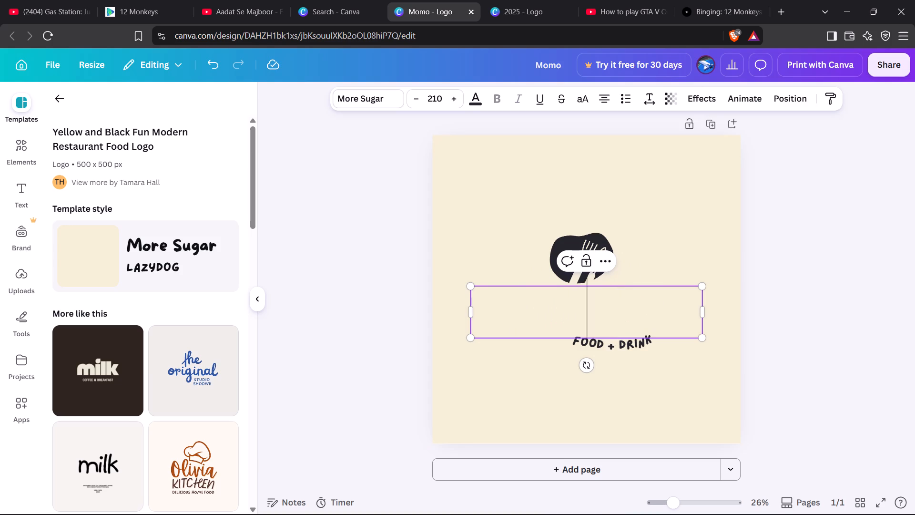
{"action": "key", "text": "shift+u"}
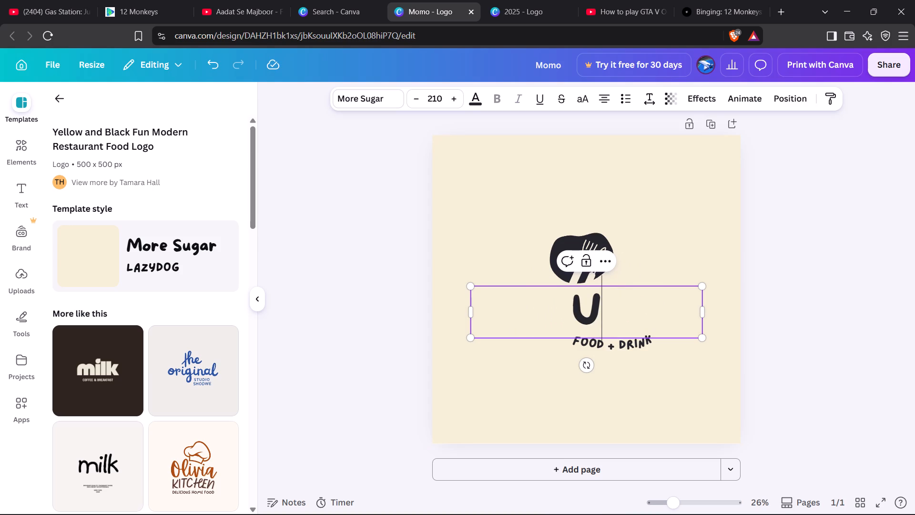
{"action": "key", "text": "n"}
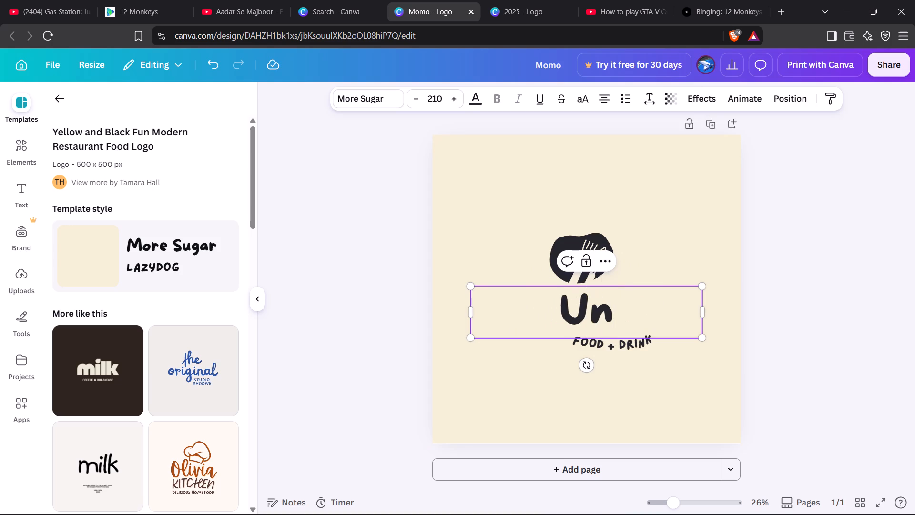
{"action": "type", "text": "cle"}
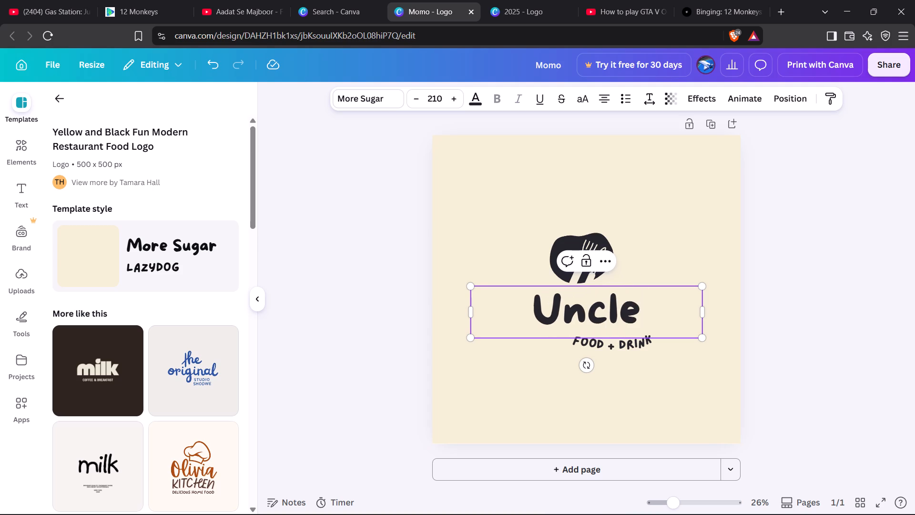
{"action": "key", "text": "space"}
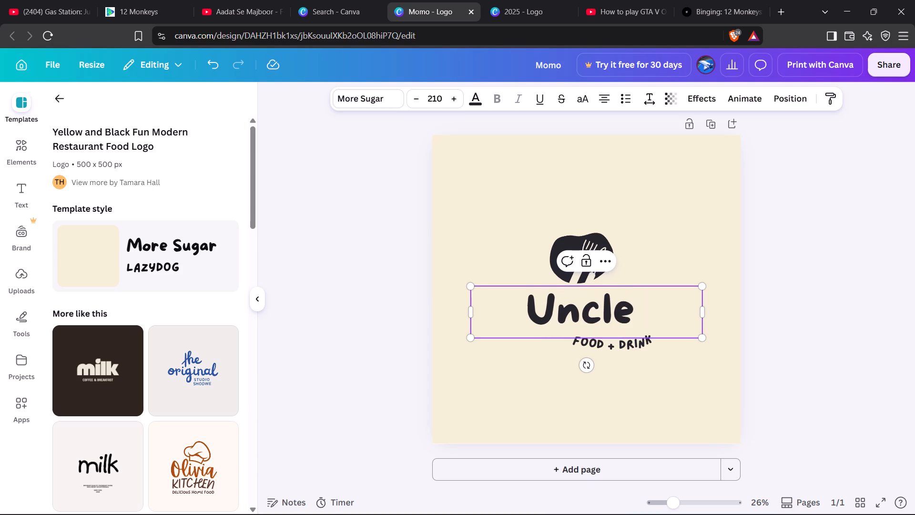
{"action": "type", "text": "MOMO"}
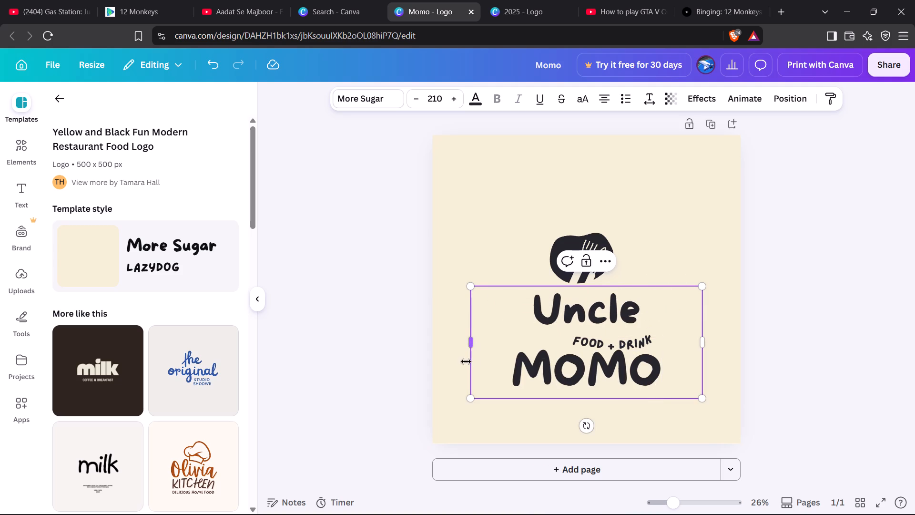
Widen the Uncle MOMO text box to fit on one line, and centre it on the page slightly higher, clear of FOOD + DRINK.
{"action": "left_click_drag", "start_coordinate": [468, 342], "coordinate": [465, 342]}
{"action": "left_click_drag", "start_coordinate": [465, 342], "coordinate": [425, 348]}
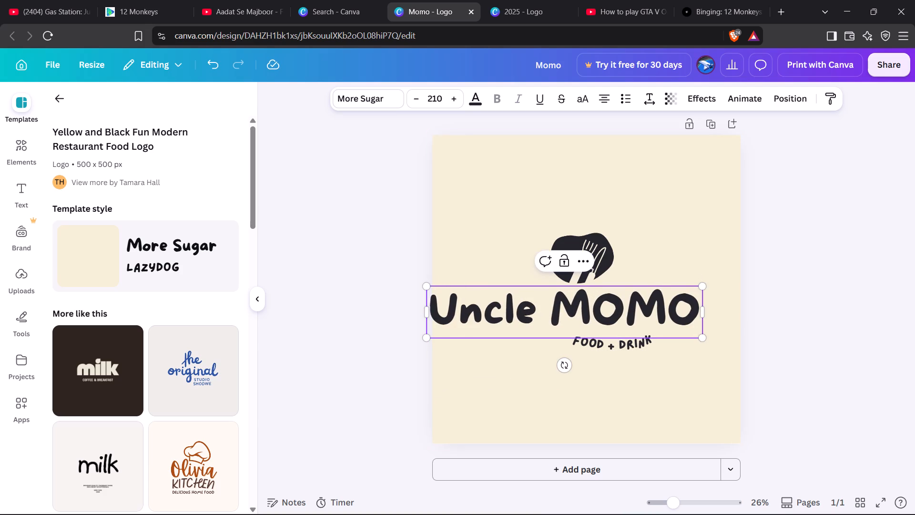
{"action": "left_click_drag", "start_coordinate": [551, 339], "coordinate": [577, 338]}
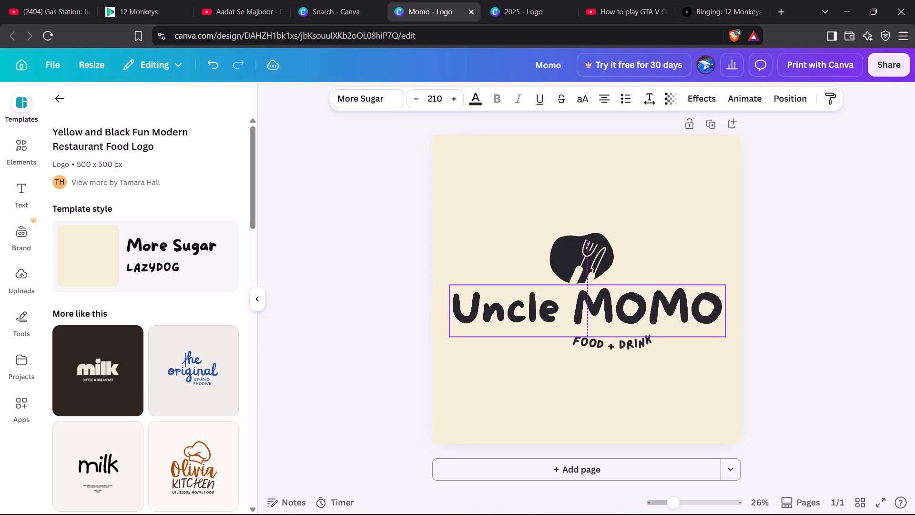
{"action": "left_click_drag", "start_coordinate": [577, 338], "coordinate": [580, 338]}
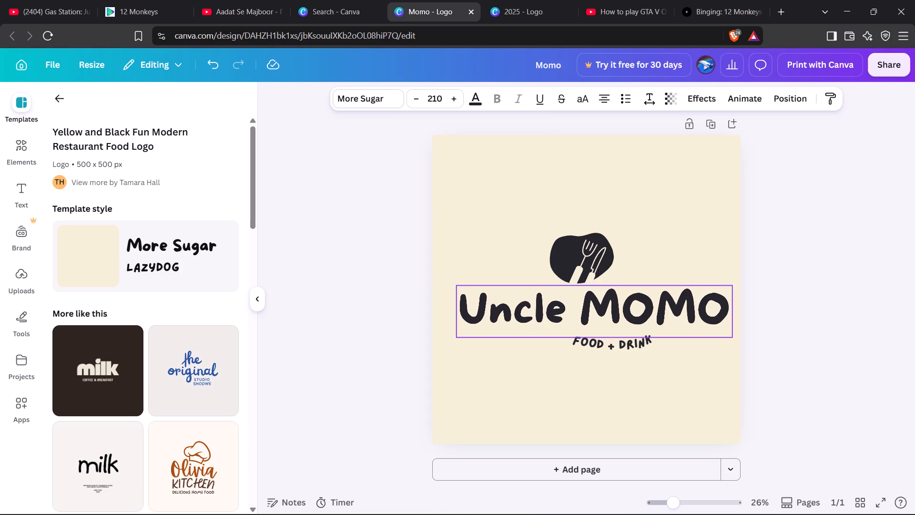
{"action": "left_click_drag", "start_coordinate": [580, 338], "coordinate": [576, 337]}
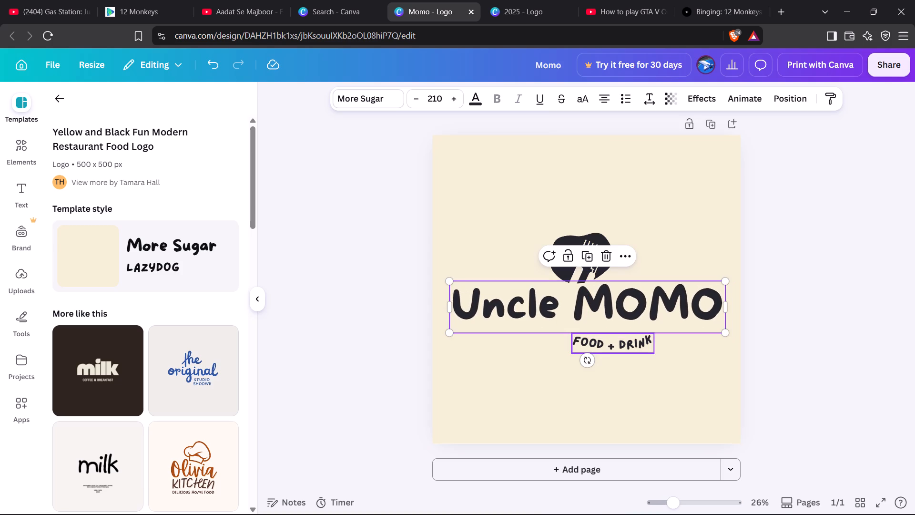
{"action": "left_click", "coordinate": [568, 329]}
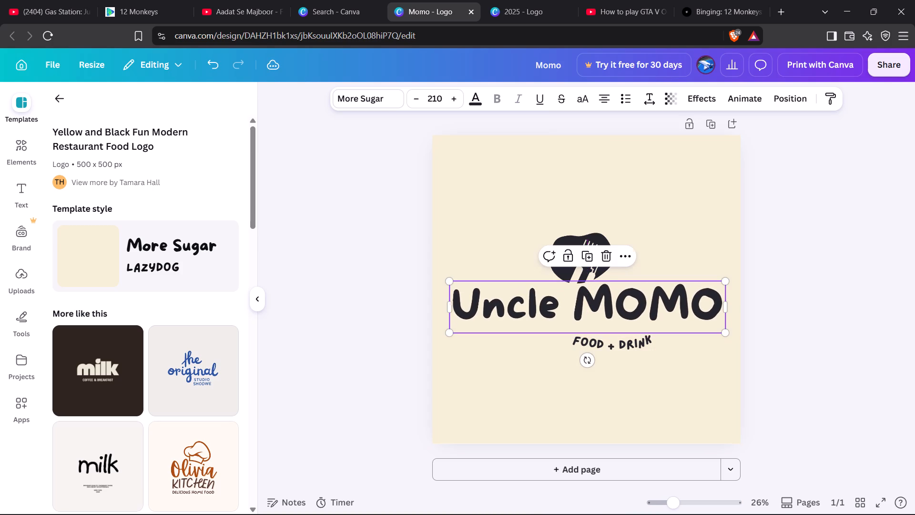
{"action": "left_click", "coordinate": [814, 291]}
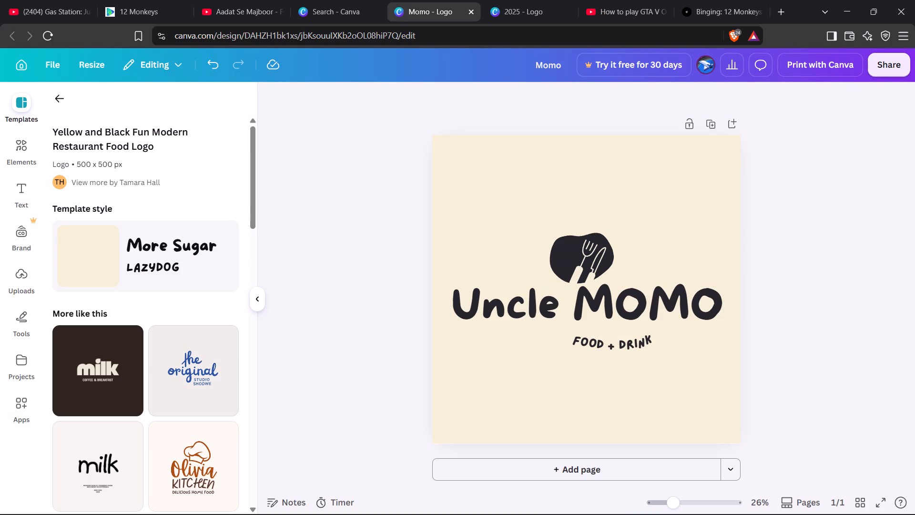
Nudge the fork-and-knife graphic up slightly within the dark blob shape.
{"action": "left_click", "coordinate": [586, 258]}
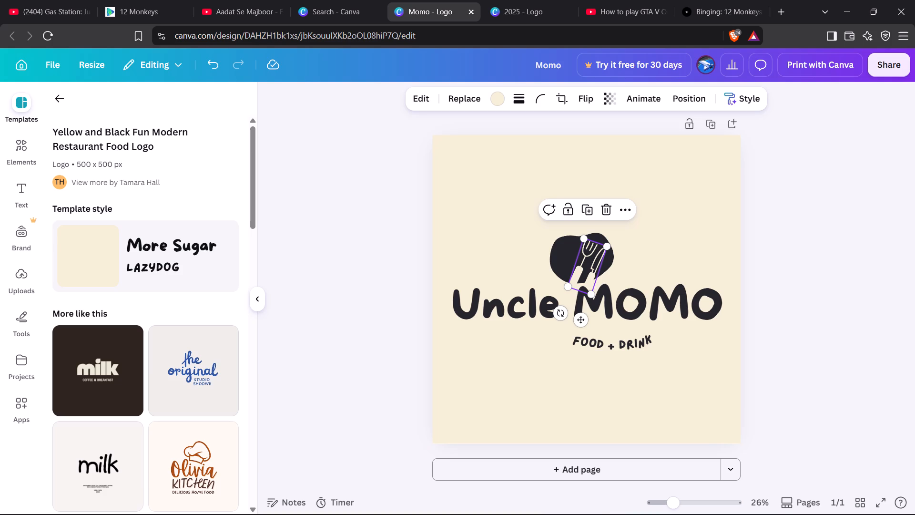
{"action": "left_click", "coordinate": [589, 265]}
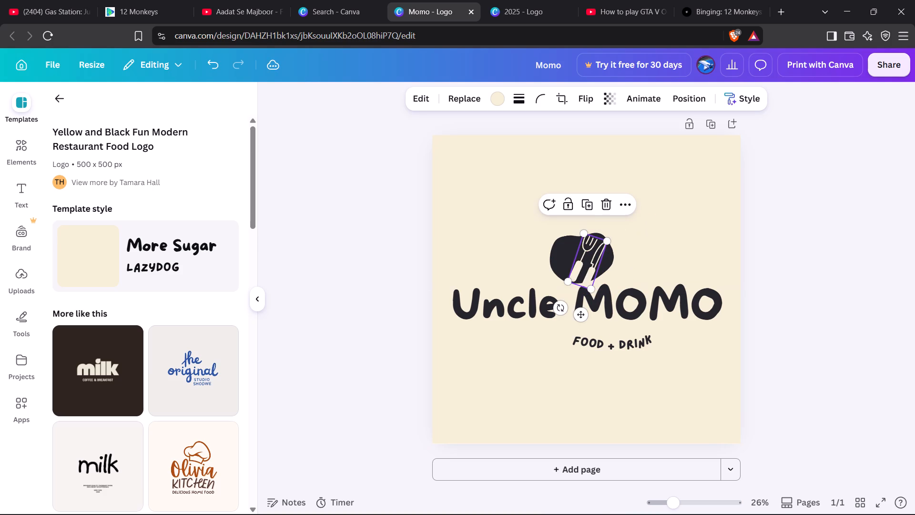
Delete the fork-and-knife graphic from the dark blob shape.
{"action": "left_click", "coordinate": [606, 200]}
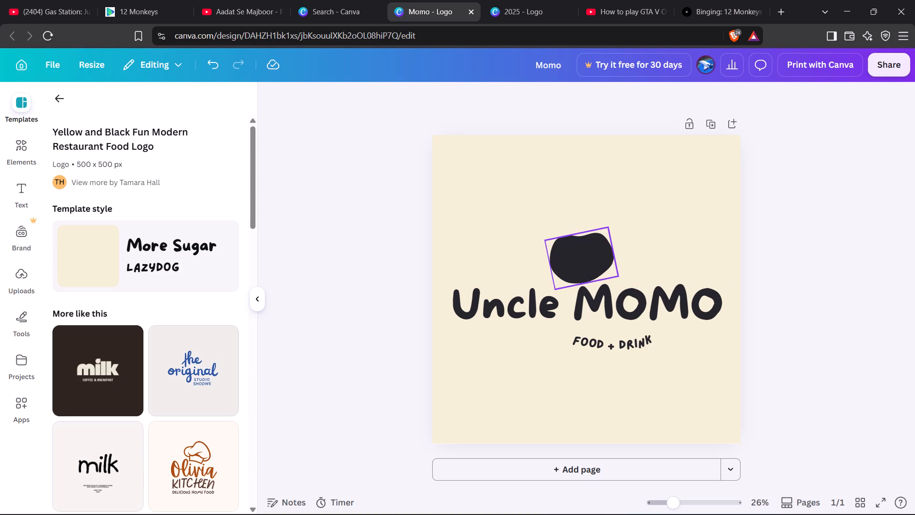
Select the dark blob shape and look through the full set of recommended elements for a replacement graphic.
{"action": "left_click", "coordinate": [583, 263]}
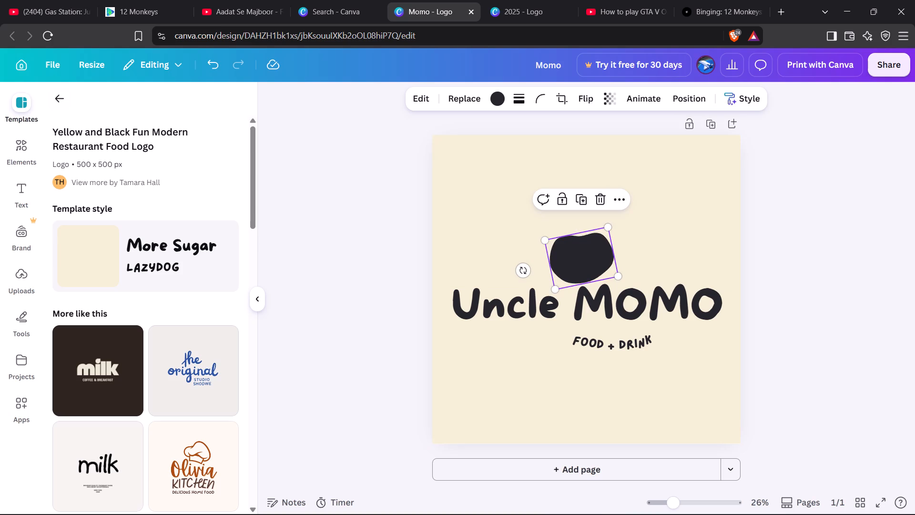
{"action": "left_click", "coordinate": [17, 151]}
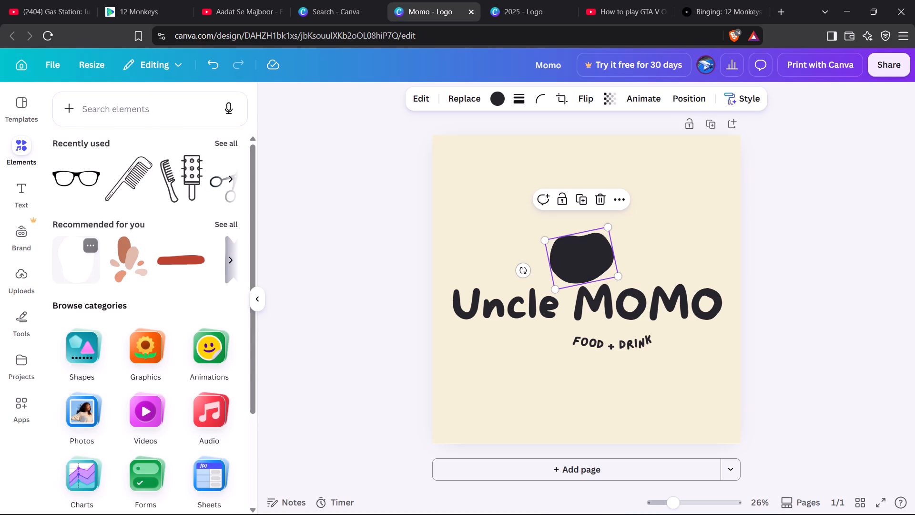
{"action": "left_click", "coordinate": [229, 220]}
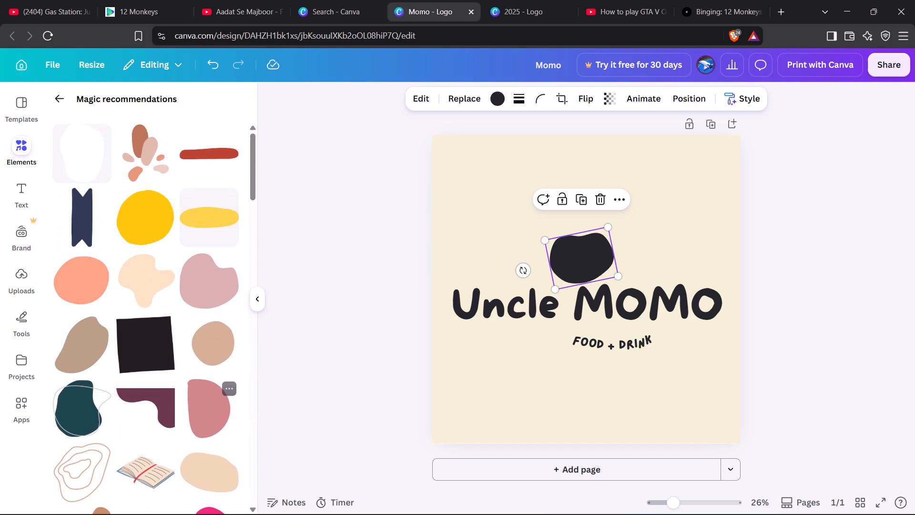
{"action": "scroll", "coordinate": [193, 331], "scroll_direction": "up", "scroll_amount": 1}
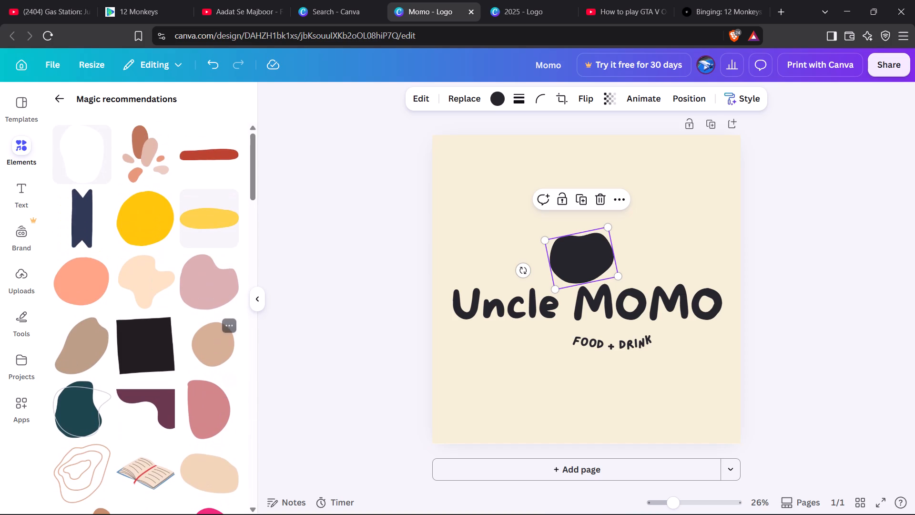
{"action": "scroll", "coordinate": [193, 331], "scroll_direction": "down", "scroll_amount": 2}
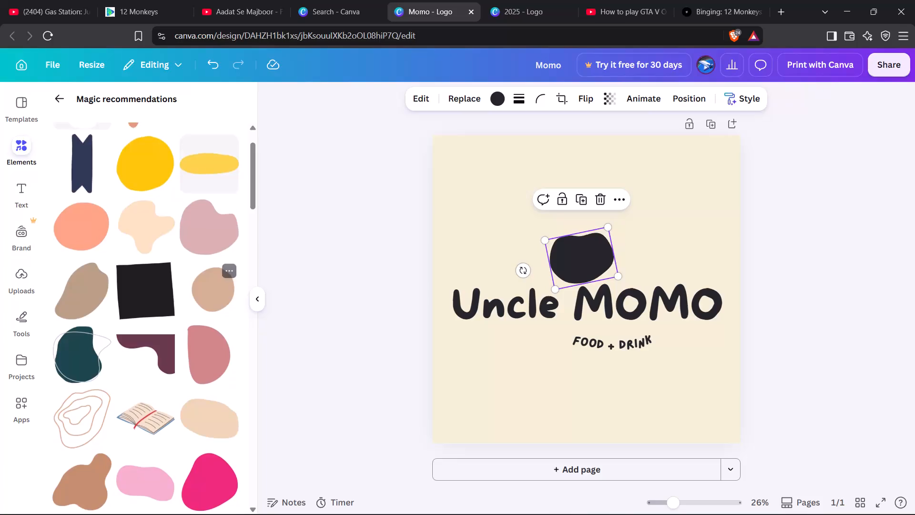
{"action": "scroll", "coordinate": [193, 331], "scroll_direction": "down", "scroll_amount": 2}
{"action": "scroll", "coordinate": [193, 331], "scroll_direction": "up", "scroll_amount": 4}
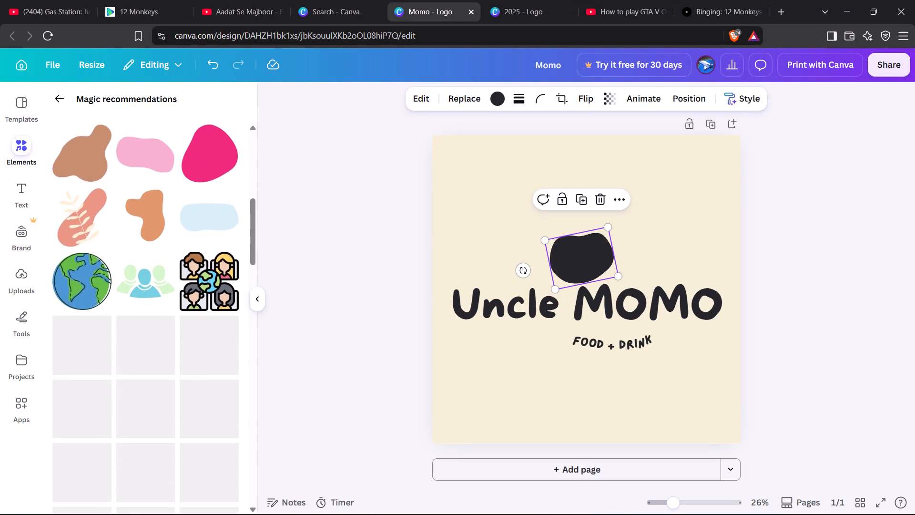
{"action": "scroll", "coordinate": [193, 331], "scroll_direction": "up", "scroll_amount": 1}
{"action": "left_click", "coordinate": [53, 90]}
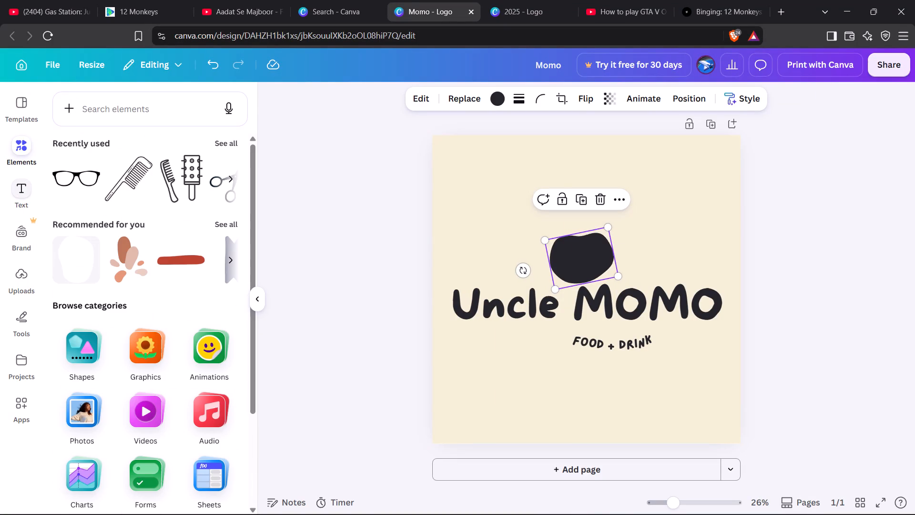
Search the Photos category for momos and look through the results for a suitable image.
{"action": "scroll", "coordinate": [90, 232], "scroll_direction": "down", "scroll_amount": 1}
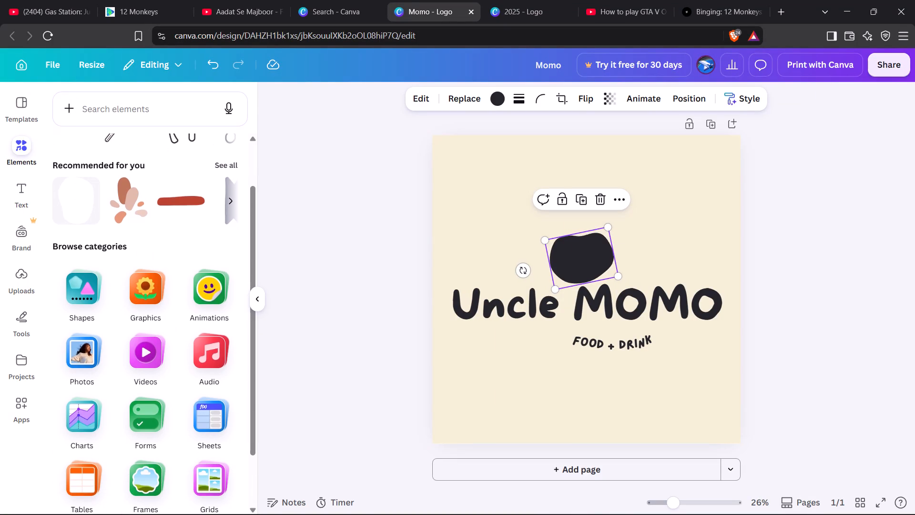
{"action": "scroll", "coordinate": [90, 232], "scroll_direction": "down", "scroll_amount": 1}
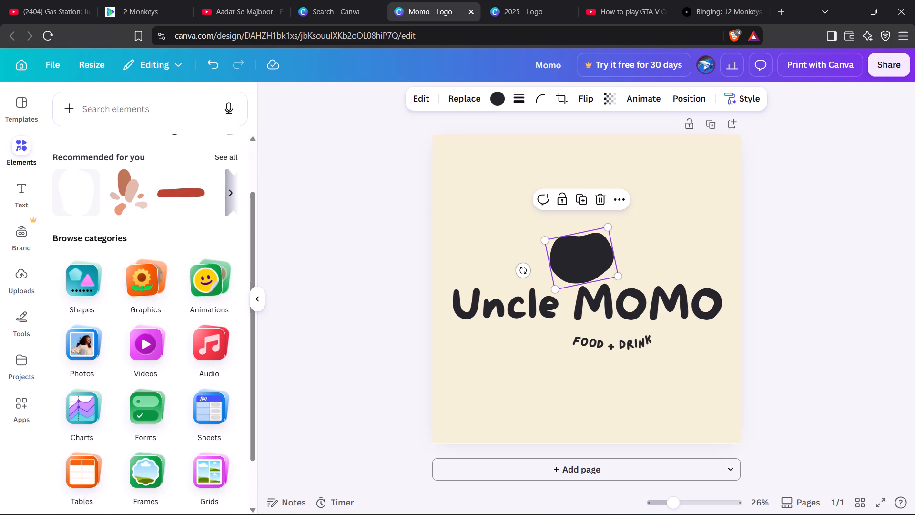
{"action": "left_click", "coordinate": [89, 355]}
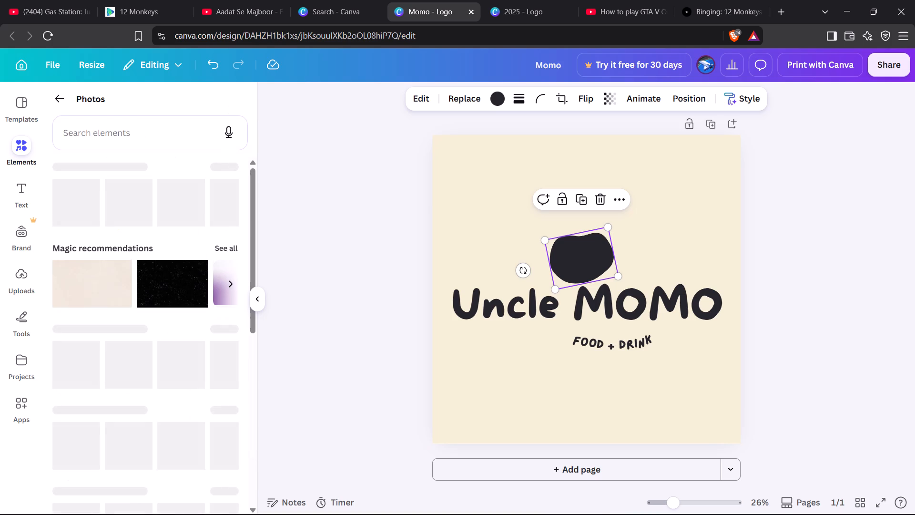
{"action": "left_click", "coordinate": [131, 120]}
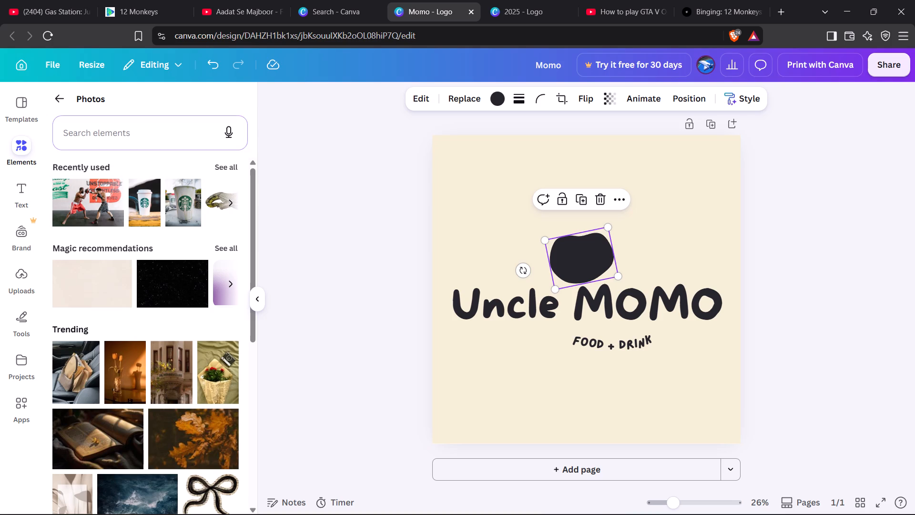
{"action": "left_click", "coordinate": [131, 120]}
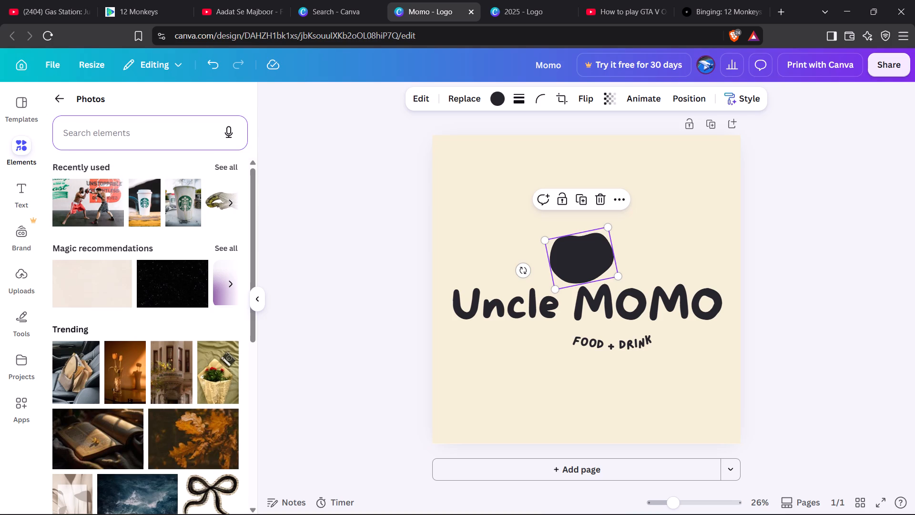
{"action": "left_click", "coordinate": [122, 135]}
{"action": "type", "text": "momos"}
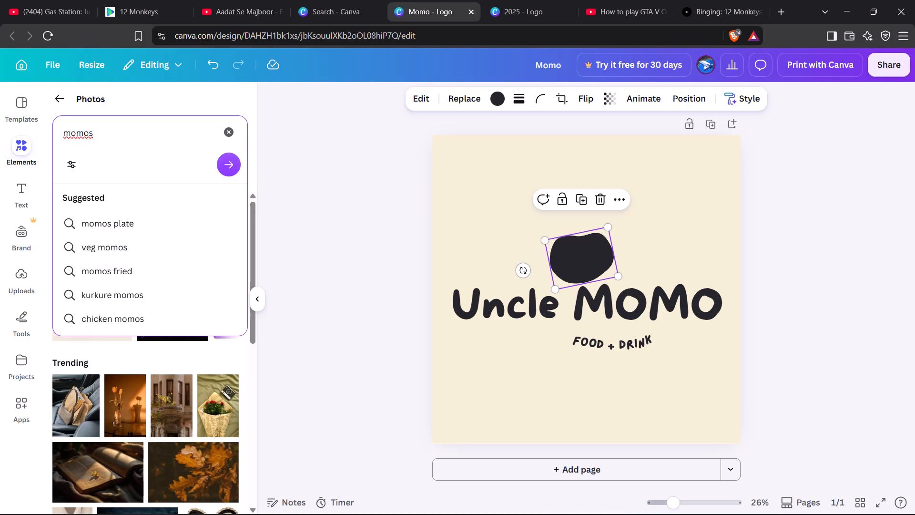
{"action": "key", "text": "Return"}
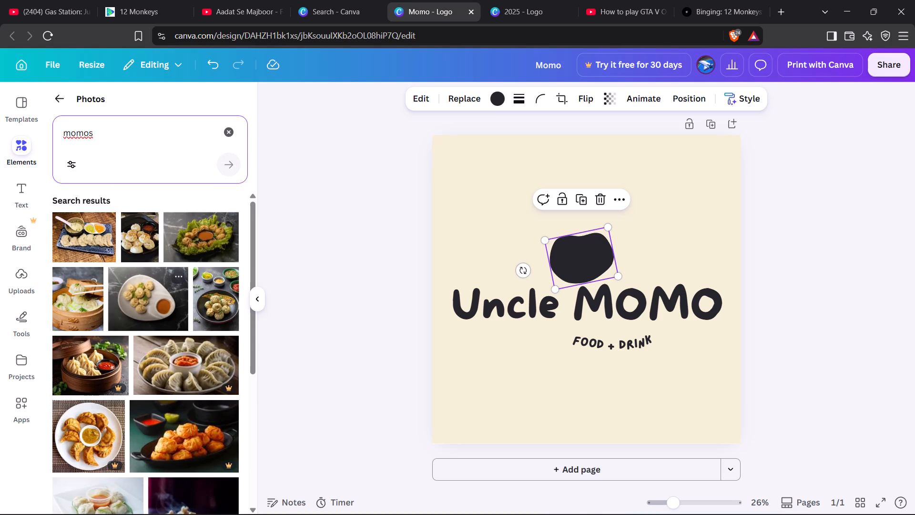
{"action": "scroll", "coordinate": [116, 303], "scroll_direction": "down", "scroll_amount": 4}
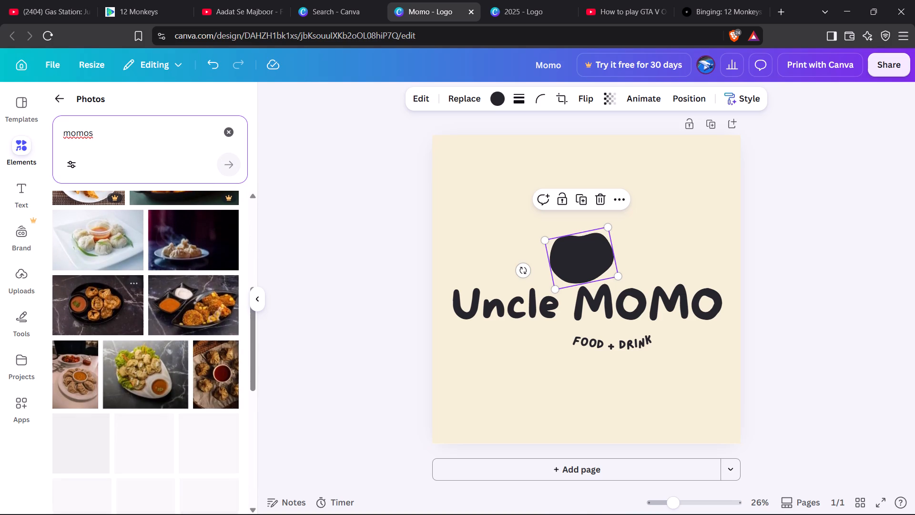
{"action": "scroll", "coordinate": [116, 303], "scroll_direction": "down", "scroll_amount": 2}
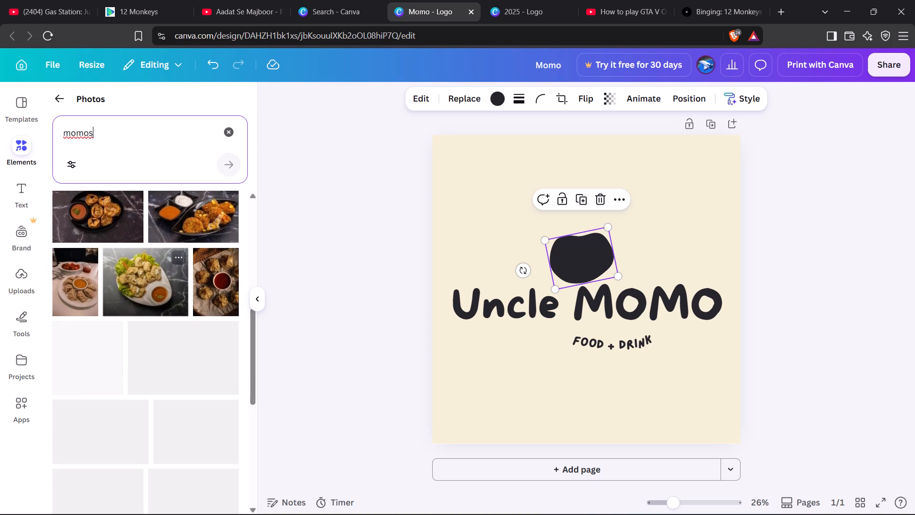
{"action": "scroll", "coordinate": [116, 303], "scroll_direction": "down", "scroll_amount": 1}
{"action": "scroll", "coordinate": [116, 303], "scroll_direction": "up", "scroll_amount": 7}
Refine the photo search to momos plate and look through the results for a suitable image.
{"action": "left_click", "coordinate": [129, 132]}
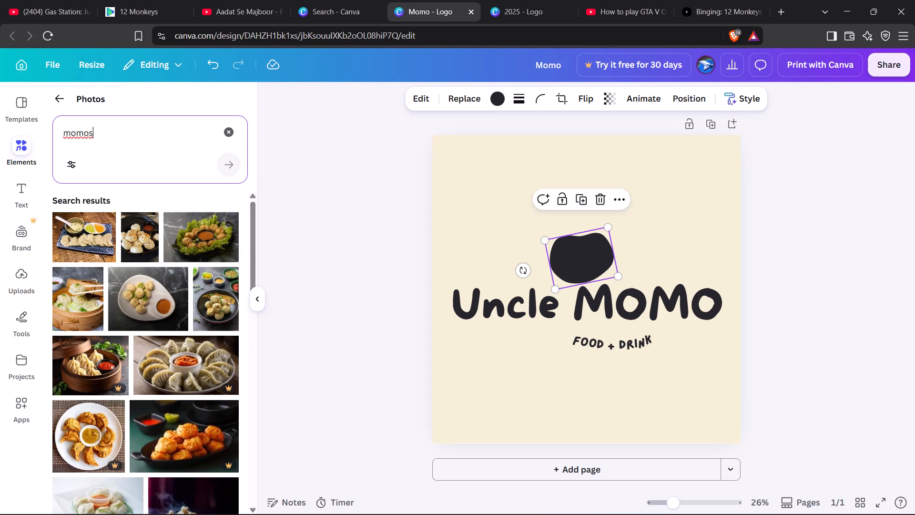
{"action": "key", "text": "space"}
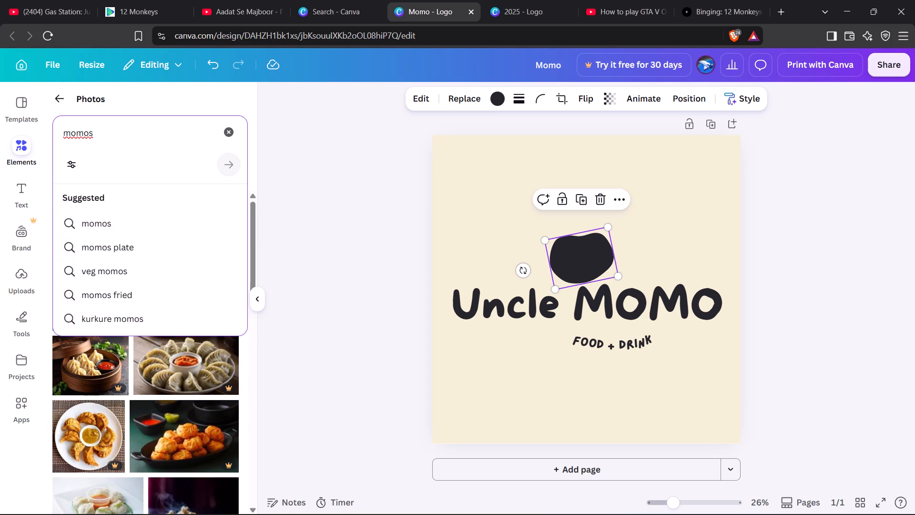
{"action": "left_click", "coordinate": [131, 247]}
{"action": "scroll", "coordinate": [131, 247], "scroll_direction": "down", "scroll_amount": 4}
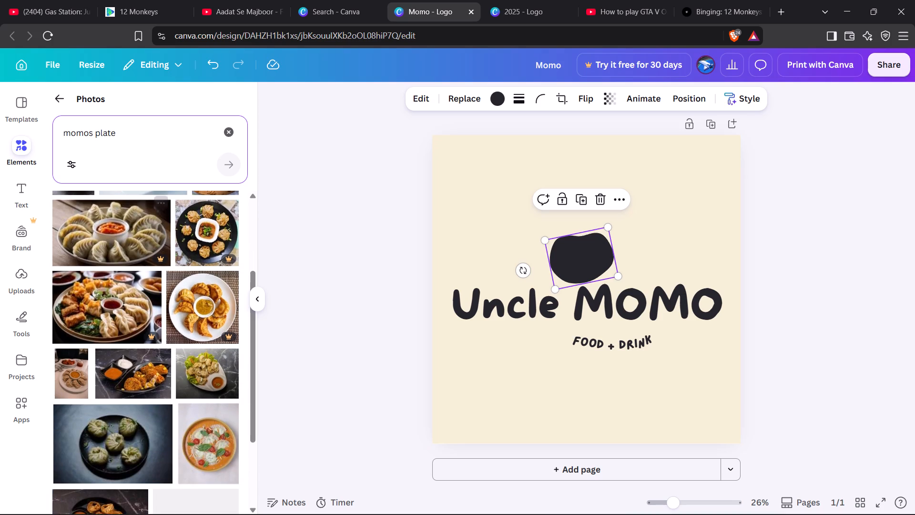
{"action": "scroll", "coordinate": [131, 247], "scroll_direction": "down", "scroll_amount": 5}
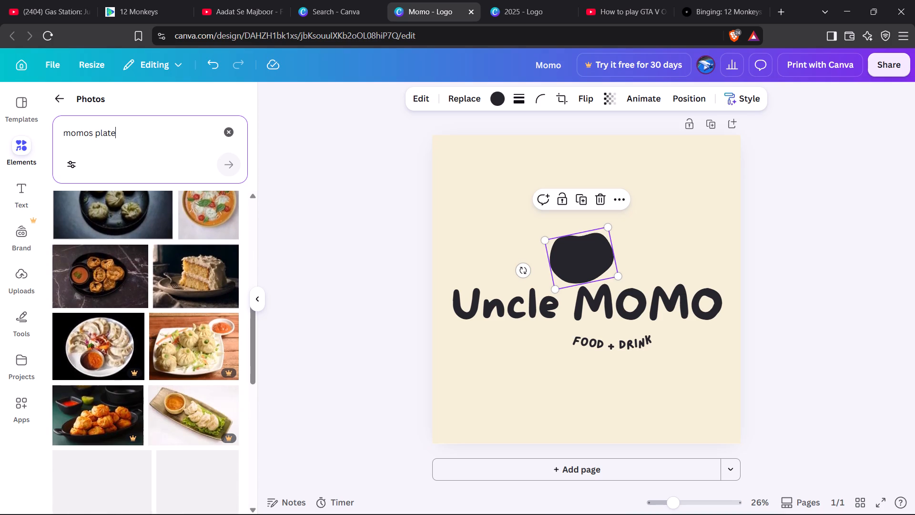
{"action": "scroll", "coordinate": [131, 247], "scroll_direction": "down", "scroll_amount": 4}
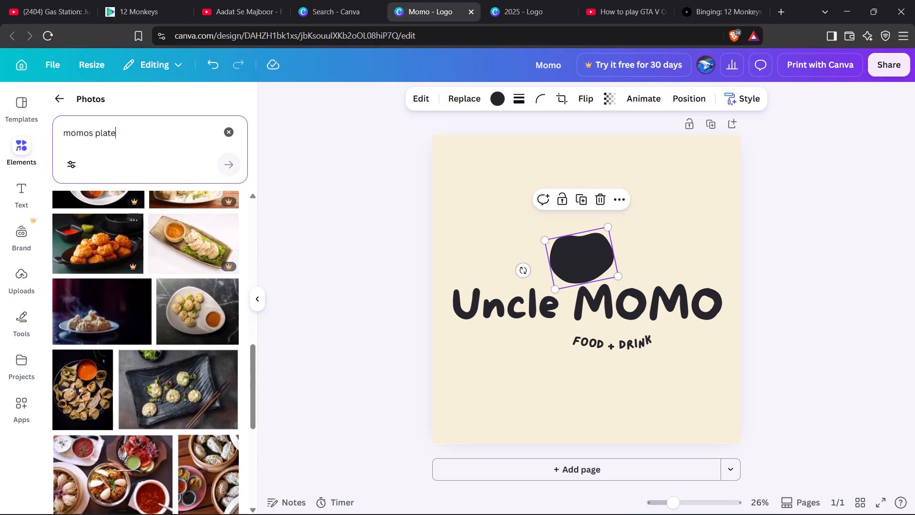
{"action": "scroll", "coordinate": [131, 247], "scroll_direction": "up", "scroll_amount": 2}
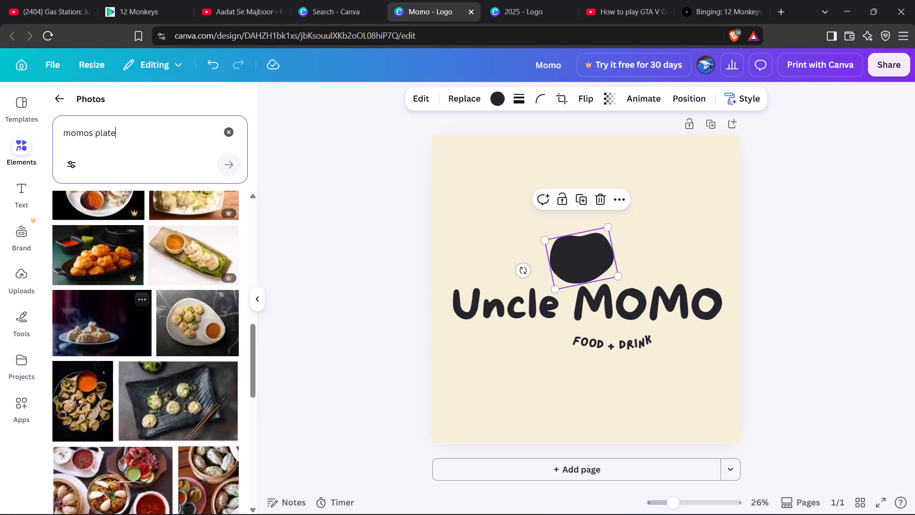
{"action": "scroll", "coordinate": [131, 247], "scroll_direction": "up", "scroll_amount": 1}
Replace the photo search with male cheif and look through the results for a suitable chef image.
{"action": "left_click", "coordinate": [148, 127]}
{"action": "key", "text": "BackSpace"}
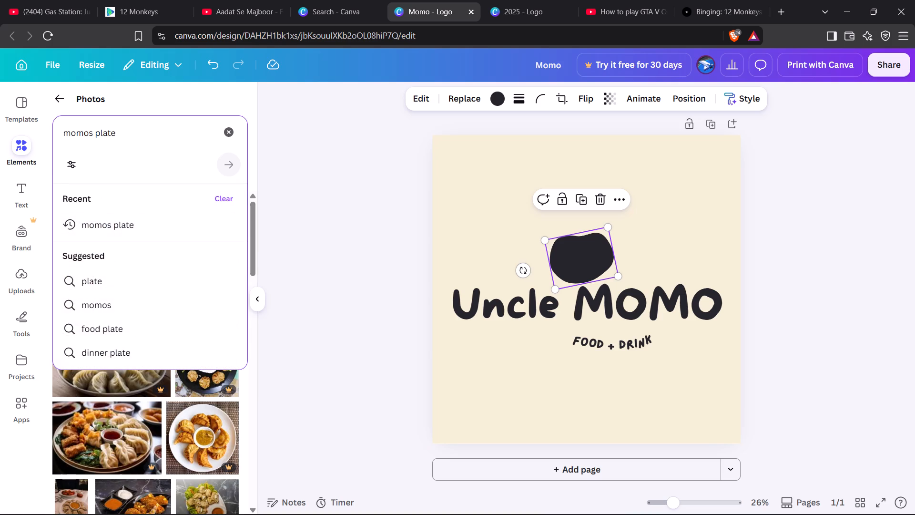
{"action": "key", "text": "BackSpace"}
{"action": "key", "text": "BackSpace"}
{"action": "key", "text": "BackSpace"}
{"action": "key", "text": "BackSpace"}
{"action": "key", "text": "BackSpace"}
{"action": "key", "text": "BackSpace"}
{"action": "key", "text": "BackSpace"}
{"action": "key", "text": "BackSpace"}
{"action": "key", "text": "BackSpace"}
{"action": "key", "text": "BackSpace"}
{"action": "key", "text": "BackSpace"}
{"action": "key", "text": "BackSpace"}
{"action": "key", "text": "BackSpace"}
{"action": "key", "text": "BackSpace"}
{"action": "key", "text": "BackSpace"}
{"action": "key", "text": "BackSpace"}
{"action": "key", "text": "BackSpace"}
{"action": "key", "text": "BackSpace"}
{"action": "key", "text": "BackSpace"}
{"action": "key", "text": "BackSpace"}
{"action": "key", "text": "BackSpace"}
{"action": "key", "text": "BackSpace"}
{"action": "key", "text": "BackSpace"}
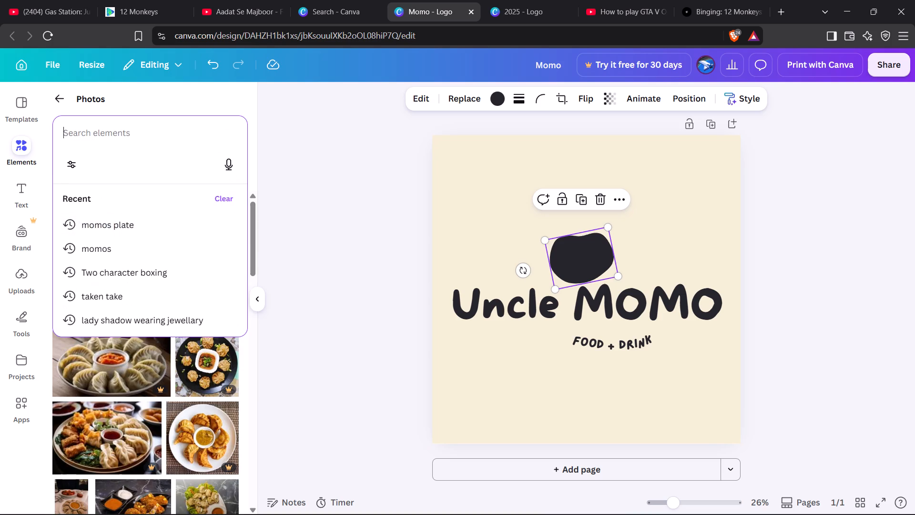
{"action": "type", "text": "ch"}
{"action": "key", "text": "BackSpace"}
{"action": "key", "text": "BackSpace"}
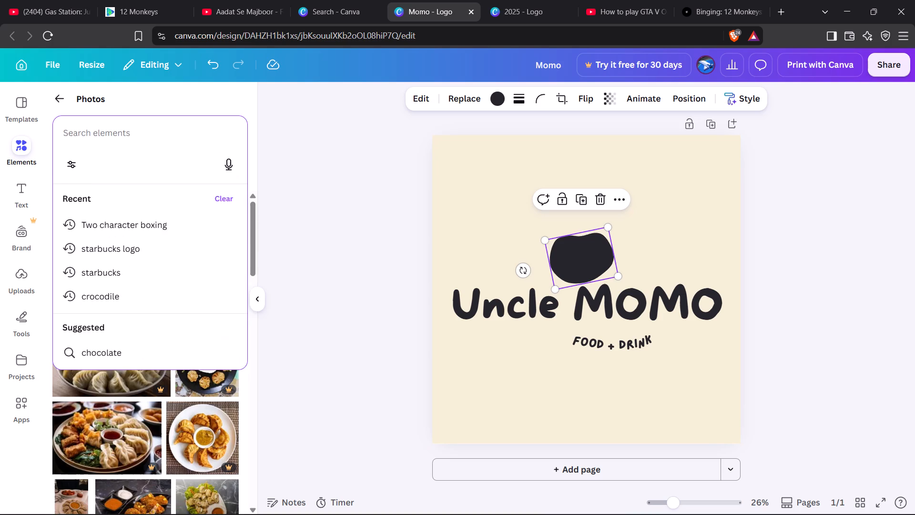
{"action": "key", "text": "BackSpace"}
{"action": "type", "text": "male"}
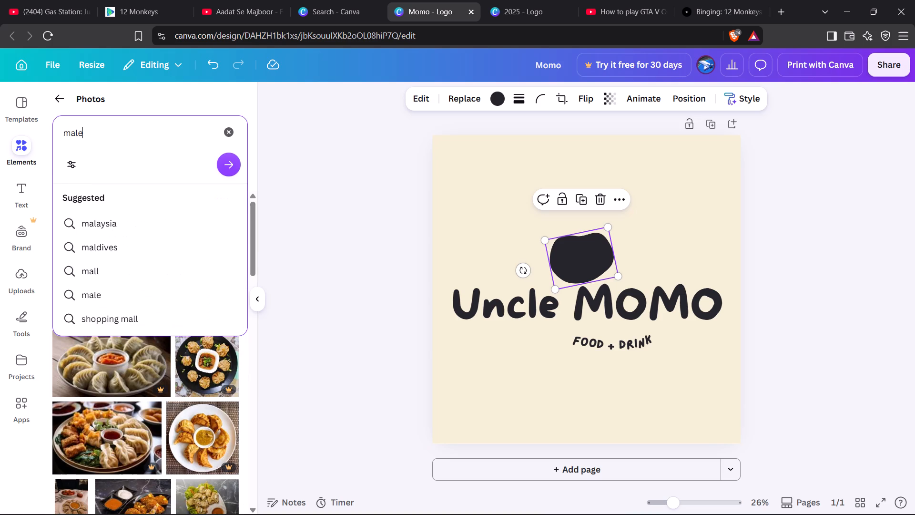
{"action": "key", "text": "space"}
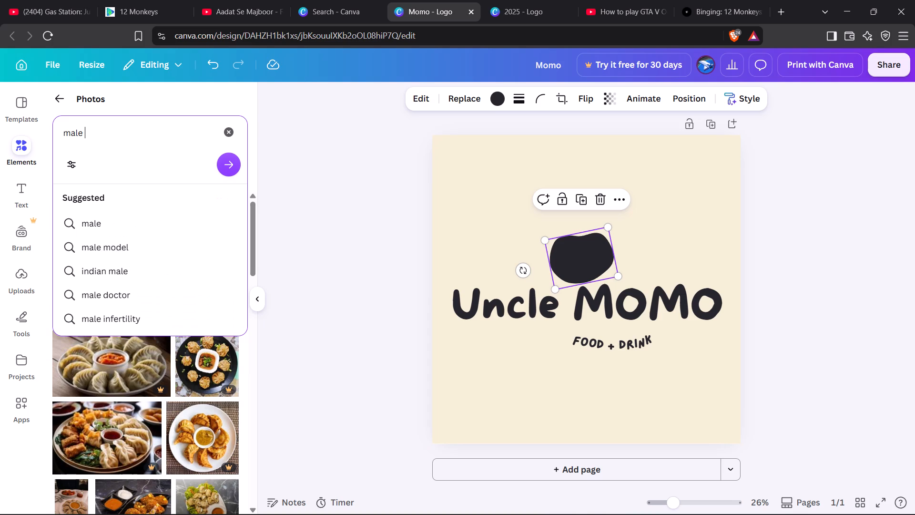
{"action": "type", "text": "c"}
{"action": "key", "text": "h"}
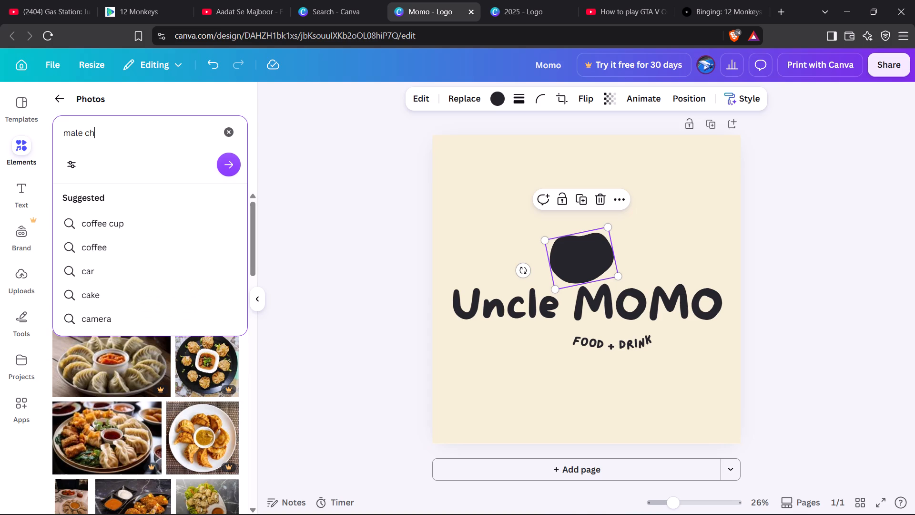
{"action": "type", "text": "eif"}
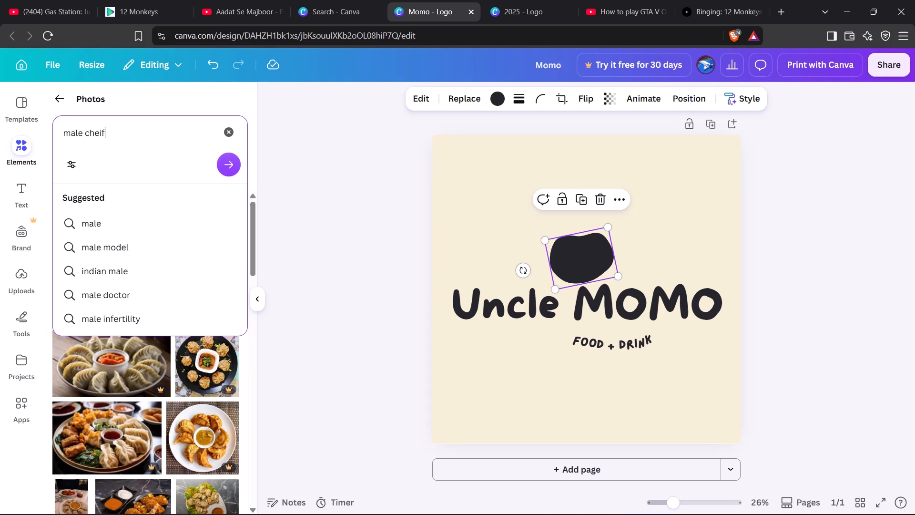
{"action": "key", "text": "Return"}
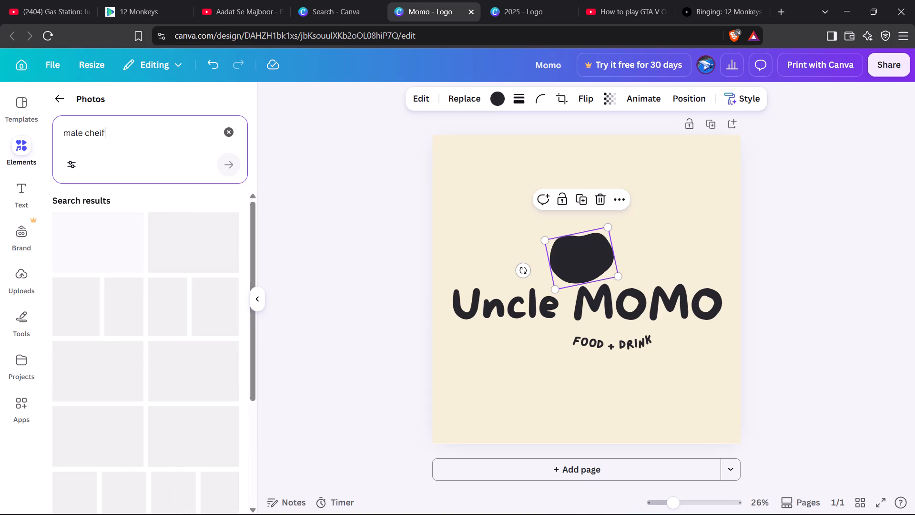
{"action": "scroll", "coordinate": [120, 281], "scroll_direction": "down", "scroll_amount": 2}
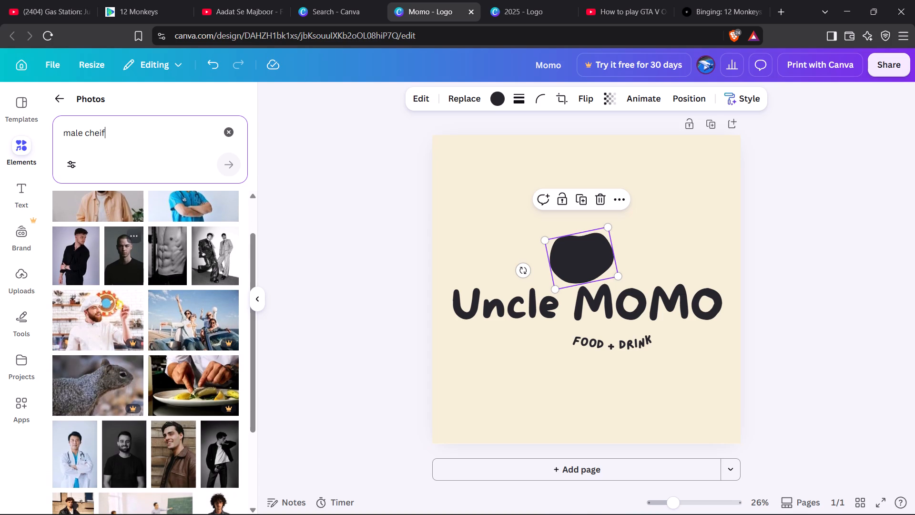
{"action": "scroll", "coordinate": [120, 281], "scroll_direction": "down", "scroll_amount": 4}
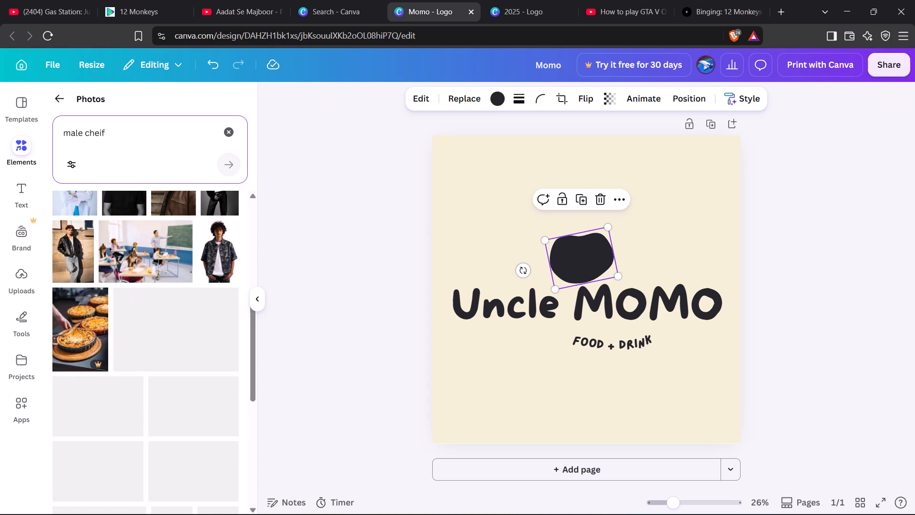
{"action": "scroll", "coordinate": [123, 133], "scroll_direction": "down", "scroll_amount": 2}
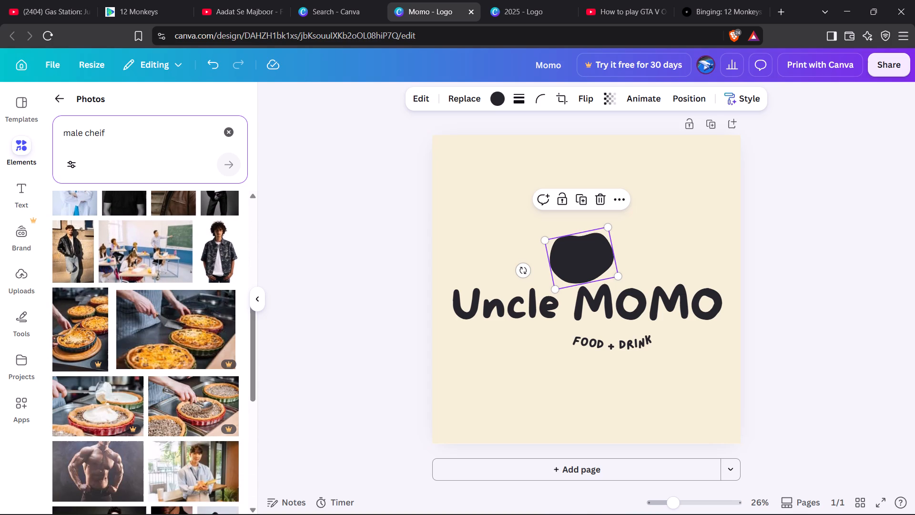
{"action": "scroll", "coordinate": [144, 360], "scroll_direction": "down", "scroll_amount": 4}
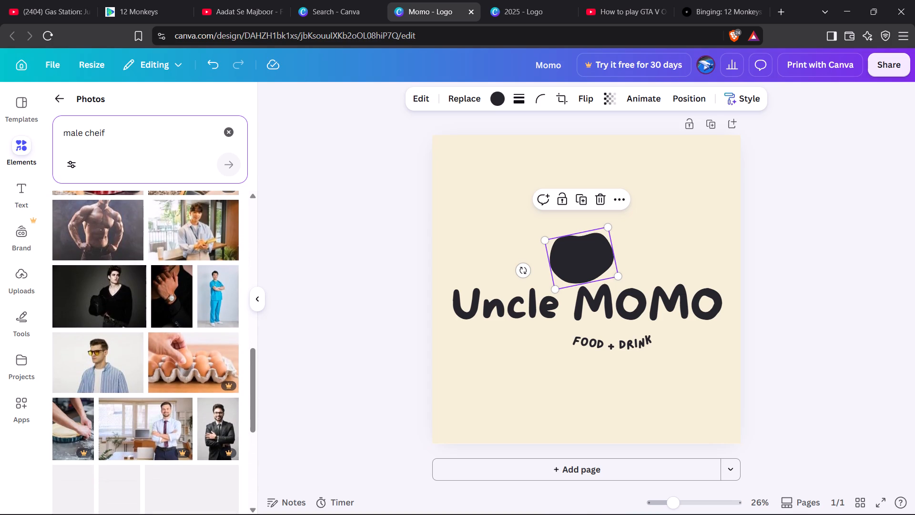
Change the photo search to uncle cheif and look through the results for a suitable image.
{"action": "left_click", "coordinate": [85, 133]}
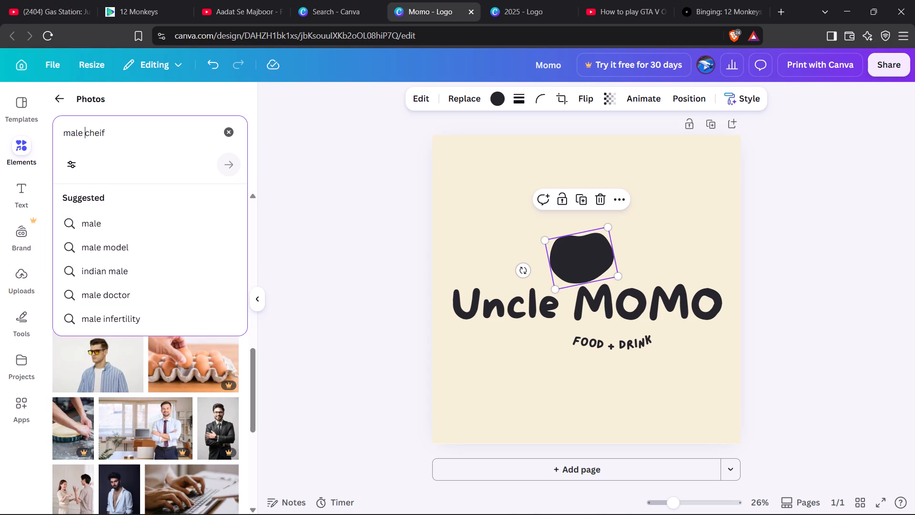
{"action": "key", "text": "BackSpace"}
{"action": "key", "text": "BackSpace"}
{"action": "key", "text": "BackSpace"}
{"action": "key", "text": "BackSpace"}
{"action": "key", "text": "BackSpace"}
{"action": "key", "text": "BackSpace"}
{"action": "key", "text": "BackSpace"}
{"action": "key", "text": "BackSpace"}
{"action": "key", "text": "BackSpace"}
{"action": "key", "text": "BackSpace"}
{"action": "key", "text": "BackSpace"}
{"action": "key", "text": "BackSpace"}
{"action": "key", "text": "BackSpace"}
{"action": "key", "text": "BackSpace"}
{"action": "key", "text": "BackSpace"}
{"action": "key", "text": "BackSpace"}
{"action": "type", "text": "uncle"}
{"action": "key", "text": "space"}
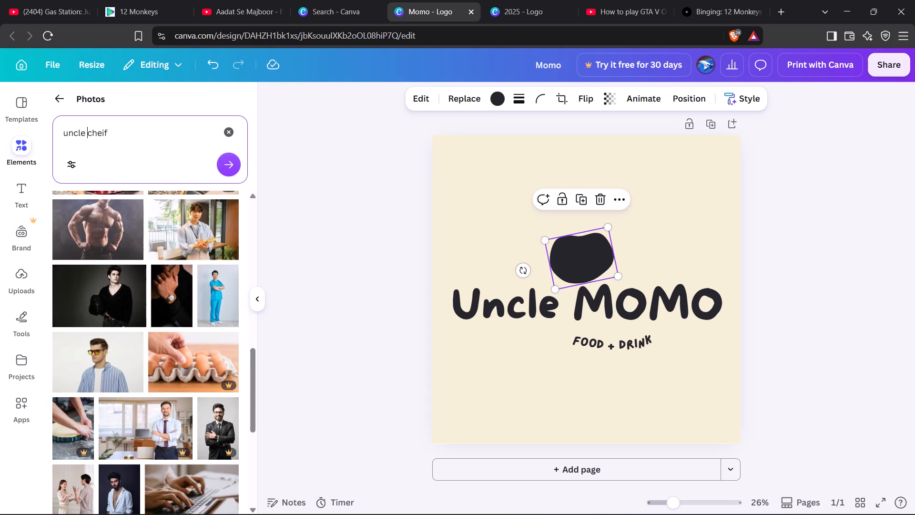
{"action": "key", "text": "Return"}
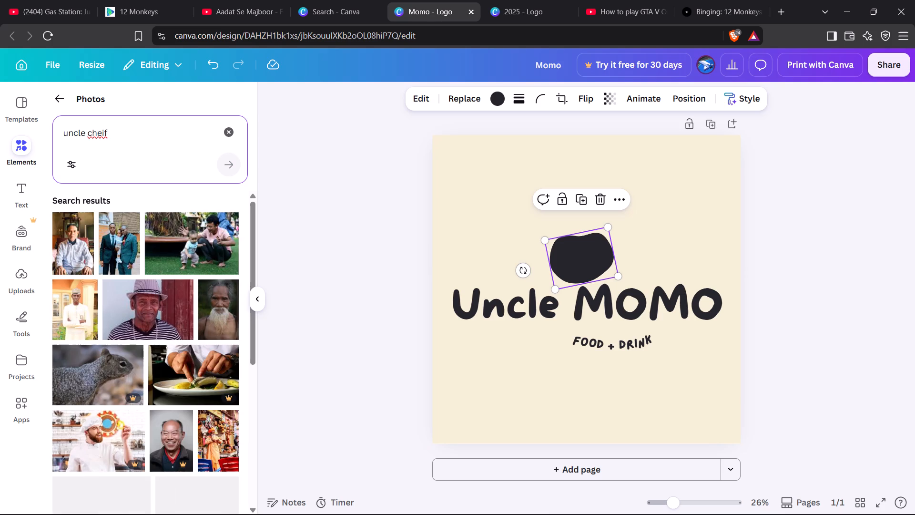
{"action": "scroll", "coordinate": [126, 257], "scroll_direction": "down", "scroll_amount": 2}
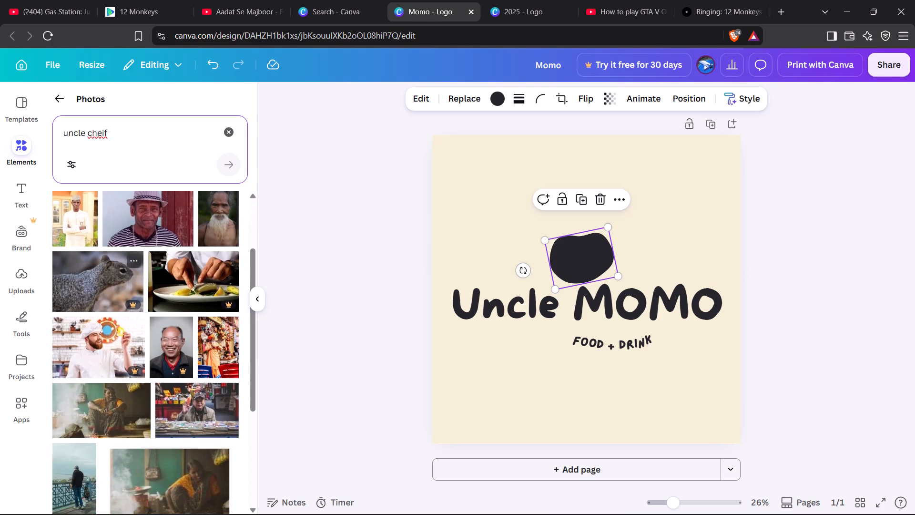
{"action": "scroll", "coordinate": [126, 257], "scroll_direction": "down", "scroll_amount": 1}
{"action": "scroll", "coordinate": [143, 294], "scroll_direction": "down", "scroll_amount": 1}
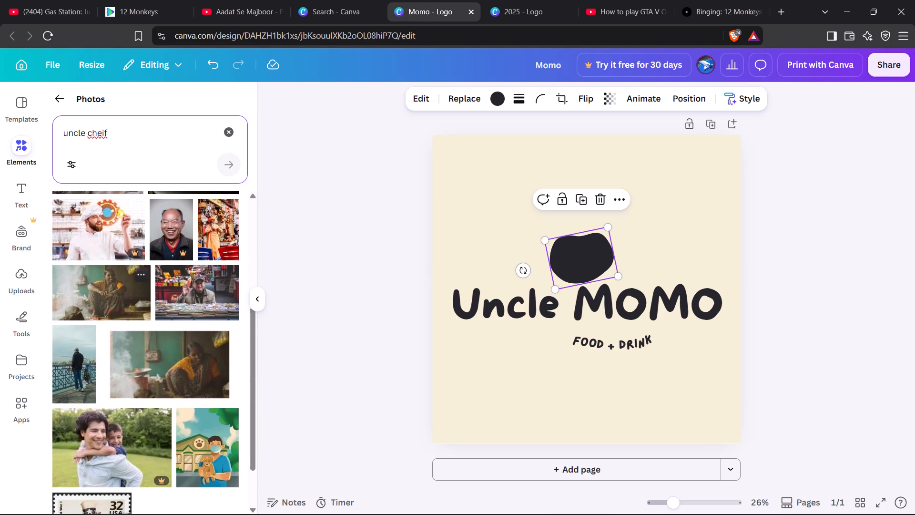
{"action": "scroll", "coordinate": [143, 294], "scroll_direction": "down", "scroll_amount": 4}
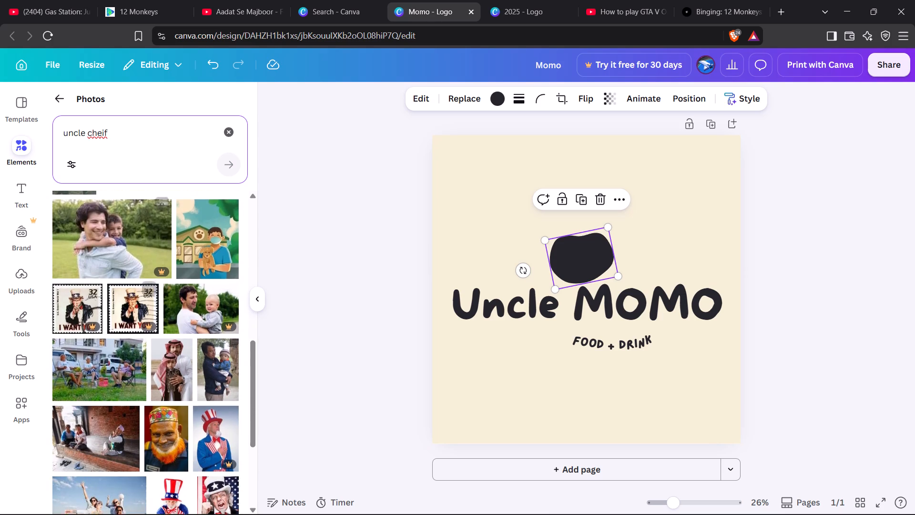
{"action": "scroll", "coordinate": [143, 294], "scroll_direction": "down", "scroll_amount": 2}
{"action": "scroll", "coordinate": [143, 294], "scroll_direction": "up", "scroll_amount": 5}
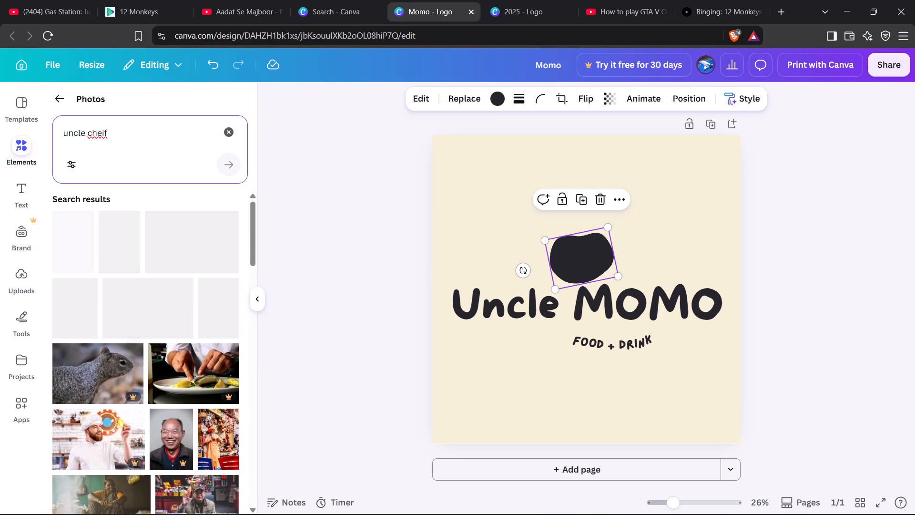
Switch the photo search to the suggested term indian uncle and look through the results for a suitable image.
{"action": "left_click", "coordinate": [141, 138]}
{"action": "key", "text": "BackSpace"}
{"action": "key", "text": "BackSpace"}
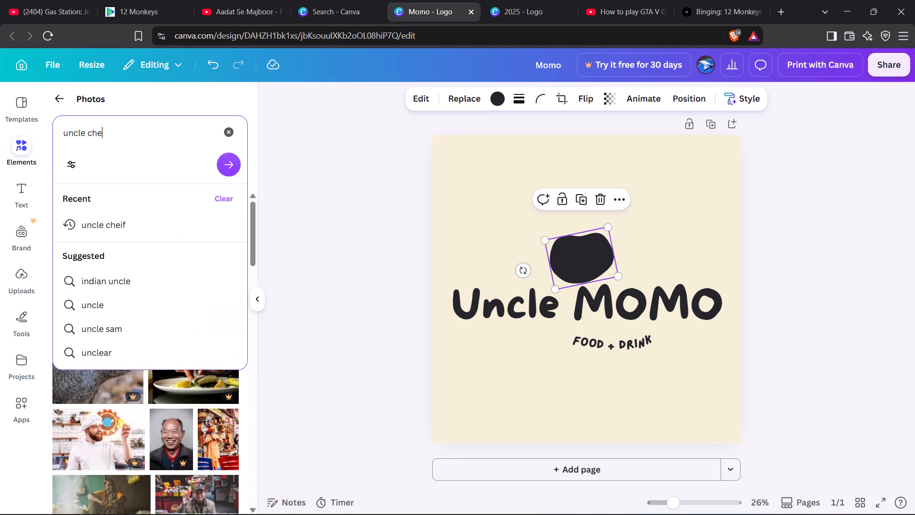
{"action": "key", "text": "BackSpace"}
{"action": "key", "text": "BackSpace"}
{"action": "key", "text": "BackSpace"}
{"action": "left_click", "coordinate": [142, 280]}
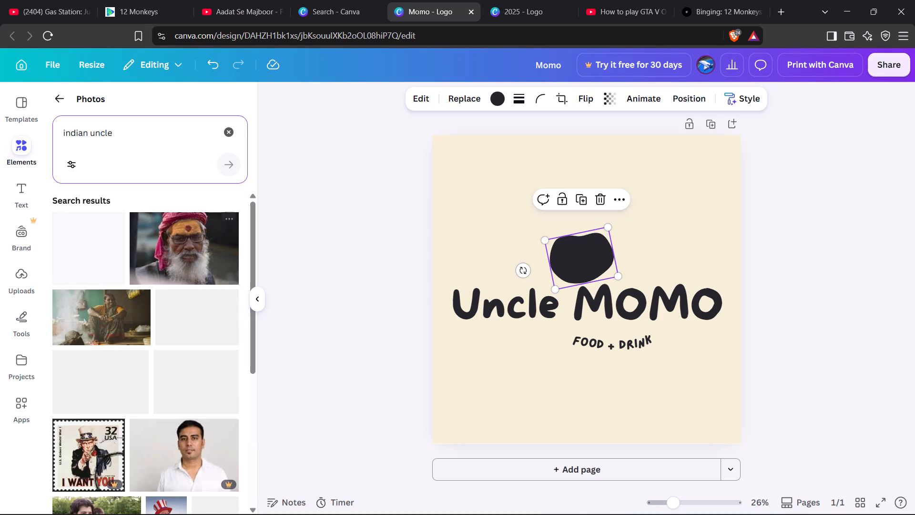
{"action": "scroll", "coordinate": [142, 280], "scroll_direction": "down", "scroll_amount": 1}
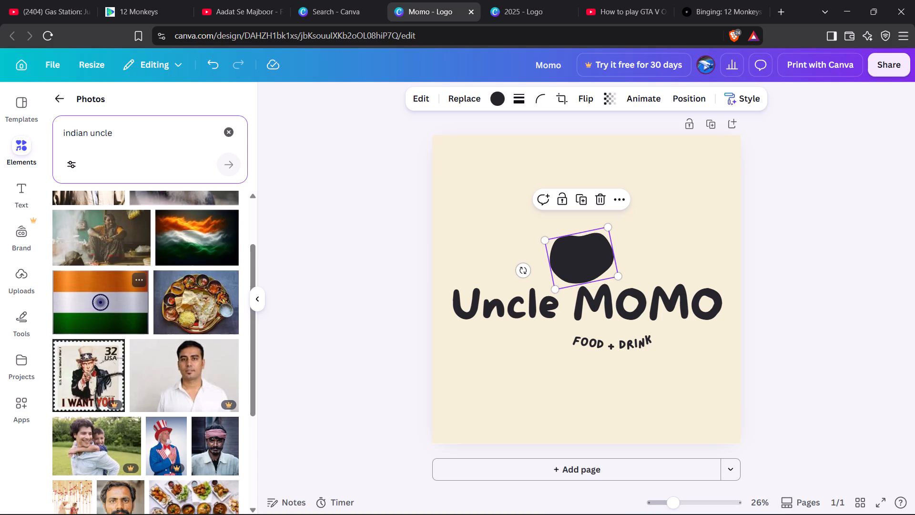
{"action": "scroll", "coordinate": [142, 280], "scroll_direction": "down", "scroll_amount": 3}
{"action": "scroll", "coordinate": [142, 280], "scroll_direction": "up", "scroll_amount": 2}
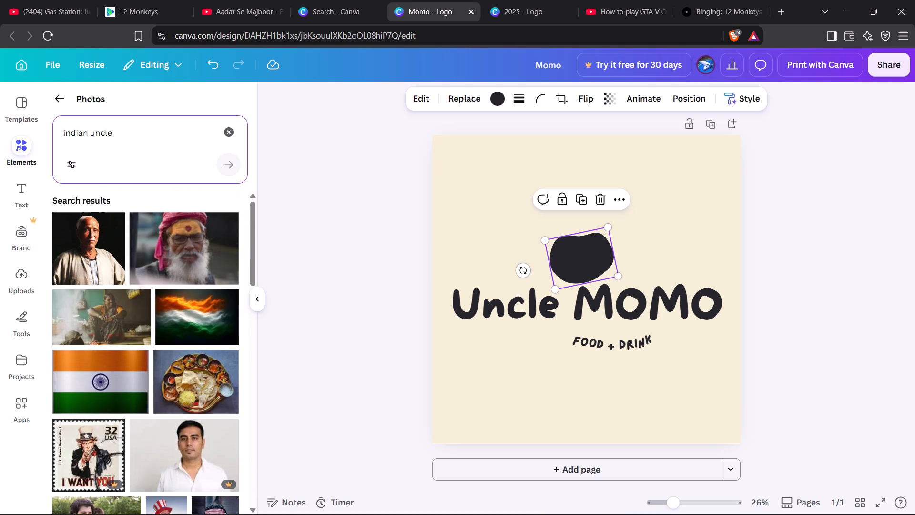
Extend the photo search to indian uncle wearing cap and look through the results for a suitable image.
{"action": "left_click", "coordinate": [161, 141]}
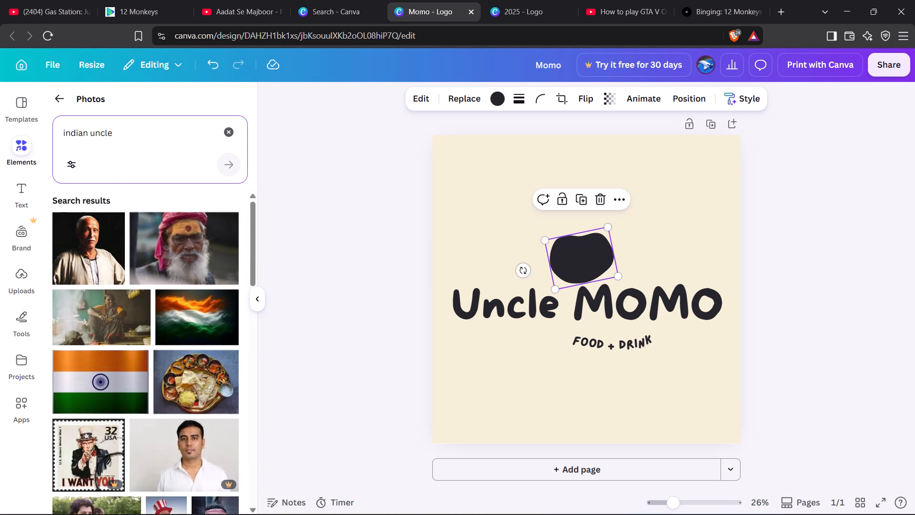
{"action": "left_click", "coordinate": [162, 137]}
{"action": "key", "text": "space"}
{"action": "type", "text": "wear"}
{"action": "type", "text": "ing"}
{"action": "key", "text": "space"}
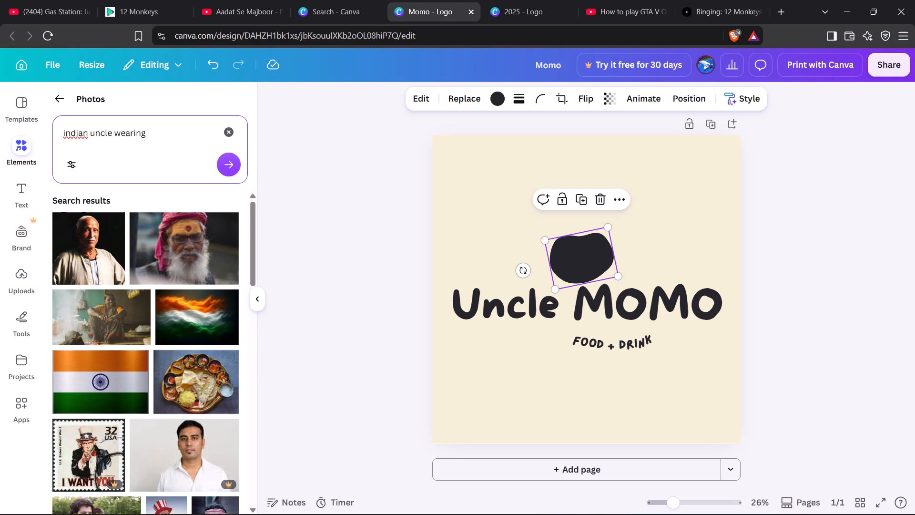
{"action": "type", "text": "cap"}
{"action": "key", "text": "Return"}
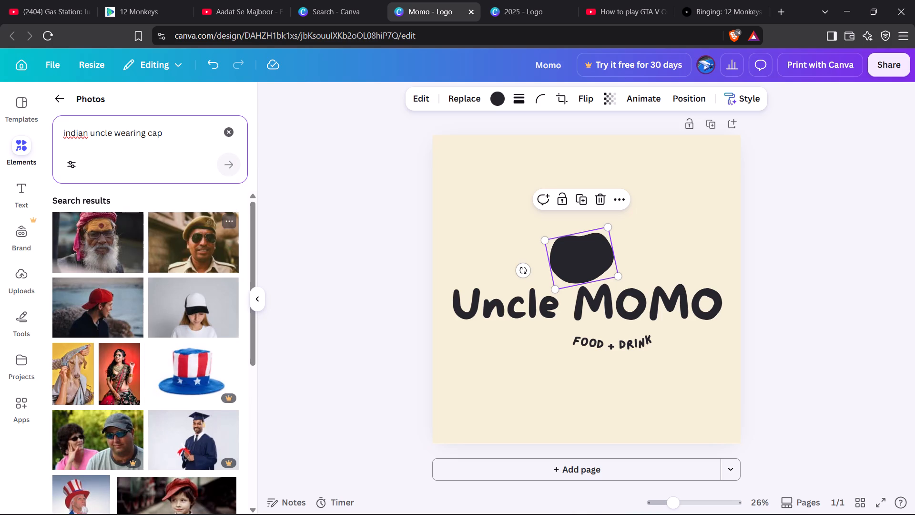
{"action": "scroll", "coordinate": [162, 271], "scroll_direction": "down", "scroll_amount": 3}
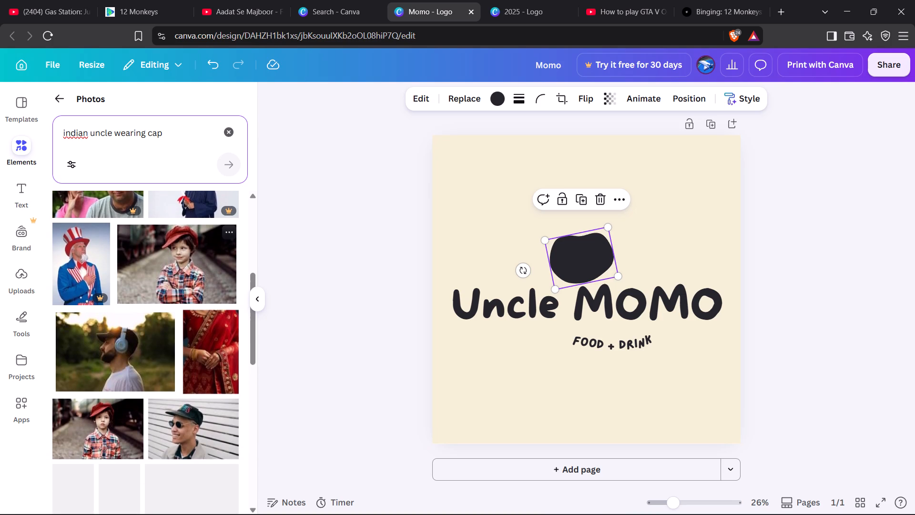
{"action": "scroll", "coordinate": [162, 271], "scroll_direction": "down", "scroll_amount": 5}
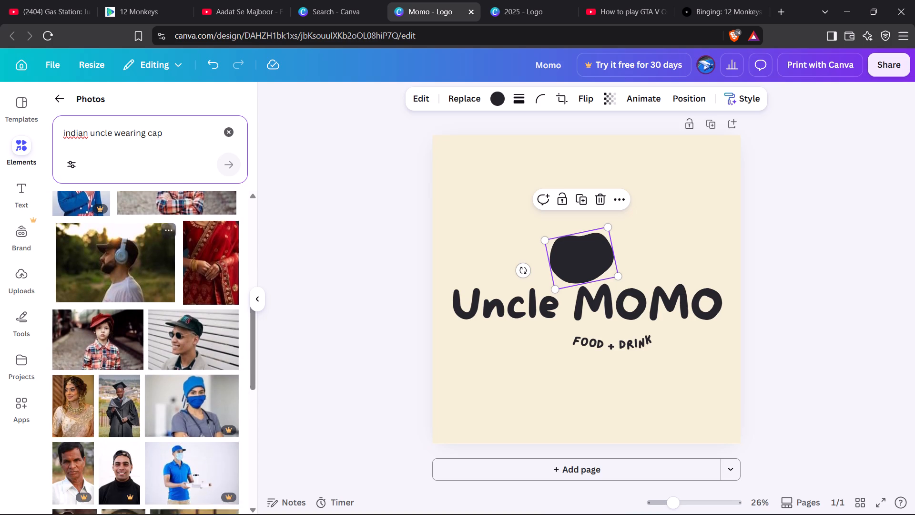
{"action": "scroll", "coordinate": [162, 271], "scroll_direction": "down", "scroll_amount": 1}
{"action": "scroll", "coordinate": [172, 315], "scroll_direction": "down", "scroll_amount": 2}
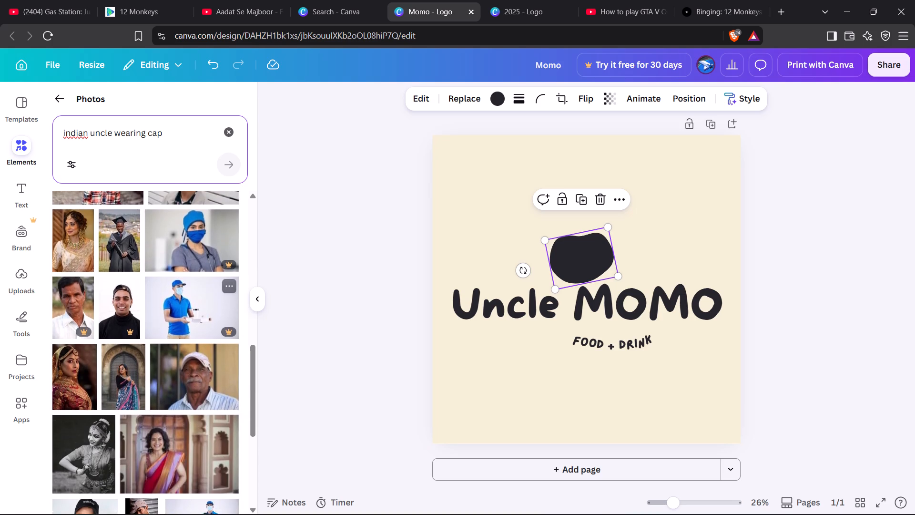
{"action": "scroll", "coordinate": [172, 315], "scroll_direction": "down", "scroll_amount": 2}
{"action": "scroll", "coordinate": [172, 315], "scroll_direction": "up", "scroll_amount": 2}
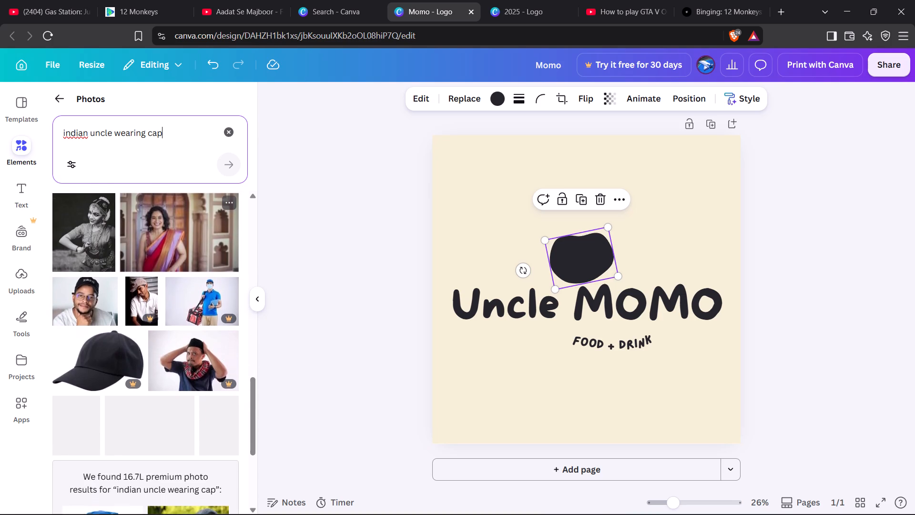
{"action": "scroll", "coordinate": [172, 315], "scroll_direction": "up", "scroll_amount": 2}
Change the photo search to indian uncle wearing cheif and look through the results for a suitable image.
{"action": "left_click", "coordinate": [186, 129]}
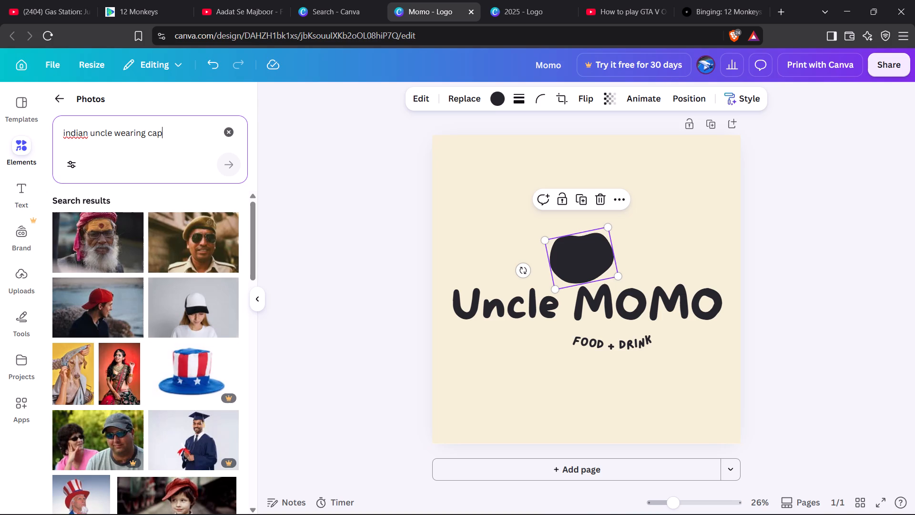
{"action": "key", "text": "BackSpace"}
{"action": "key", "text": "BackSpace"}
{"action": "key", "text": "BackSpace"}
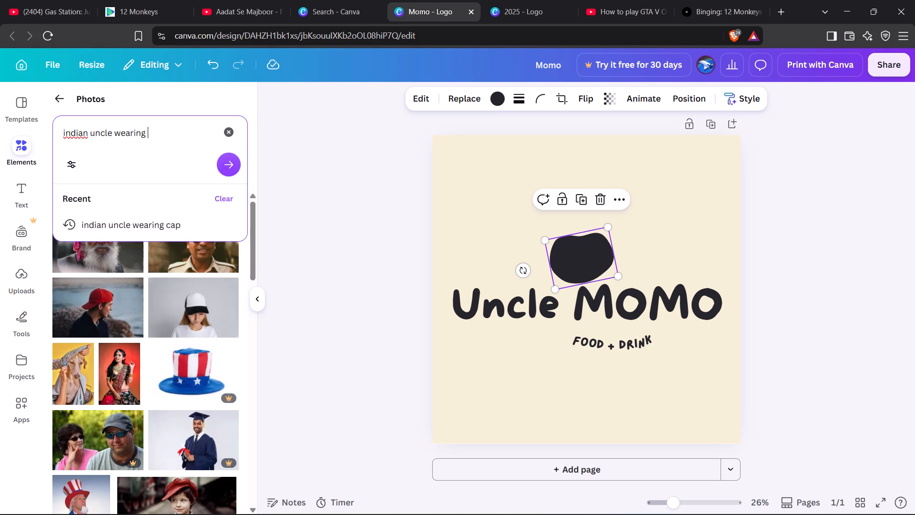
{"action": "type", "text": "ch"}
{"action": "type", "text": "eii"}
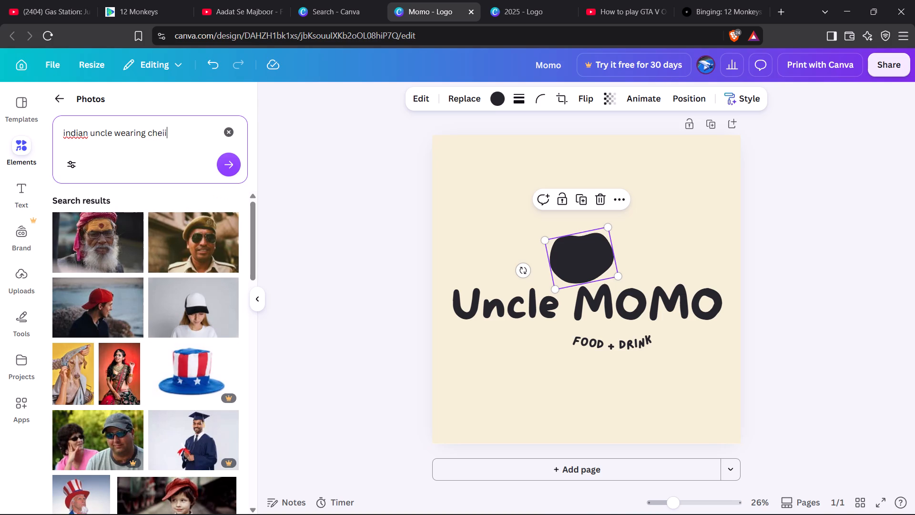
{"action": "key", "text": "f"}
{"action": "key", "text": "BackSpace"}
{"action": "key", "text": "BackSpace"}
{"action": "key", "text": "f"}
{"action": "key", "text": "Return"}
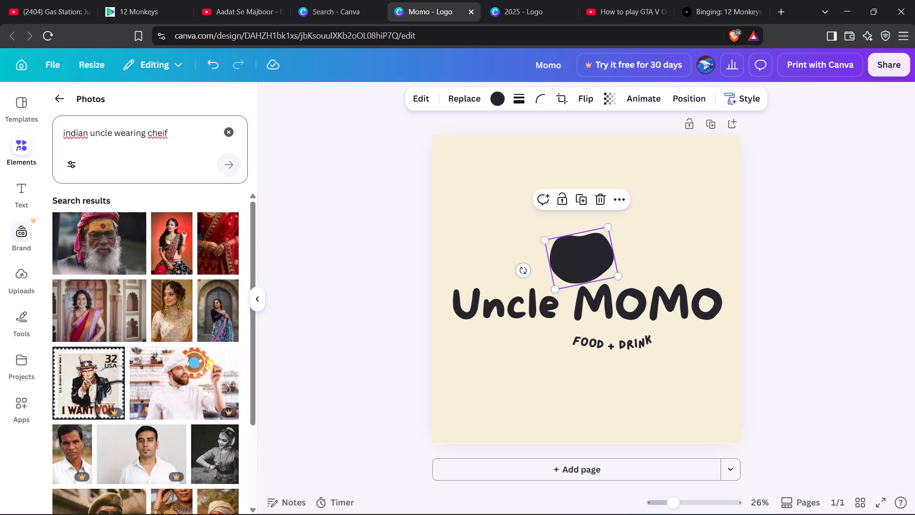
{"action": "scroll", "coordinate": [179, 288], "scroll_direction": "down", "scroll_amount": 5}
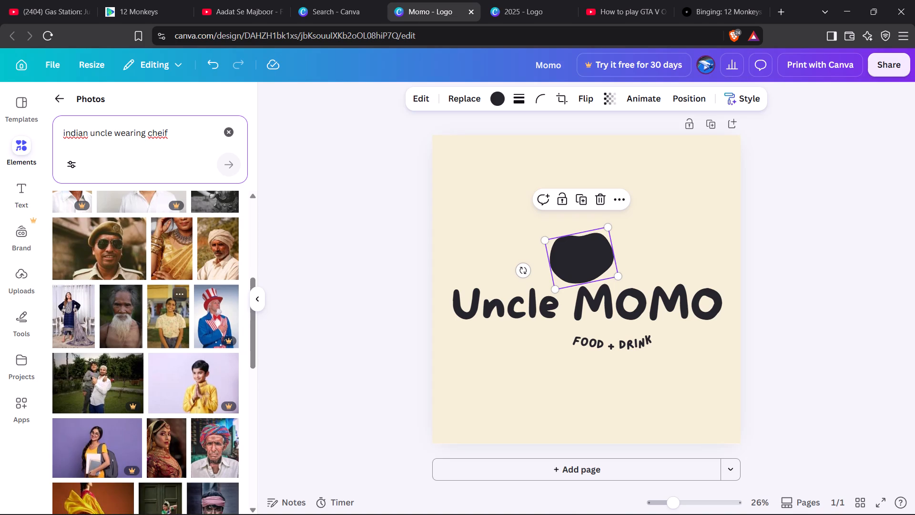
{"action": "scroll", "coordinate": [179, 288], "scroll_direction": "down", "scroll_amount": 3}
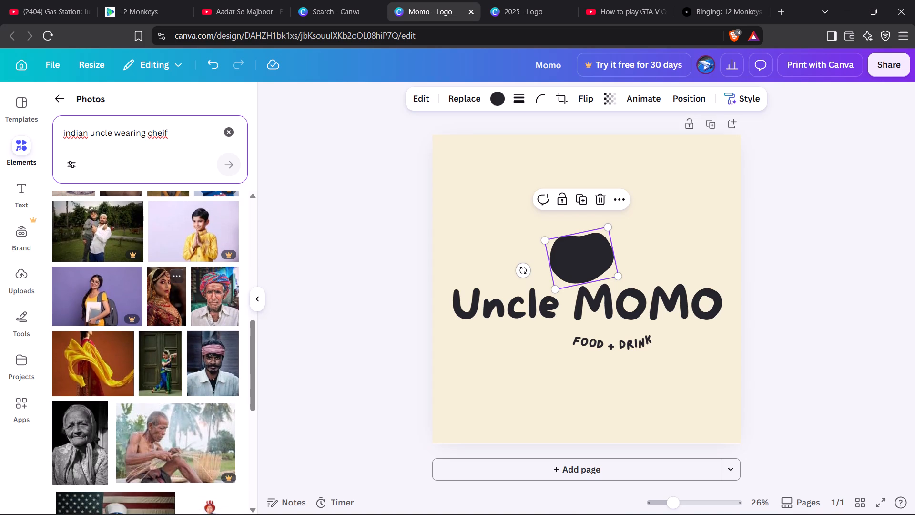
{"action": "scroll", "coordinate": [179, 288], "scroll_direction": "down", "scroll_amount": 1}
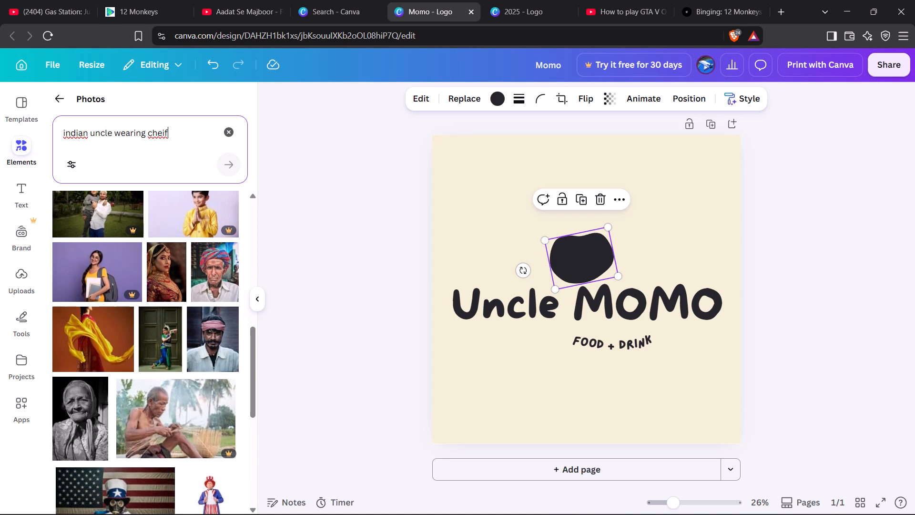
Change the photo search to indian uncle wearing big cap and mostache.
{"action": "left_click", "coordinate": [187, 143]}
{"action": "left_click", "coordinate": [188, 135]}
{"action": "key", "text": "BackSpace"}
{"action": "key", "text": "BackSpace"}
{"action": "key", "text": "BackSpace"}
{"action": "key", "text": "BackSpace"}
{"action": "key", "text": "BackSpace"}
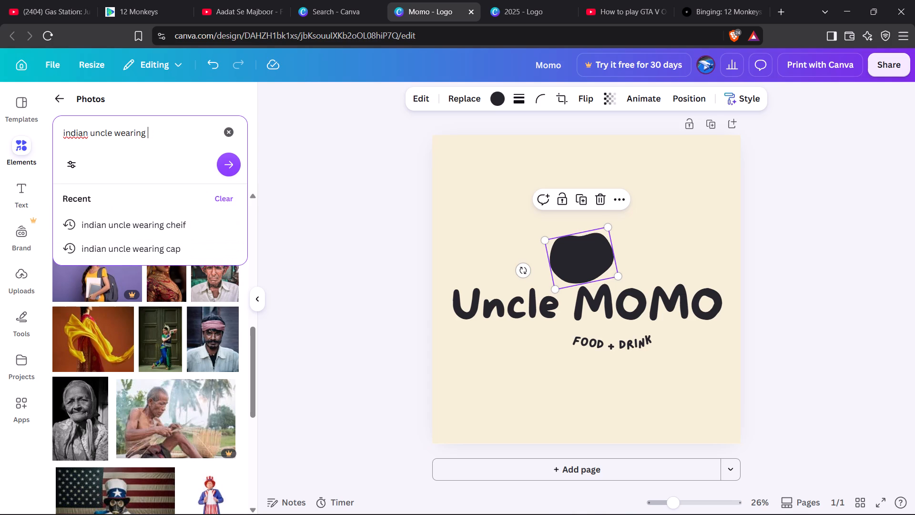
{"action": "key", "text": "BackSpace"}
{"action": "key", "text": "space"}
{"action": "type", "text": "bi"}
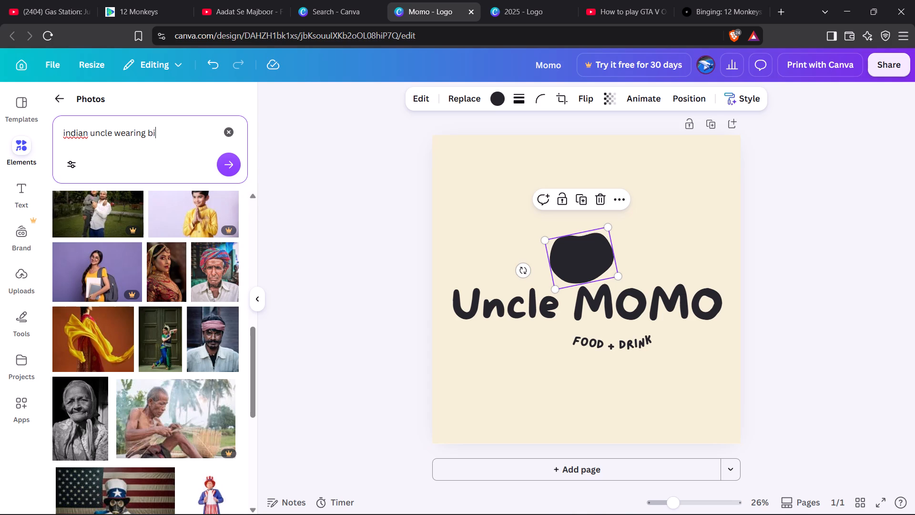
{"action": "type", "text": "g c"}
{"action": "type", "text": "ap and mostache"}
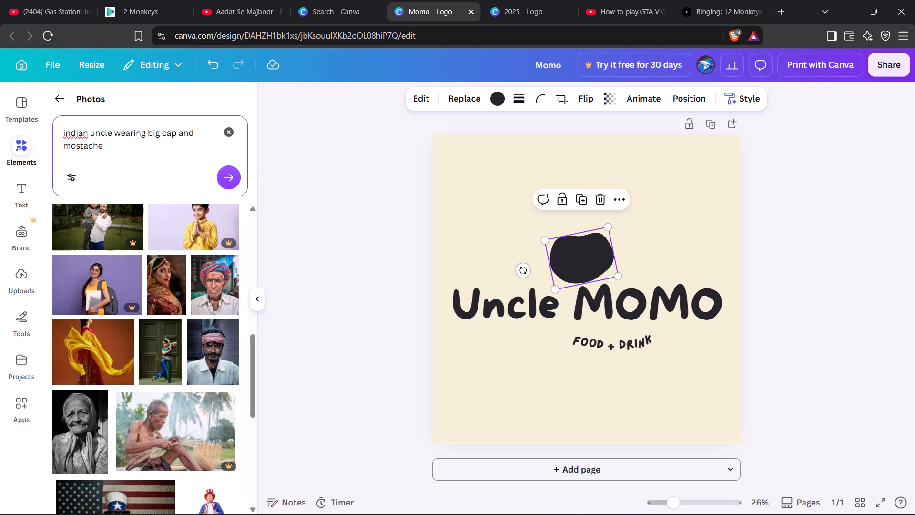
{"action": "key", "text": "Return"}
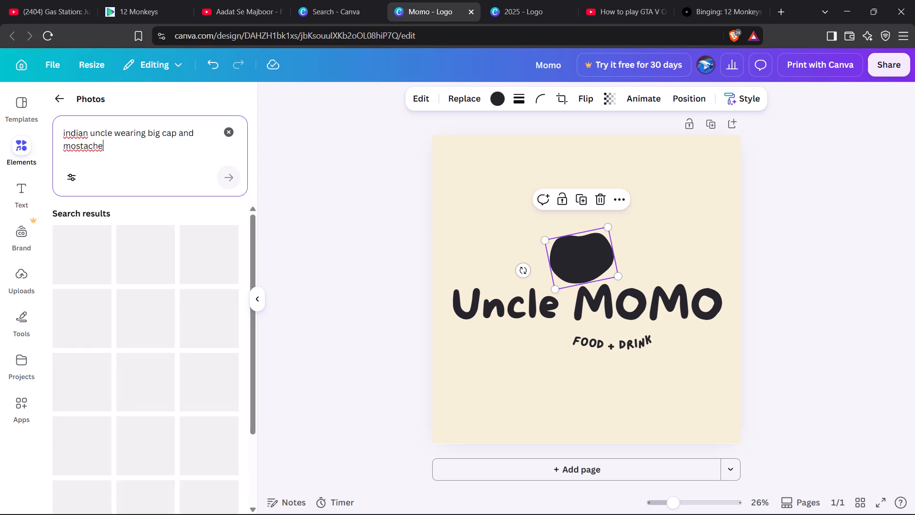
Look through the photo results for an uncle with a cap and moustache that suits the logo.
{"action": "scroll", "coordinate": [180, 243], "scroll_direction": "down", "scroll_amount": 2}
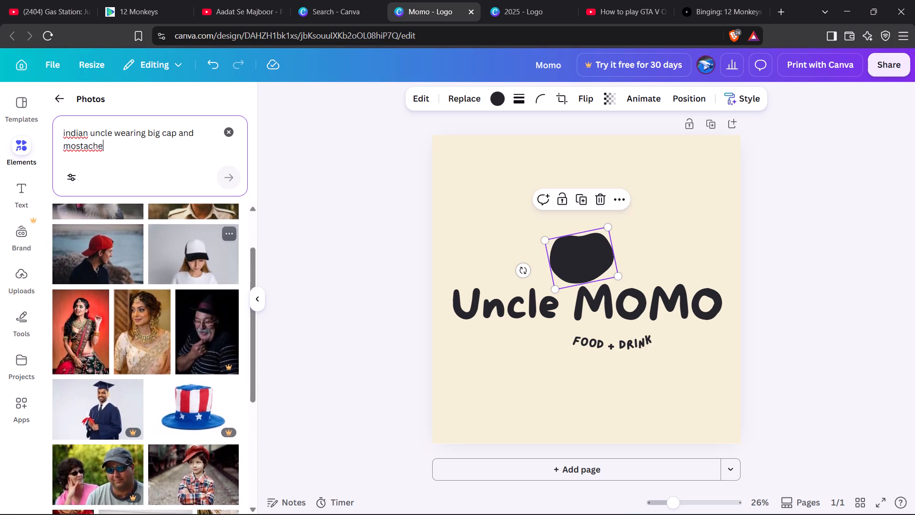
{"action": "scroll", "coordinate": [180, 243], "scroll_direction": "down", "scroll_amount": 4}
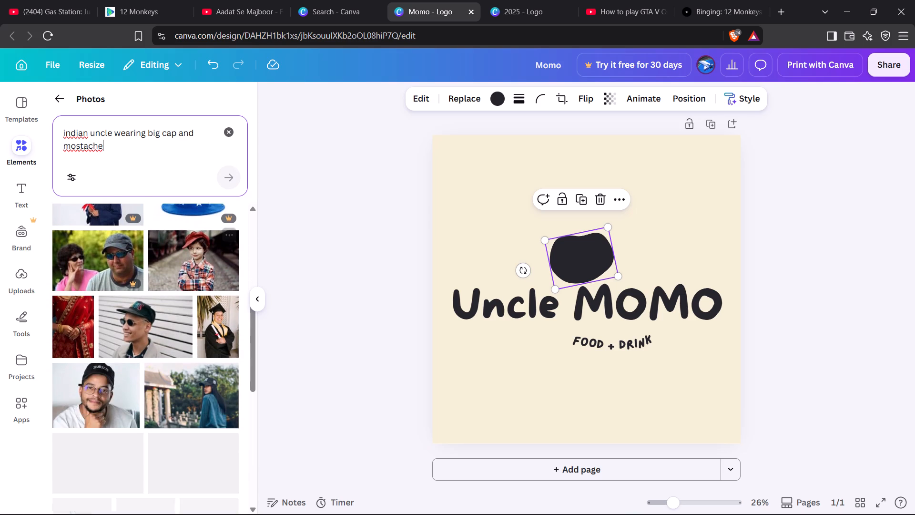
{"action": "scroll", "coordinate": [180, 243], "scroll_direction": "down", "scroll_amount": 3}
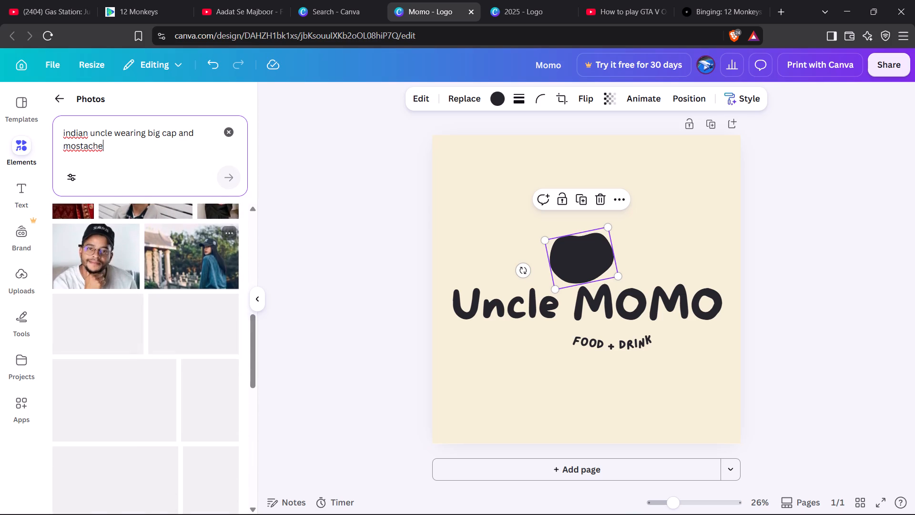
{"action": "scroll", "coordinate": [180, 243], "scroll_direction": "down", "scroll_amount": 2}
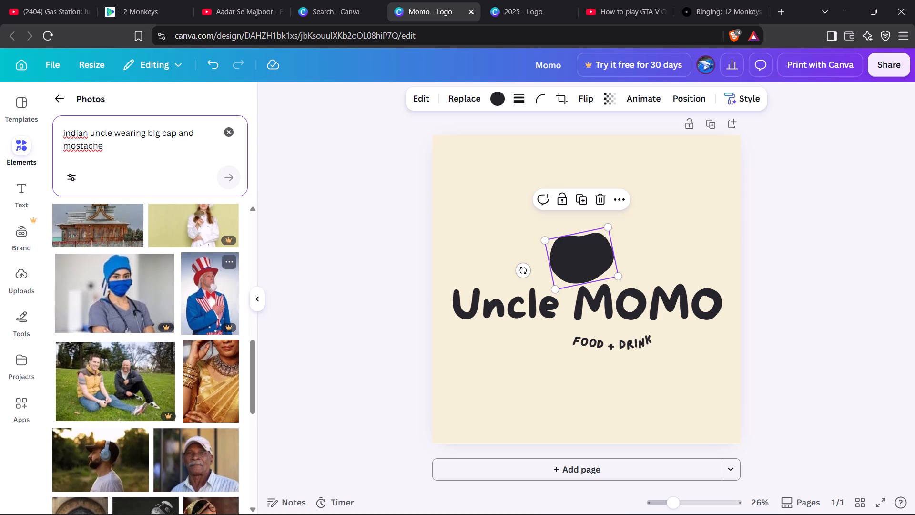
{"action": "scroll", "coordinate": [181, 242], "scroll_direction": "down", "scroll_amount": 2}
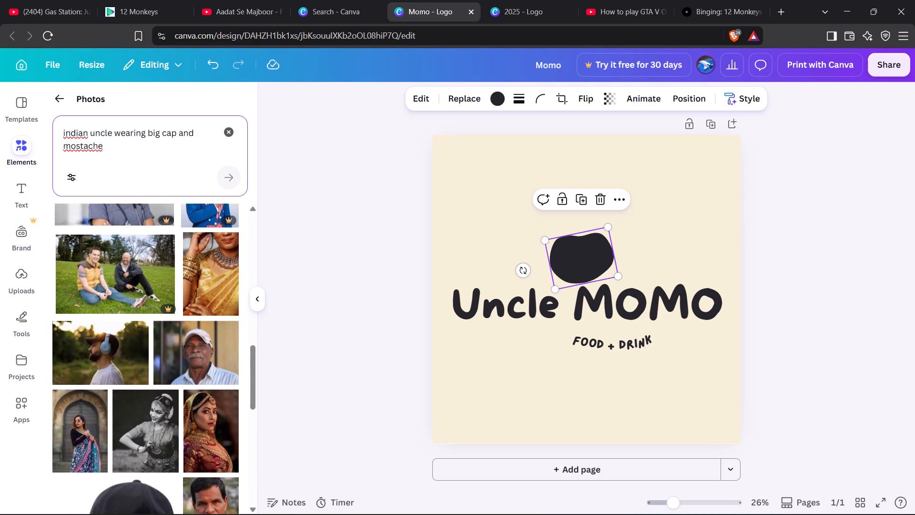
{"action": "scroll", "coordinate": [181, 242], "scroll_direction": "down", "scroll_amount": 4}
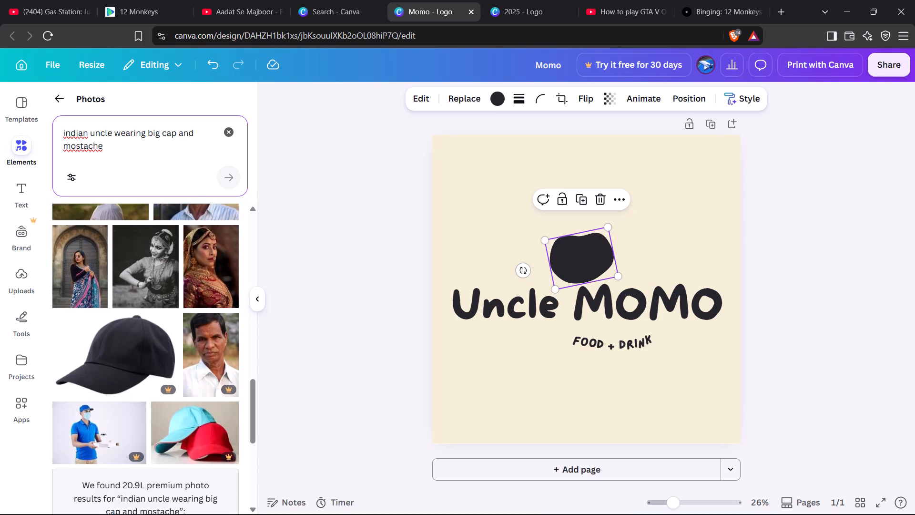
{"action": "scroll", "coordinate": [181, 242], "scroll_direction": "down", "scroll_amount": 2}
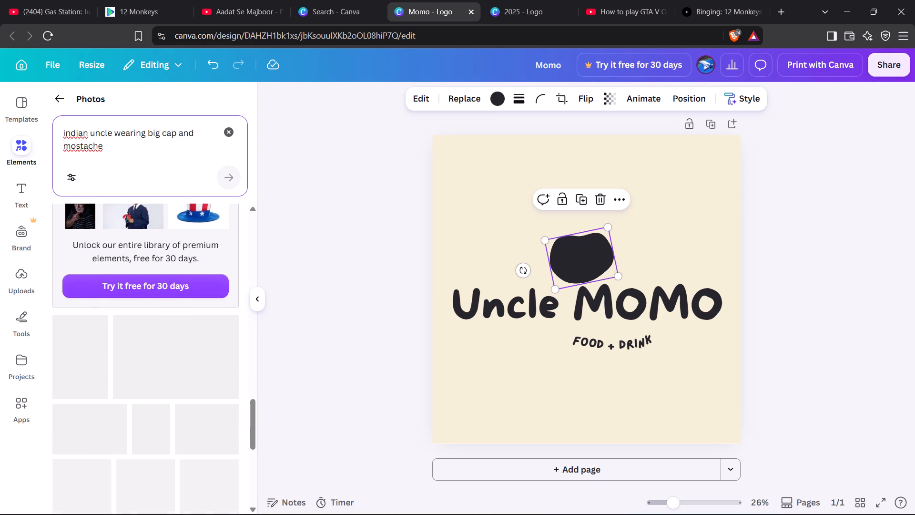
{"action": "scroll", "coordinate": [181, 242], "scroll_direction": "down", "scroll_amount": 2}
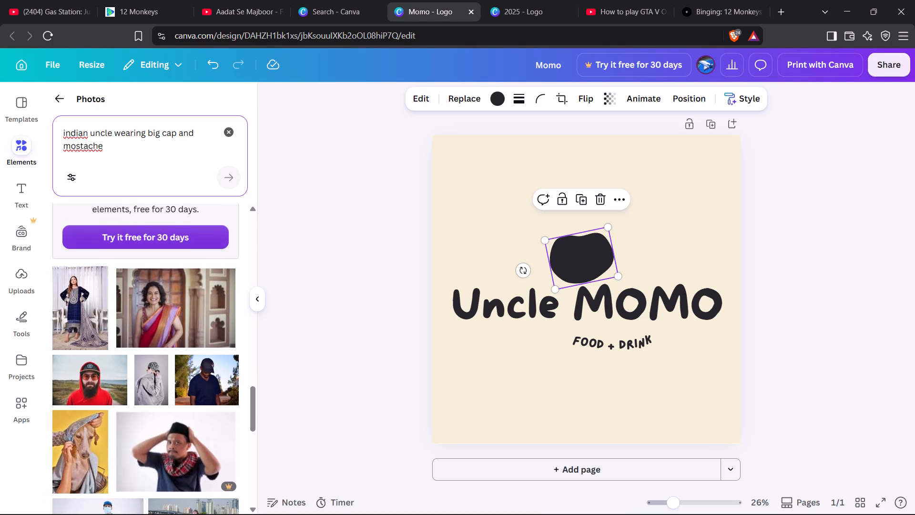
{"action": "scroll", "coordinate": [181, 242], "scroll_direction": "down", "scroll_amount": 3}
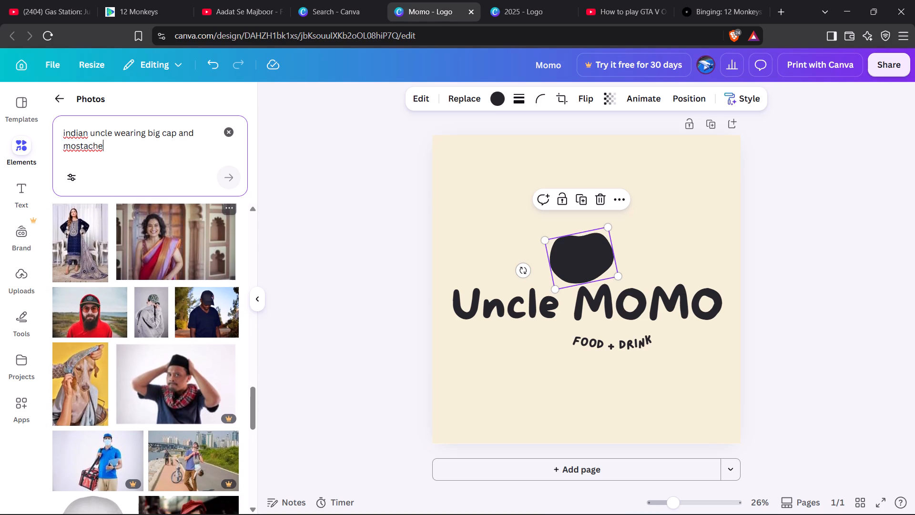
{"action": "scroll", "coordinate": [181, 242], "scroll_direction": "down", "scroll_amount": 4}
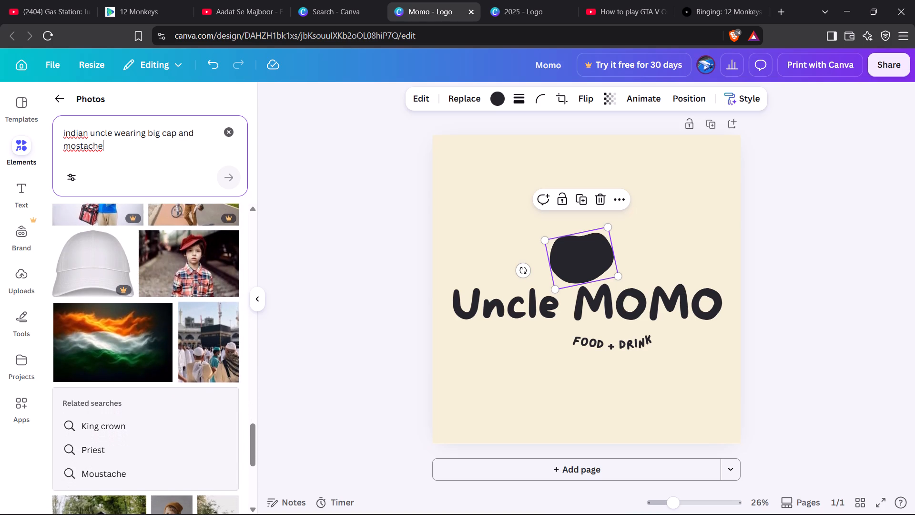
{"action": "scroll", "coordinate": [181, 242], "scroll_direction": "down", "scroll_amount": 3}
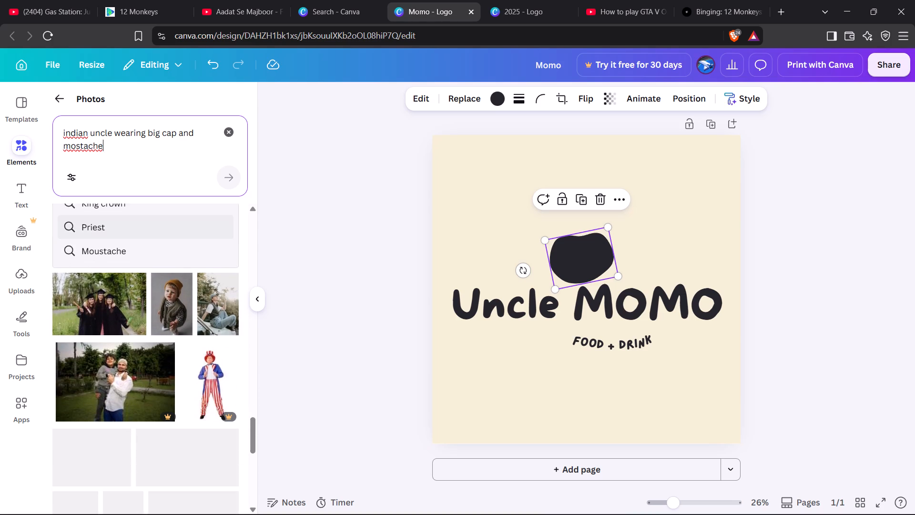
{"action": "scroll", "coordinate": [181, 242], "scroll_direction": "up", "scroll_amount": 1}
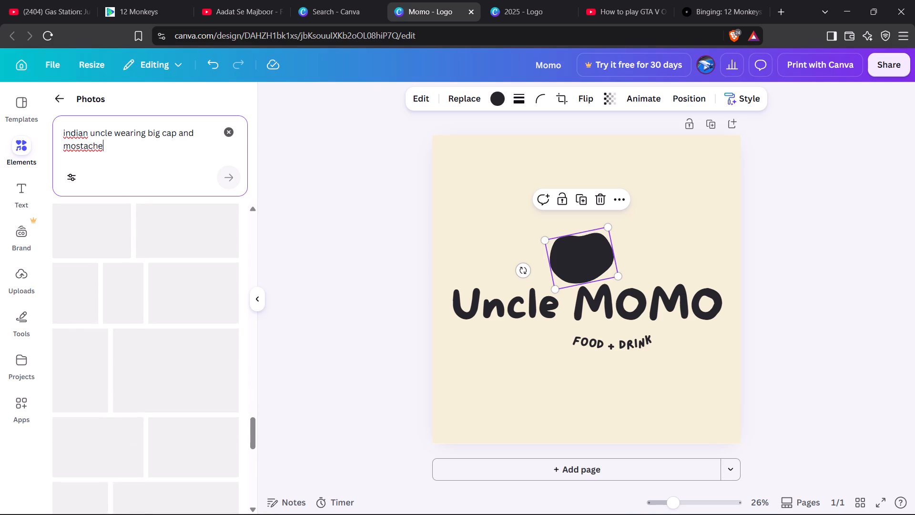
{"action": "scroll", "coordinate": [181, 242], "scroll_direction": "up", "scroll_amount": 20}
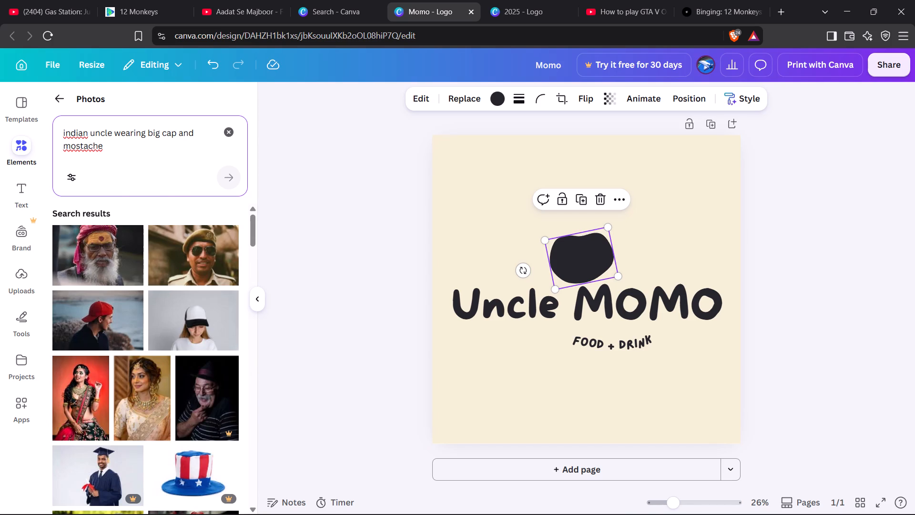
Leave the search results, reopen the Photos category and browse its full set of Magic recommendations for a usable image.
{"action": "left_click", "coordinate": [57, 95]}
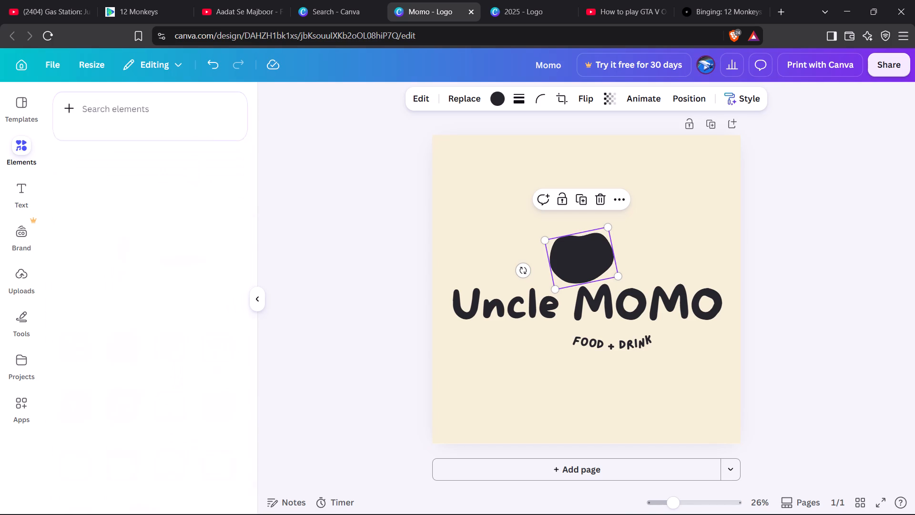
{"action": "scroll", "coordinate": [172, 346], "scroll_direction": "down", "scroll_amount": 1}
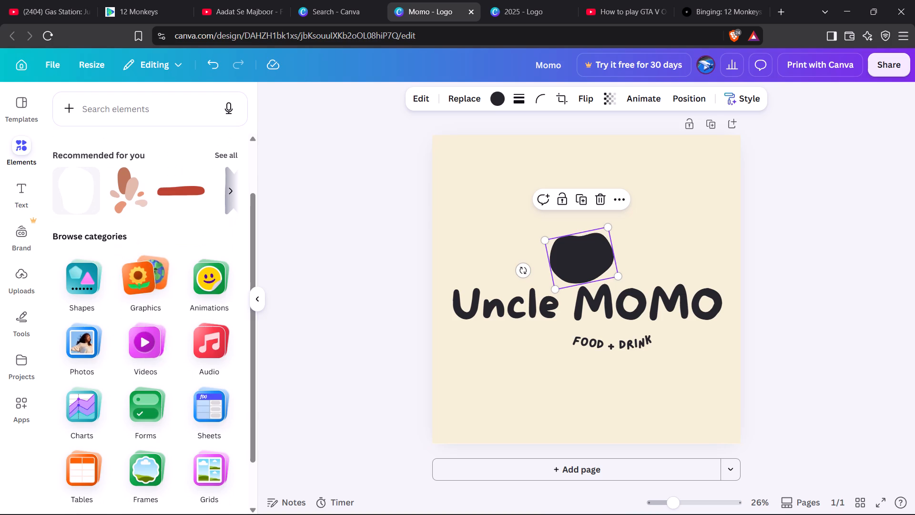
{"action": "left_click", "coordinate": [91, 329]}
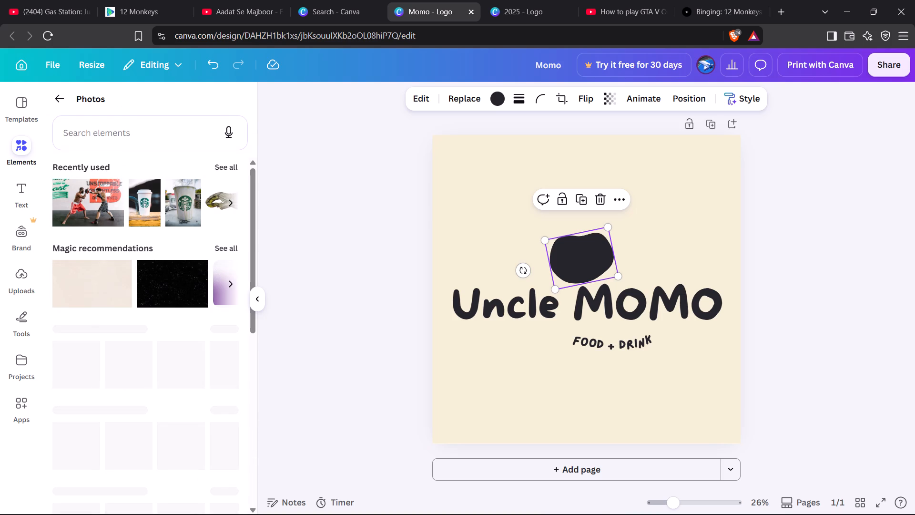
{"action": "left_click", "coordinate": [227, 251]}
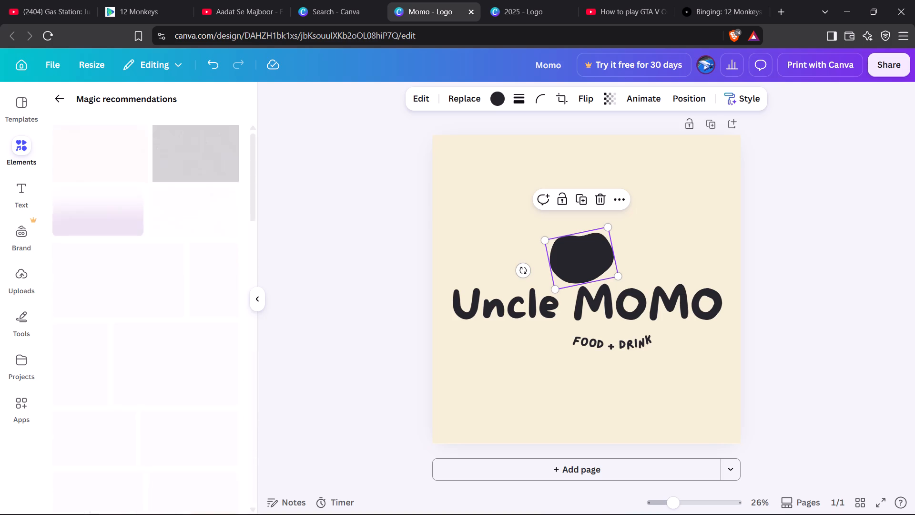
{"action": "scroll", "coordinate": [181, 346], "scroll_direction": "down", "scroll_amount": 2}
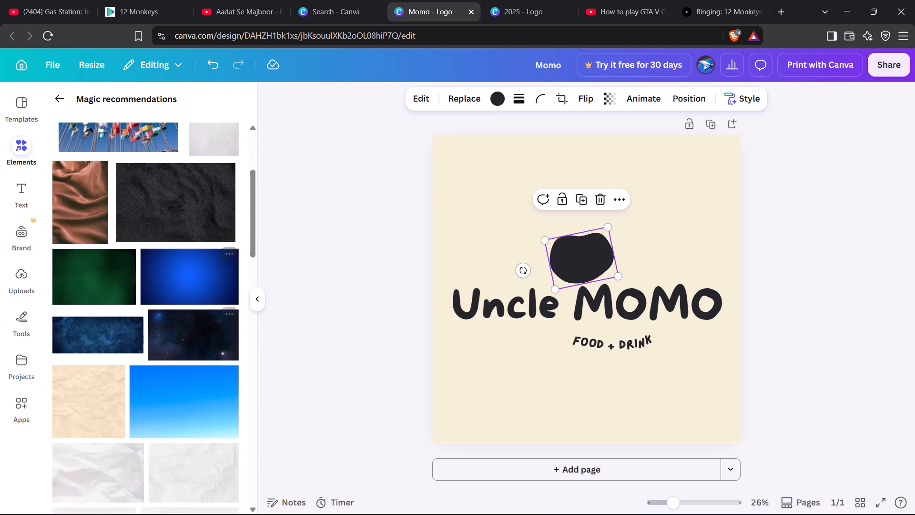
{"action": "scroll", "coordinate": [181, 346], "scroll_direction": "down", "scroll_amount": 1}
{"action": "scroll", "coordinate": [181, 346], "scroll_direction": "up", "scroll_amount": 5}
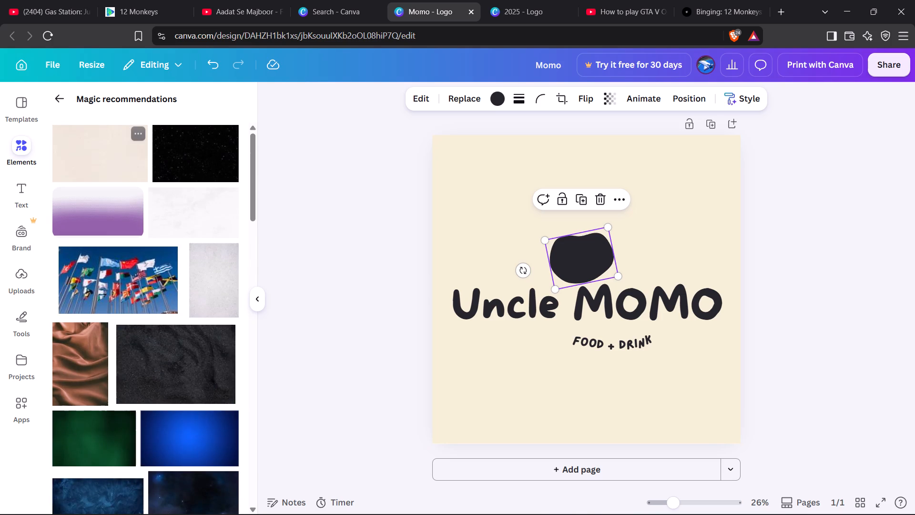
Leave the Magic recommendations and search the photos for man with moustache.
{"action": "left_click", "coordinate": [58, 94]}
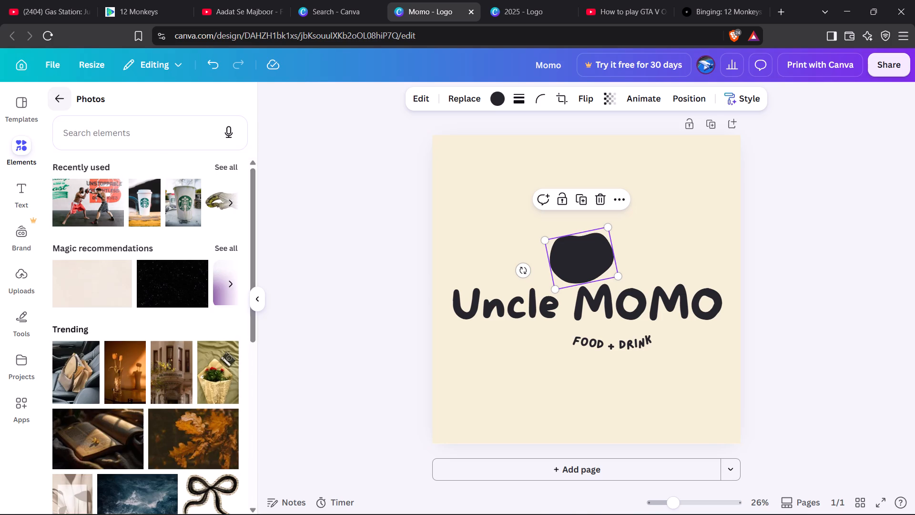
{"action": "left_click", "coordinate": [115, 138]}
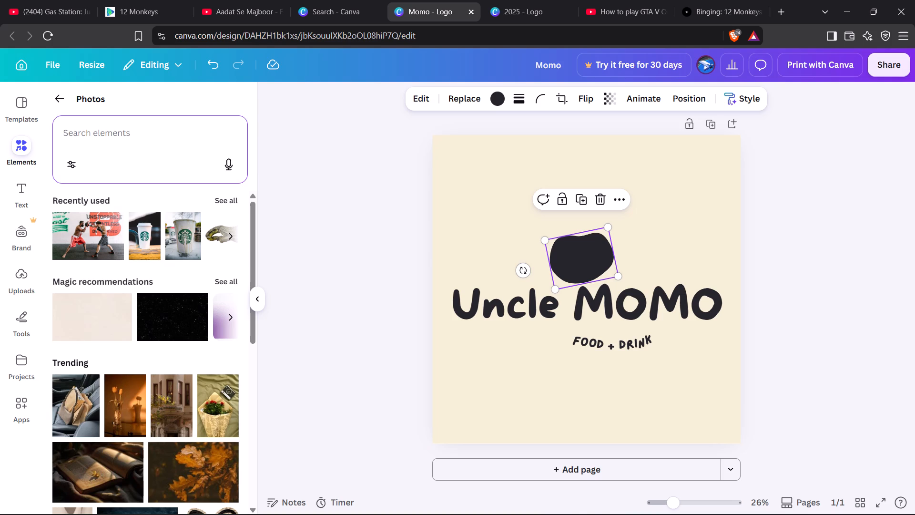
{"action": "type", "text": "mo"}
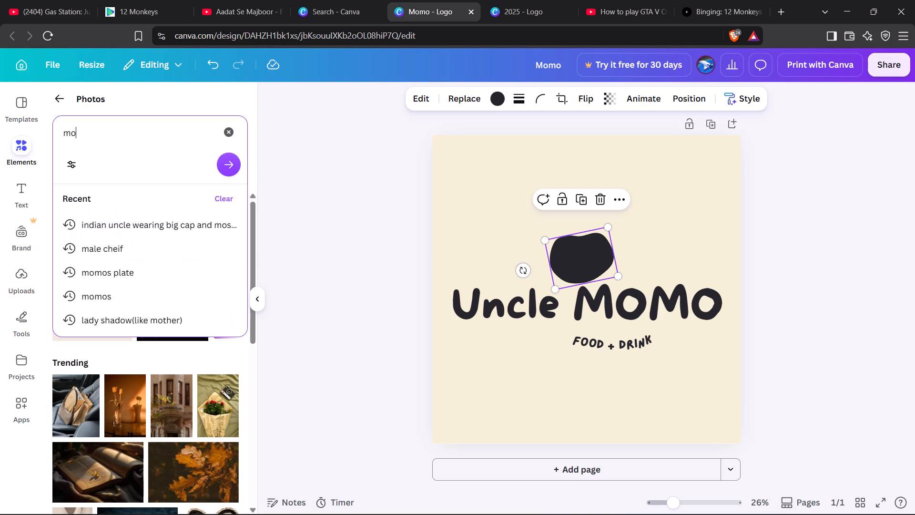
{"action": "type", "text": "sta"}
{"action": "key", "text": "c"}
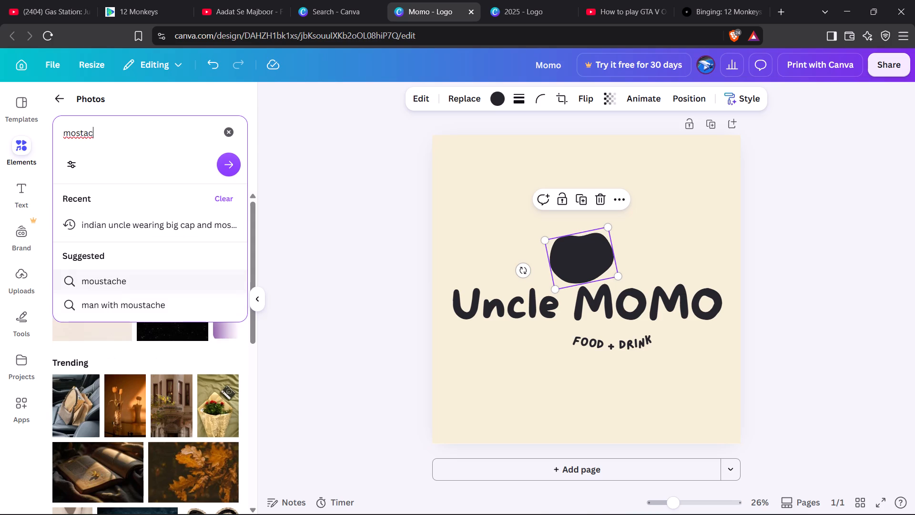
{"action": "left_click", "coordinate": [125, 301]}
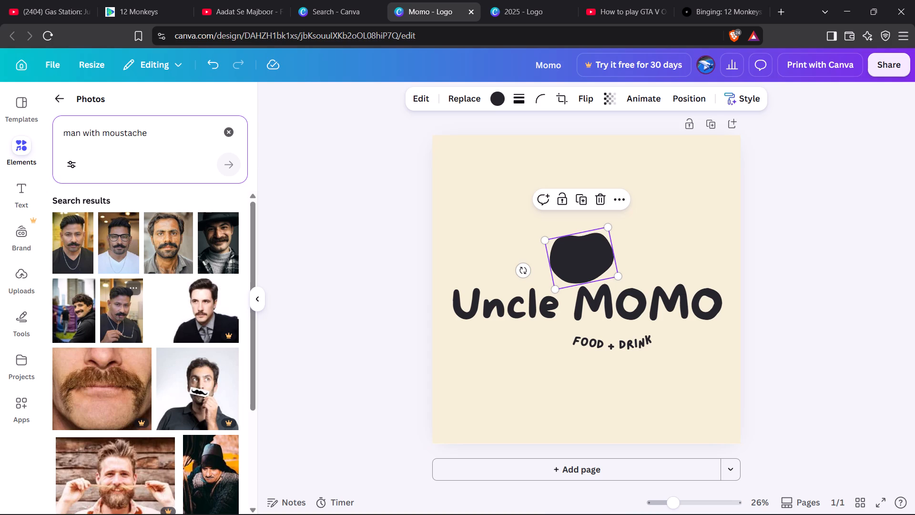
From the man with moustache results, add the photo of the smiling man in glasses and white top to the logo.
{"action": "scroll", "coordinate": [125, 301], "scroll_direction": "down", "scroll_amount": 1}
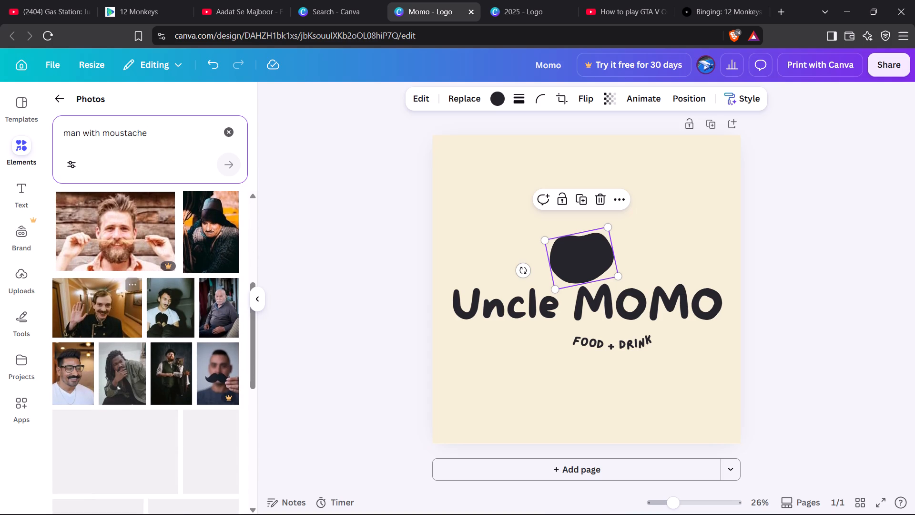
{"action": "scroll", "coordinate": [125, 301], "scroll_direction": "down", "scroll_amount": 1}
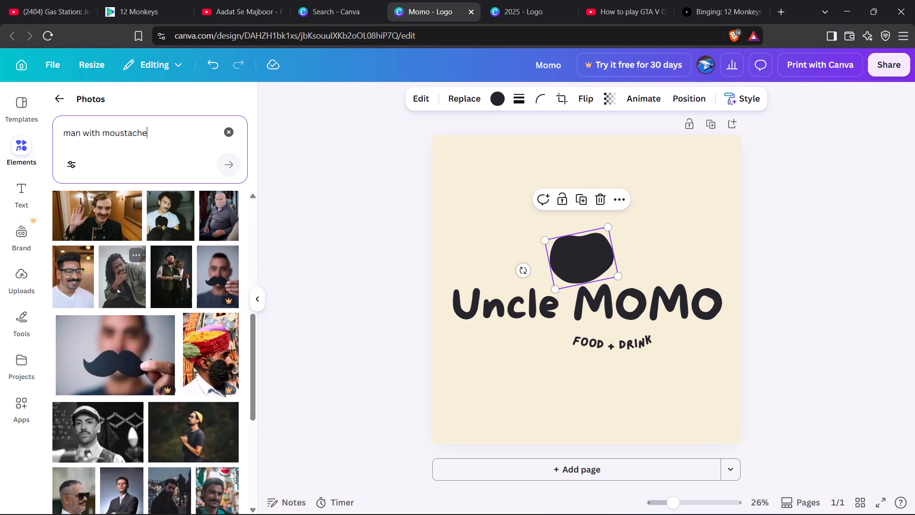
{"action": "scroll", "coordinate": [125, 301], "scroll_direction": "down", "scroll_amount": 2}
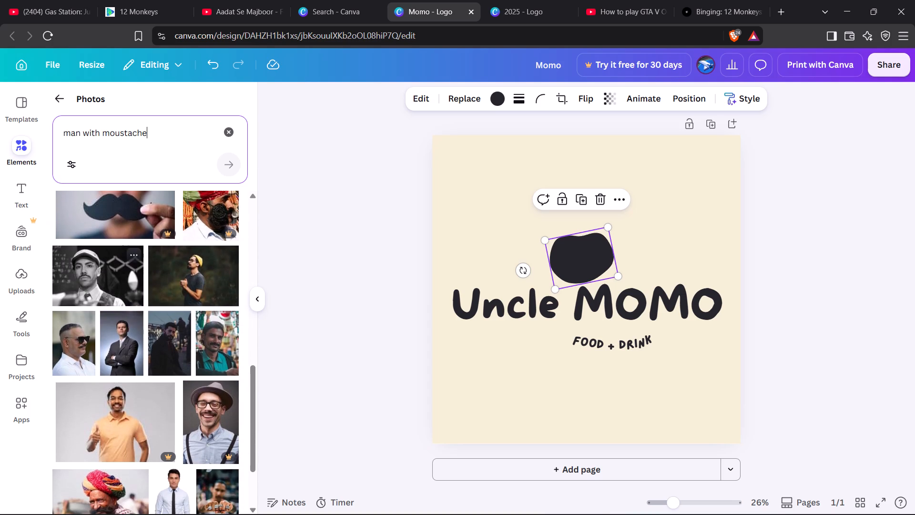
{"action": "scroll", "coordinate": [125, 301], "scroll_direction": "down", "scroll_amount": 1}
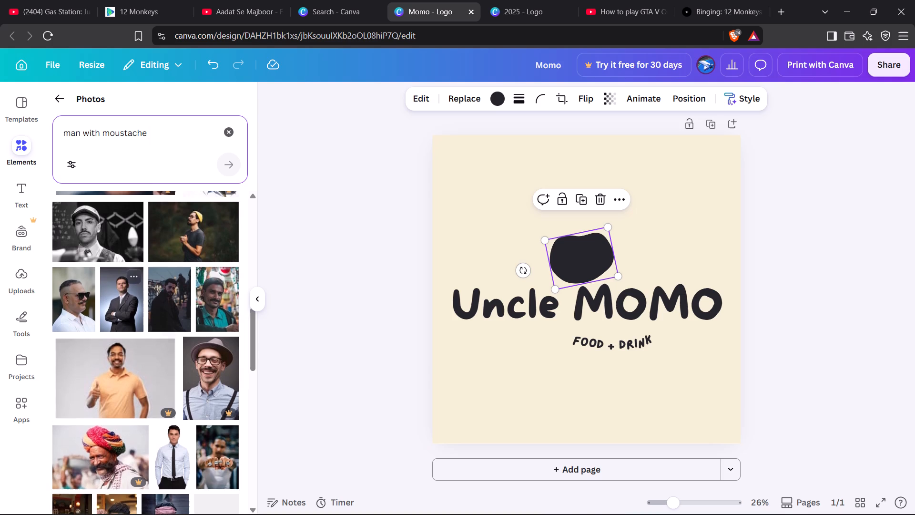
{"action": "scroll", "coordinate": [125, 301], "scroll_direction": "down", "scroll_amount": 1}
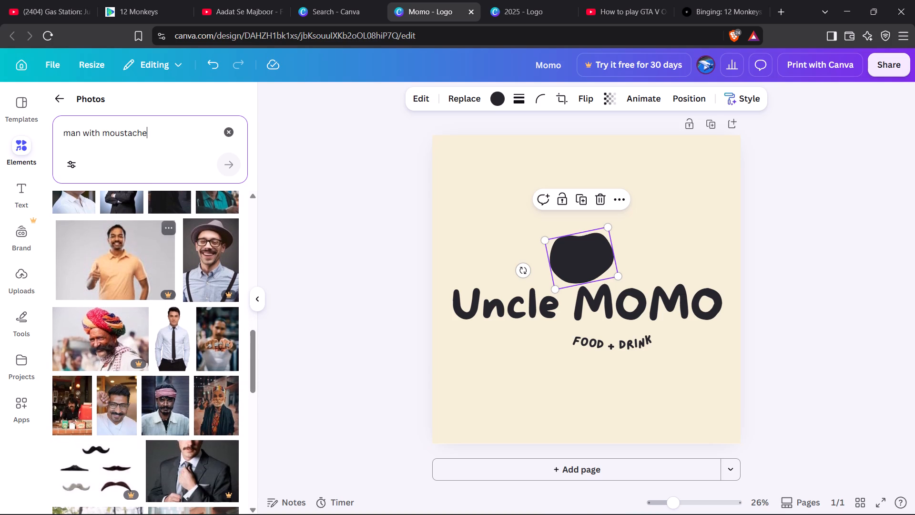
{"action": "scroll", "coordinate": [125, 301], "scroll_direction": "down", "scroll_amount": 1}
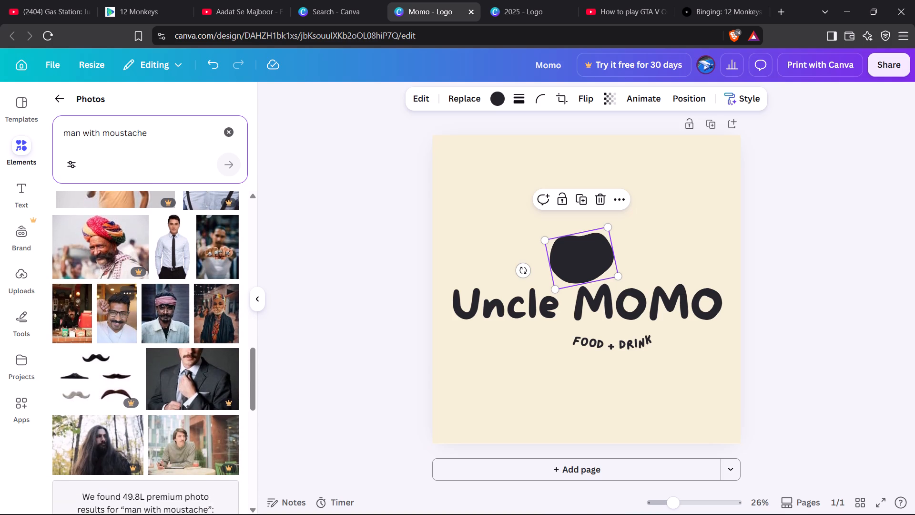
{"action": "left_click", "coordinate": [126, 329]}
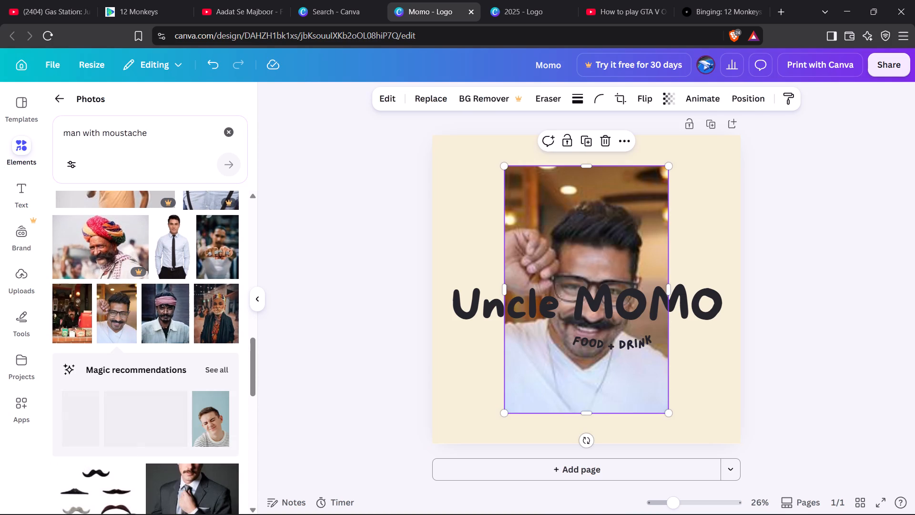
Shrink the man's photo to a small portrait and place it over the dark blob above the Uncle MOMO text.
{"action": "left_click", "coordinate": [579, 227]}
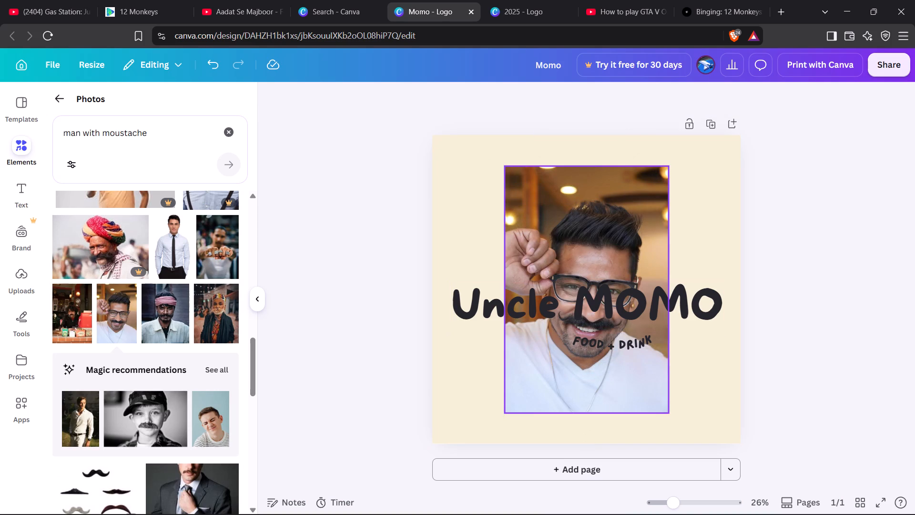
{"action": "left_click", "coordinate": [579, 227]}
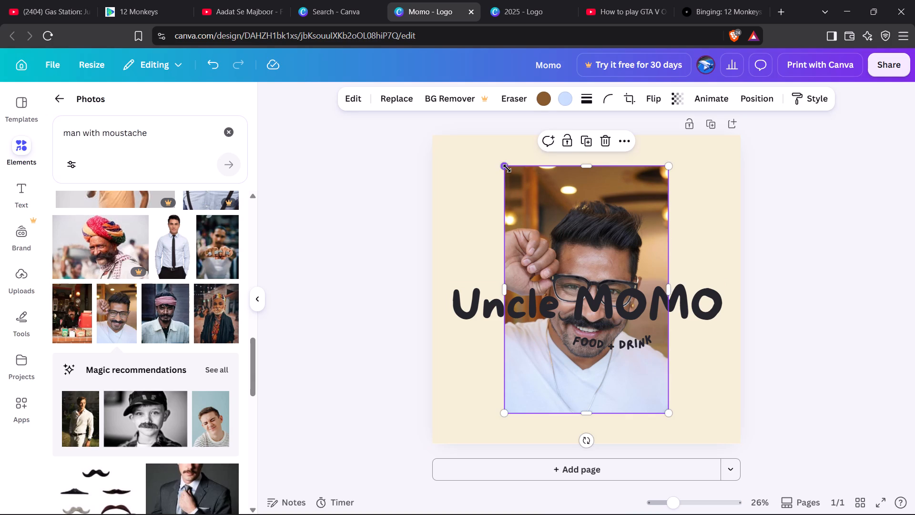
{"action": "left_click_drag", "start_coordinate": [507, 168], "coordinate": [633, 335]}
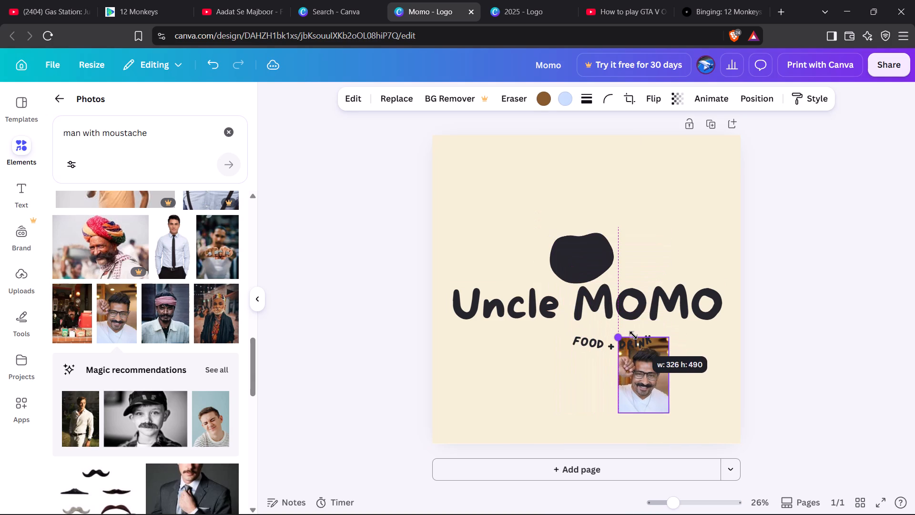
{"action": "left_click_drag", "start_coordinate": [633, 335], "coordinate": [651, 343]}
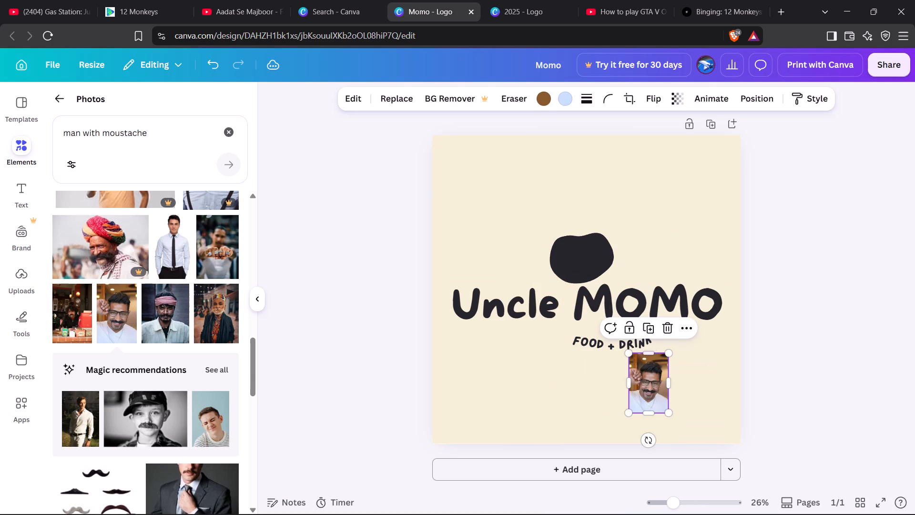
{"action": "left_click_drag", "start_coordinate": [658, 385], "coordinate": [591, 260]}
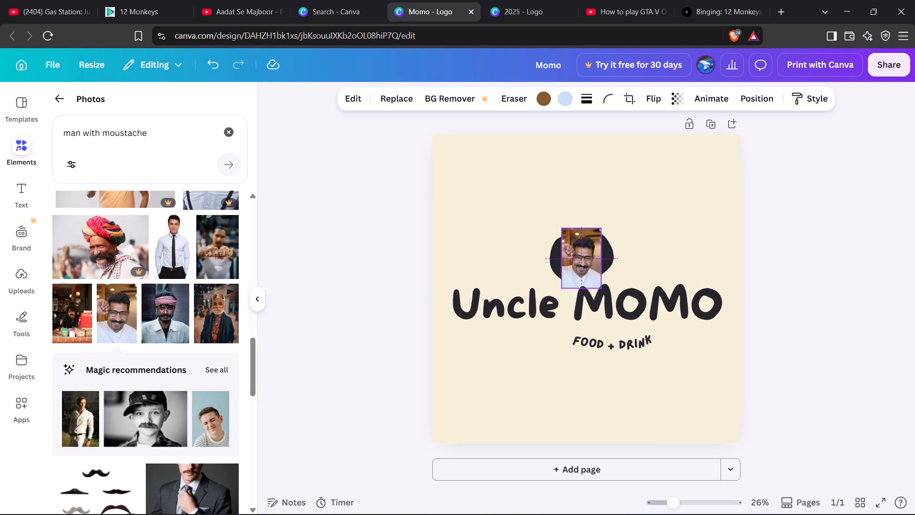
{"action": "left_click_drag", "start_coordinate": [591, 260], "coordinate": [592, 254]}
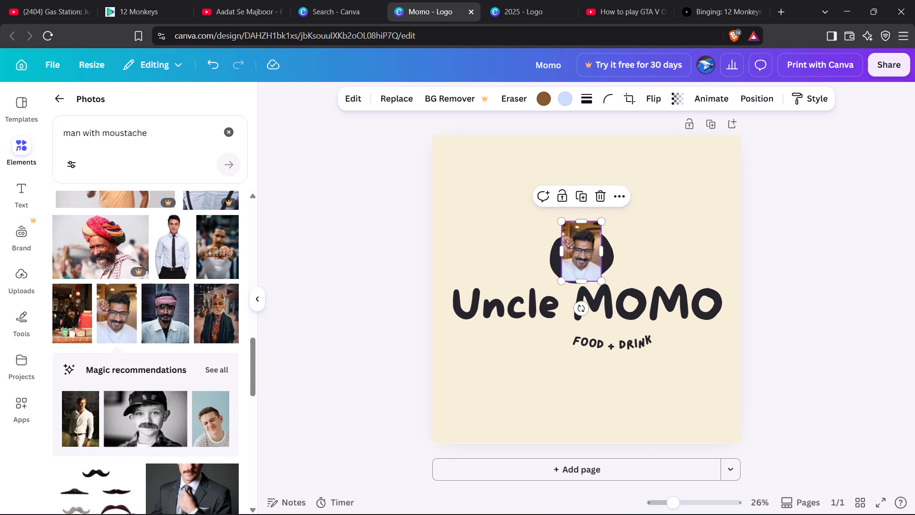
{"action": "left_click", "coordinate": [587, 254]}
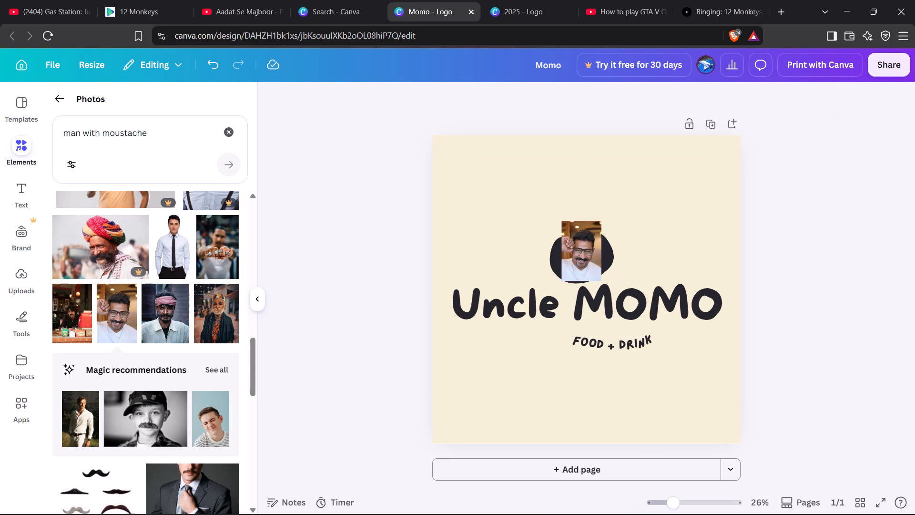
Apply the Doodle style match to the man's portrait to turn it into a line drawing.
{"action": "left_click", "coordinate": [64, 96]}
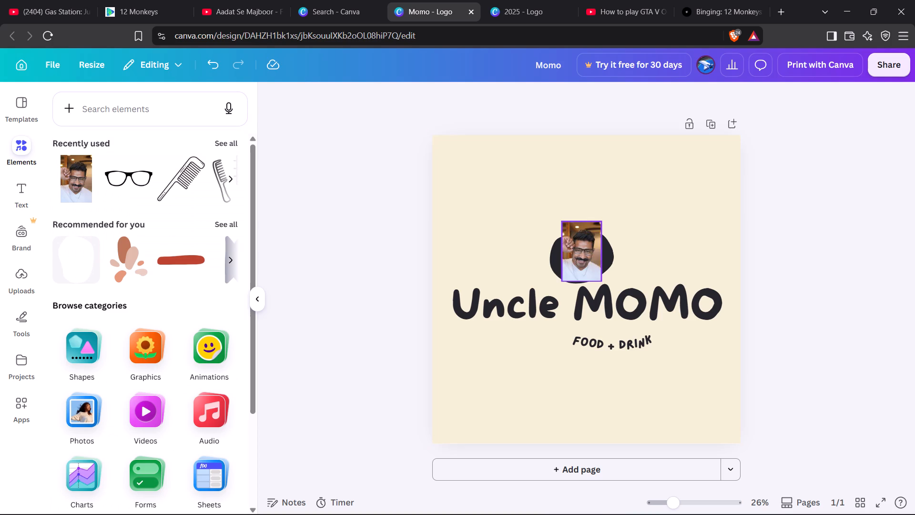
{"action": "left_click", "coordinate": [583, 235]}
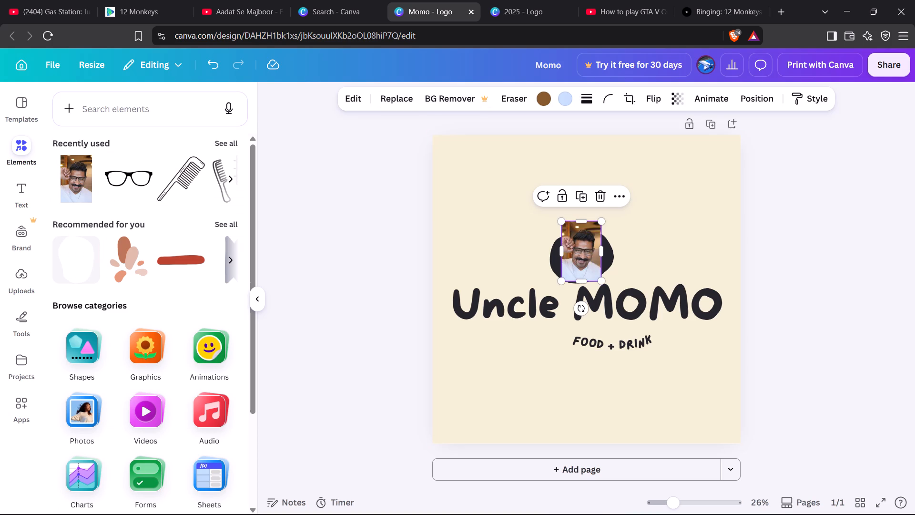
{"action": "left_click", "coordinate": [357, 93]}
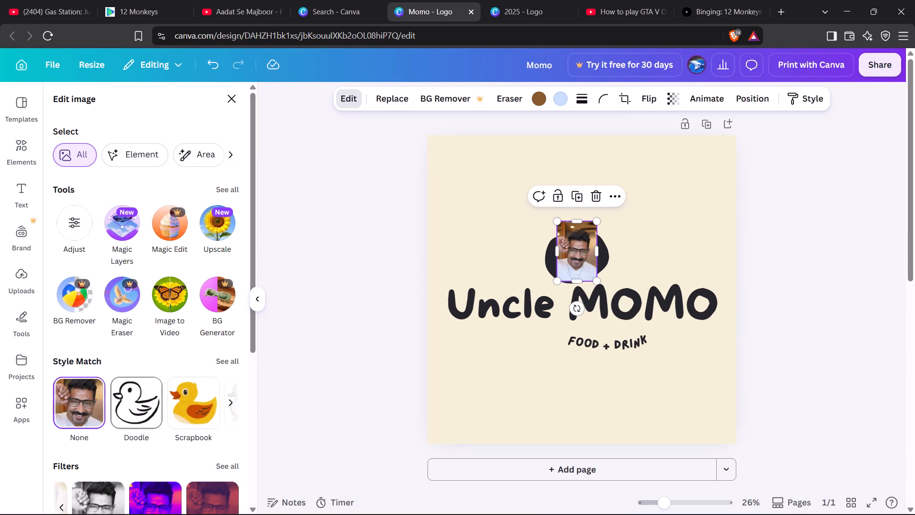
{"action": "left_click", "coordinate": [146, 411]}
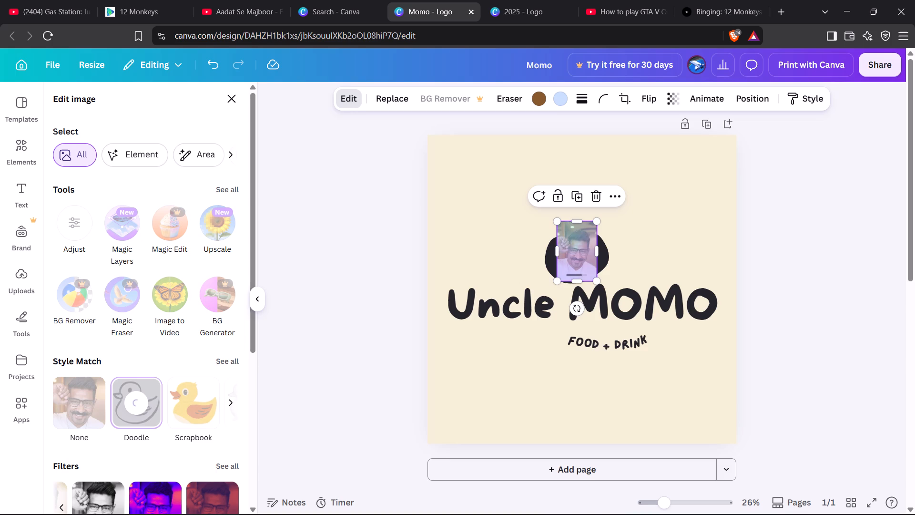
{"action": "scroll", "coordinate": [177, 398], "scroll_direction": "down", "scroll_amount": 1}
{"action": "scroll", "coordinate": [201, 438], "scroll_direction": "left", "scroll_amount": 3}
{"action": "scroll", "coordinate": [201, 438], "scroll_direction": "down", "scroll_amount": 2}
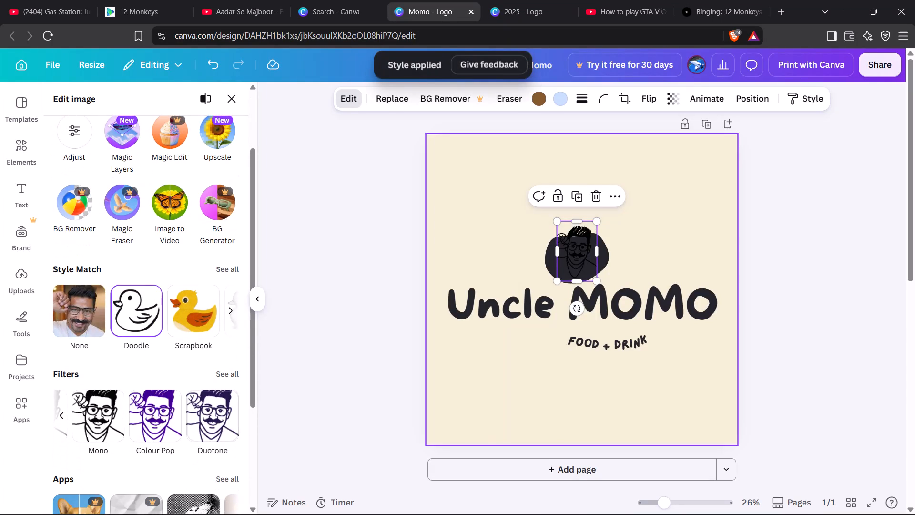
Reposition the doodle portrait slightly higher over the dark blob and make it marginally smaller.
{"action": "left_click_drag", "start_coordinate": [580, 241], "coordinate": [644, 186]}
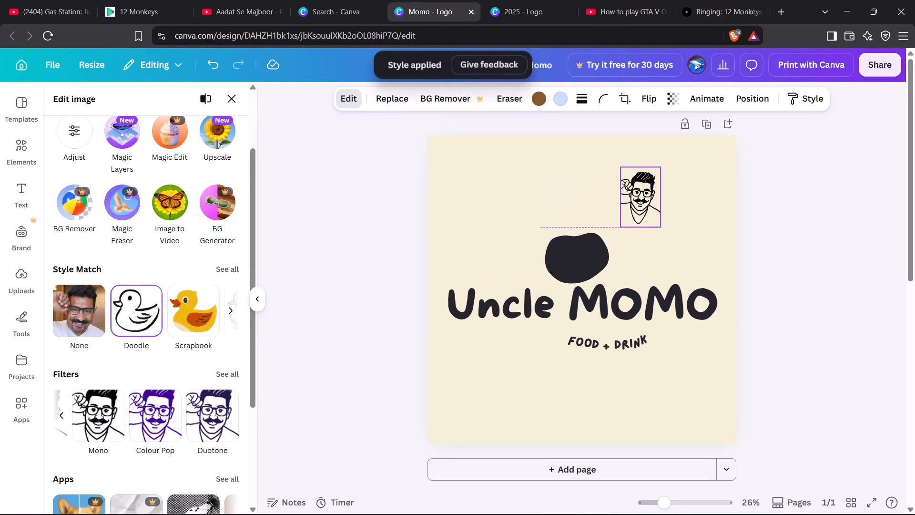
{"action": "left_click_drag", "start_coordinate": [644, 186], "coordinate": [579, 239]}
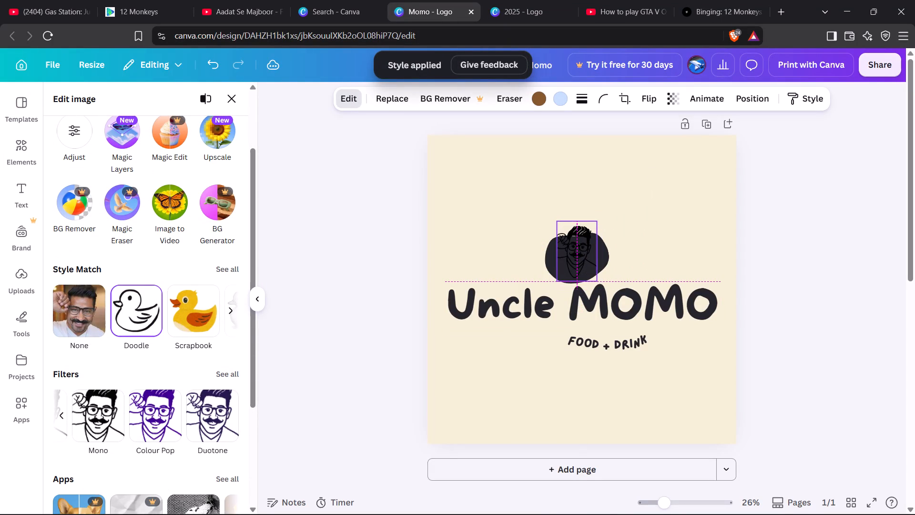
{"action": "left_click_drag", "start_coordinate": [579, 239], "coordinate": [579, 237]}
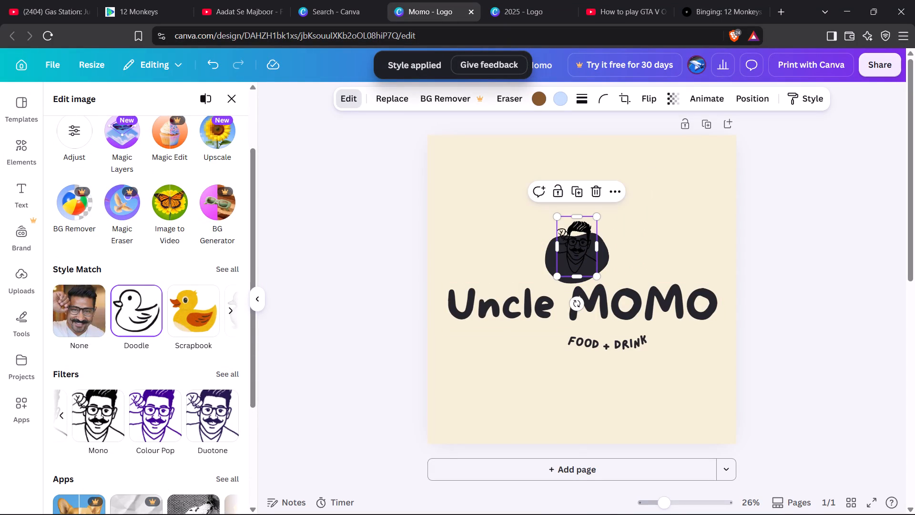
{"action": "left_click", "coordinate": [558, 216]}
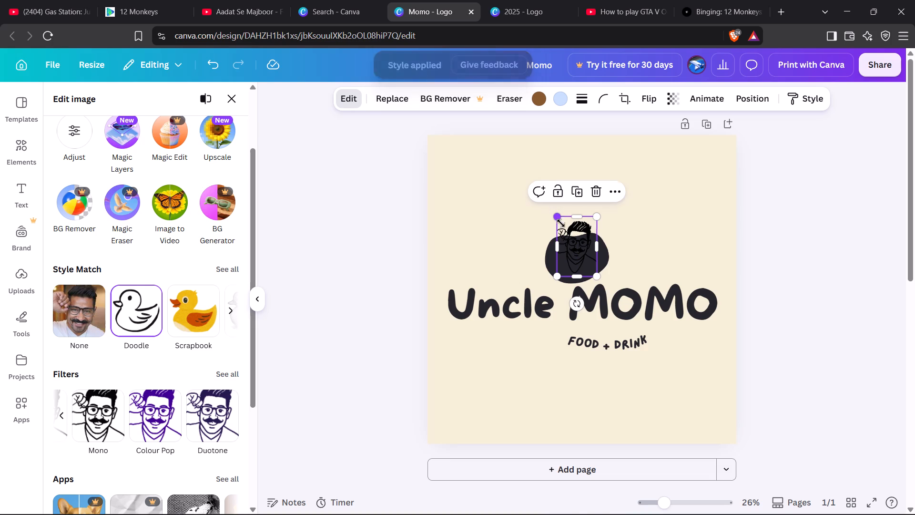
Enlarge the dark blob so that it extends behind the whole doodle portrait.
{"action": "left_click", "coordinate": [549, 260]}
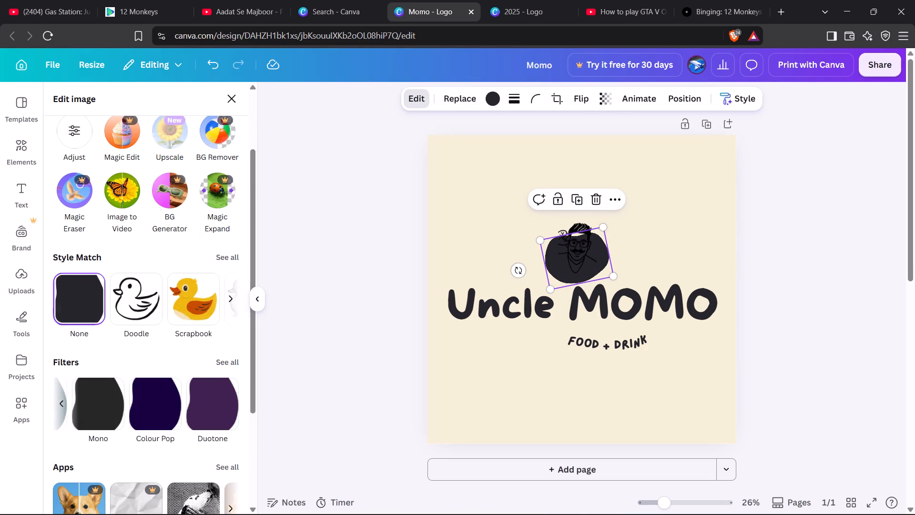
{"action": "left_click_drag", "start_coordinate": [602, 226], "coordinate": [613, 194]}
Change the doodle portrait's brown colour to the design's light yellow, #f5efd7.
{"action": "left_click", "coordinate": [579, 240]}
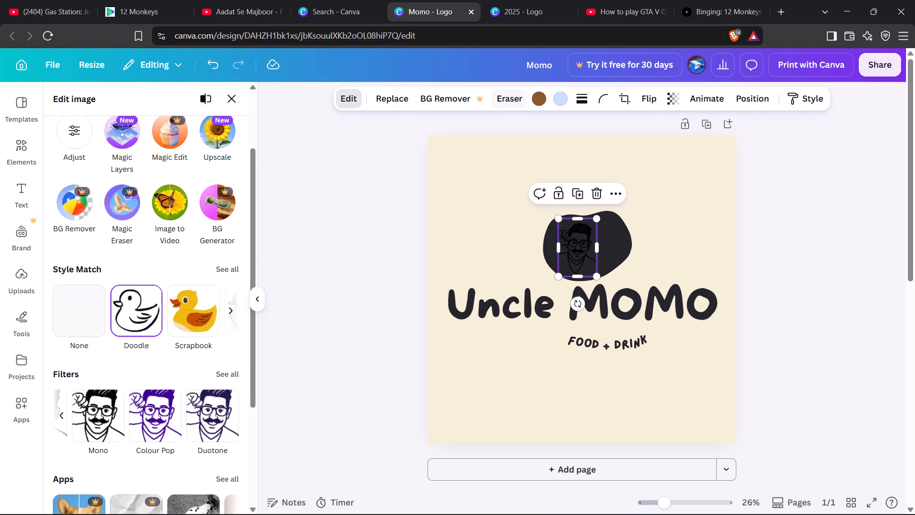
{"action": "left_click", "coordinate": [538, 98]}
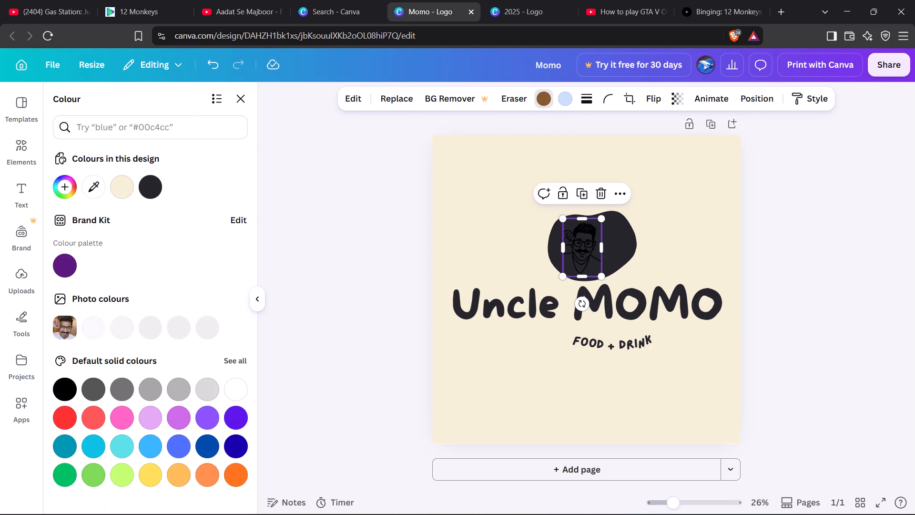
{"action": "left_click", "coordinate": [124, 183]}
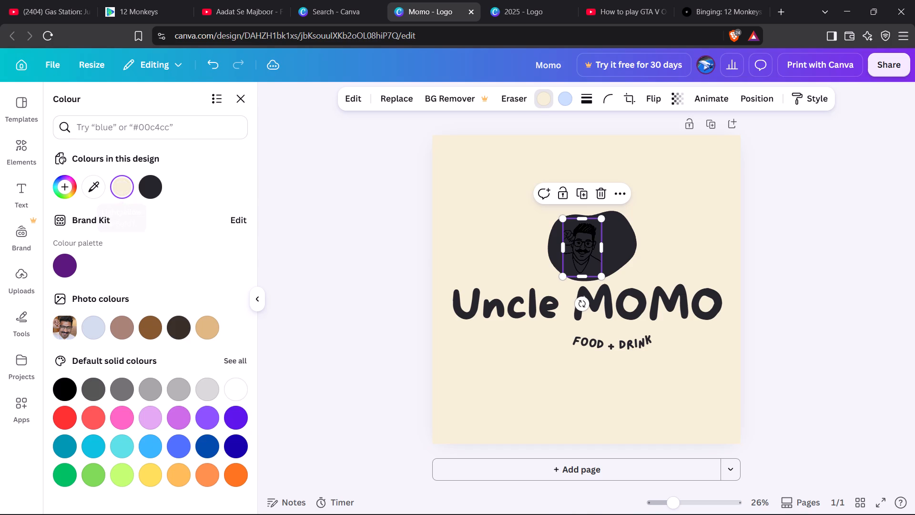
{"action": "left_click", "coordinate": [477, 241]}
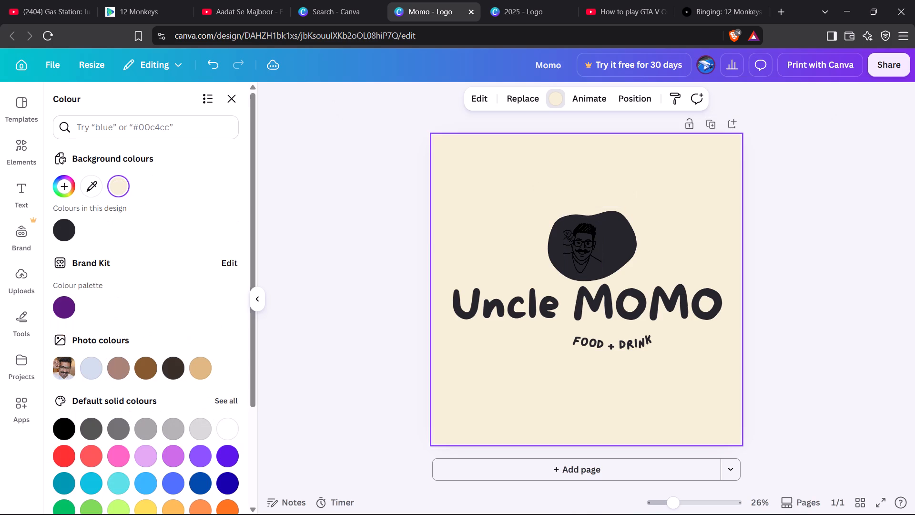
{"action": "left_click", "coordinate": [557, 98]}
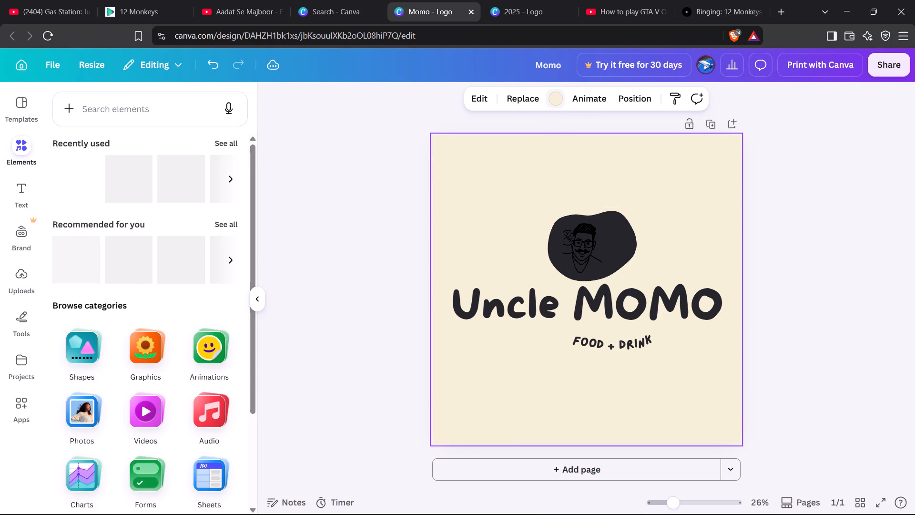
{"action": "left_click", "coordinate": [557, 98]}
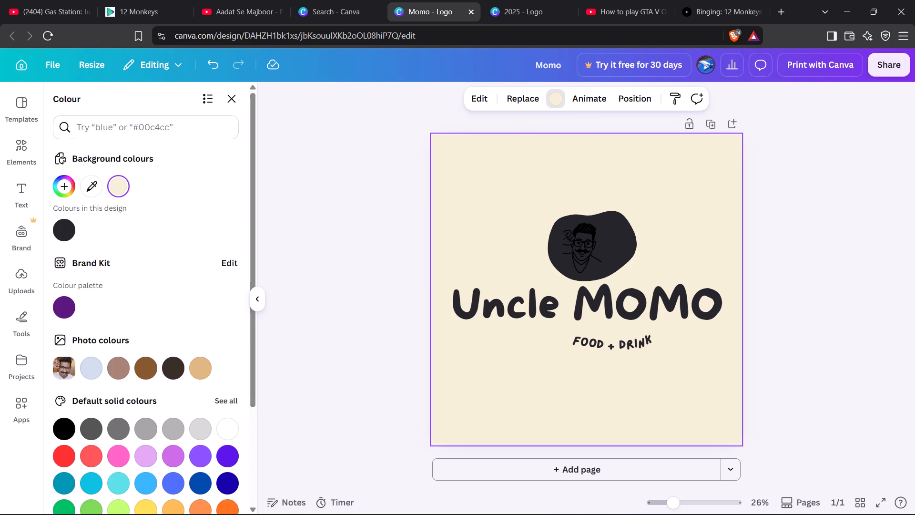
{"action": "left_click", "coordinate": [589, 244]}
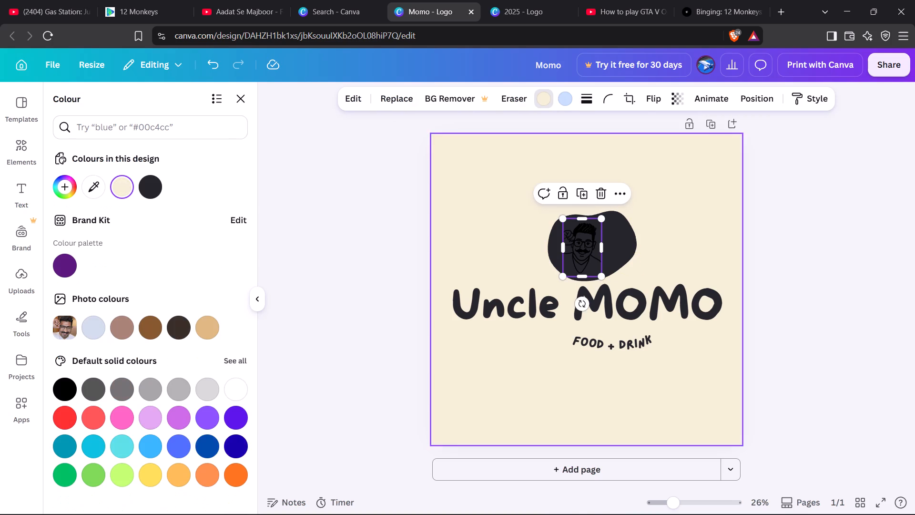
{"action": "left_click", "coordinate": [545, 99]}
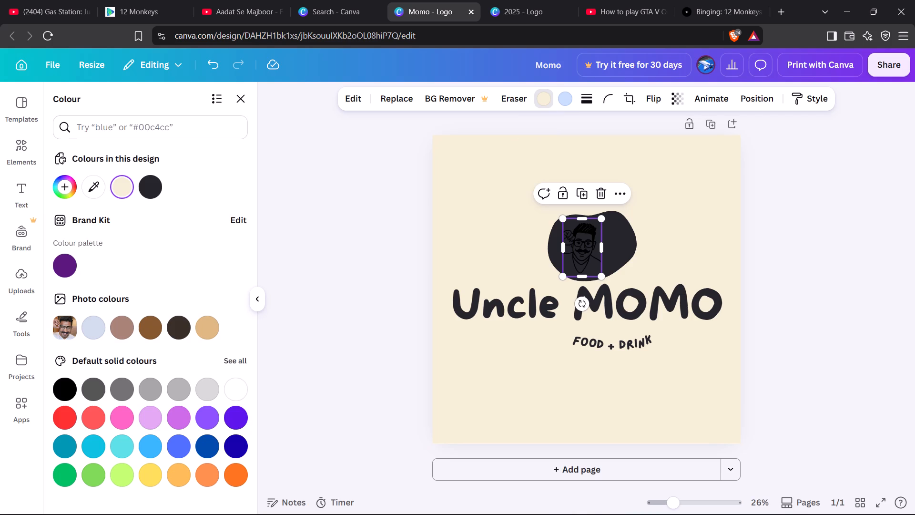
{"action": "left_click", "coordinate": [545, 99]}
Move the doodle portrait slightly up and right, to the upper middle of the dark blob.
{"action": "left_click_drag", "start_coordinate": [588, 249], "coordinate": [599, 242]}
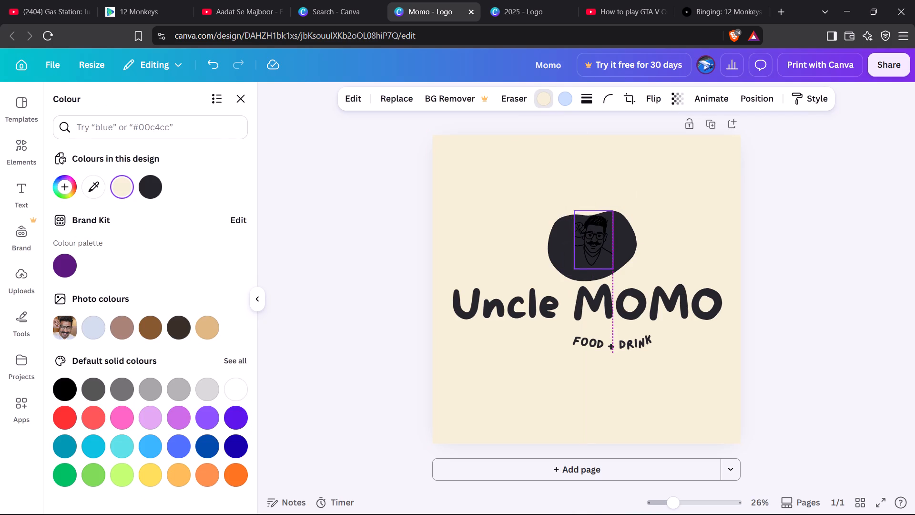
{"action": "left_click_drag", "start_coordinate": [599, 242], "coordinate": [598, 243]}
Pull the dark blob away from behind the doodle portrait and delete it.
{"action": "left_click_drag", "start_coordinate": [630, 233], "coordinate": [667, 209]}
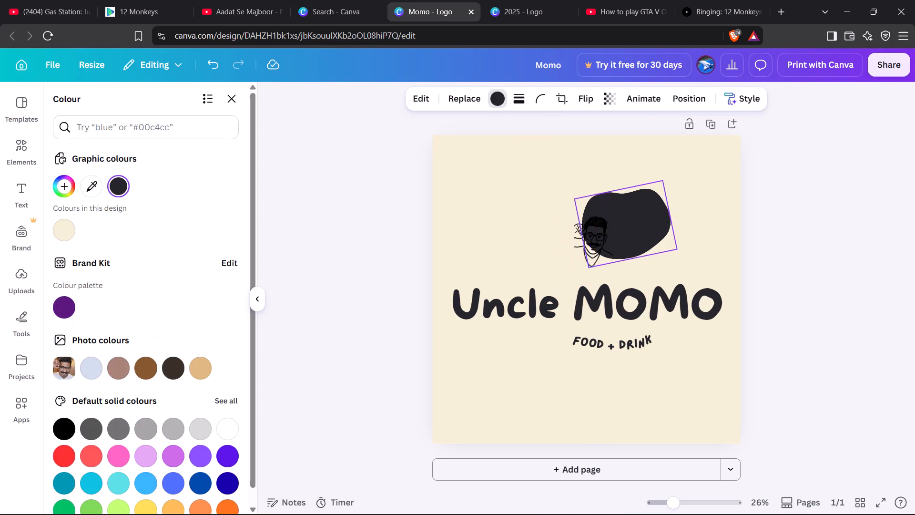
{"action": "left_click_drag", "start_coordinate": [667, 209], "coordinate": [808, 185]}
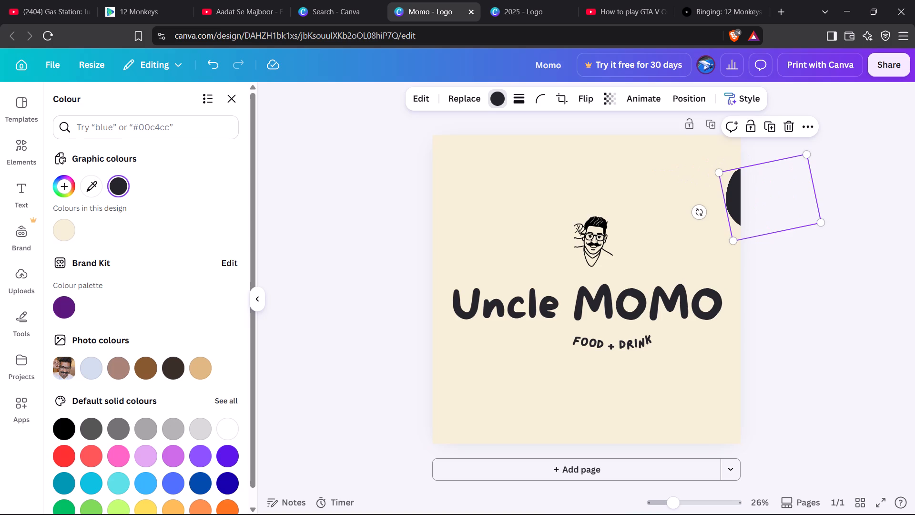
{"action": "left_click", "coordinate": [789, 123]}
Enlarge the doodle portrait to about one and a half times its size and centre it with its base touching the Uncle MOMO title.
{"action": "left_click", "coordinate": [593, 231]}
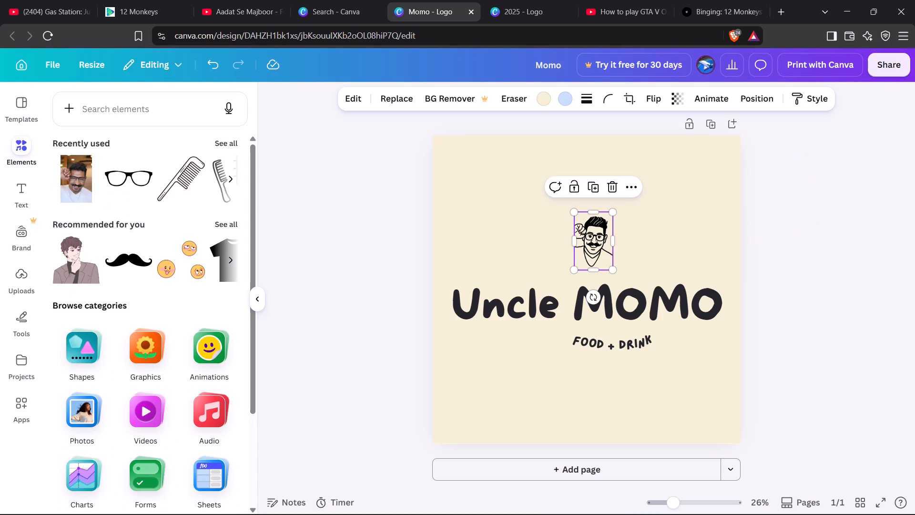
{"action": "left_click_drag", "start_coordinate": [574, 210], "coordinate": [548, 203]}
{"action": "left_click_drag", "start_coordinate": [548, 203], "coordinate": [553, 193]}
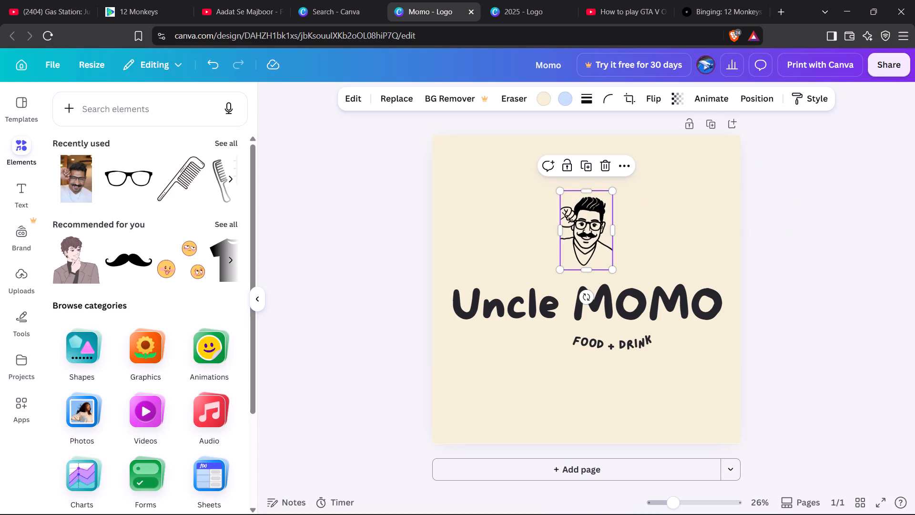
{"action": "left_click_drag", "start_coordinate": [613, 270], "coordinate": [629, 278]}
{"action": "left_click_drag", "start_coordinate": [586, 253], "coordinate": [571, 254]}
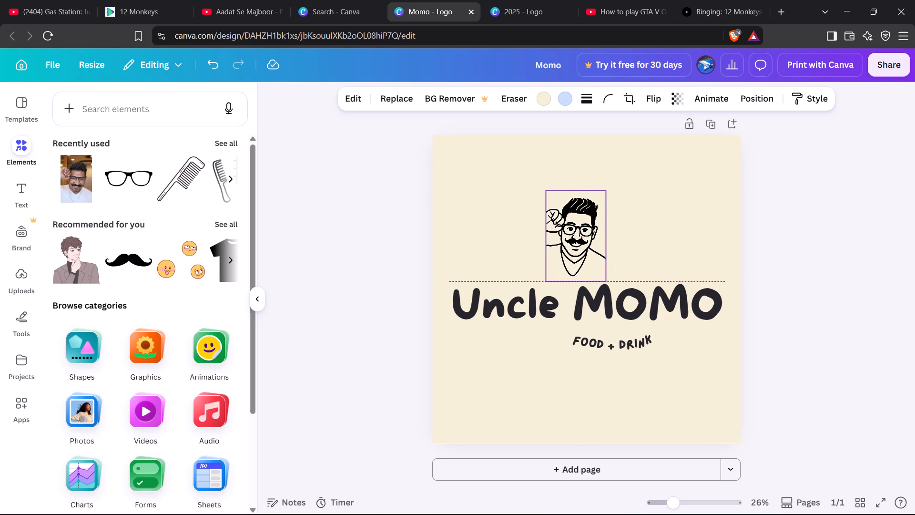
{"action": "left_click_drag", "start_coordinate": [571, 254], "coordinate": [572, 254]}
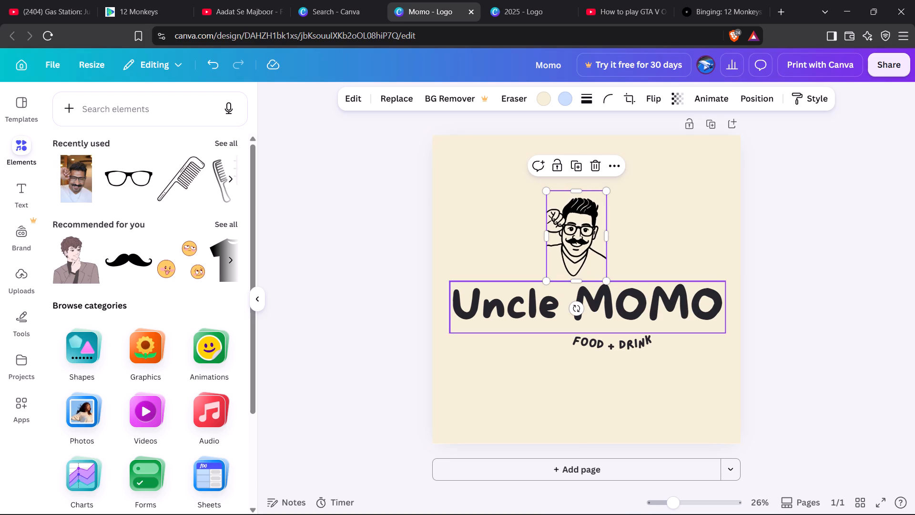
{"action": "left_click", "coordinate": [884, 236]}
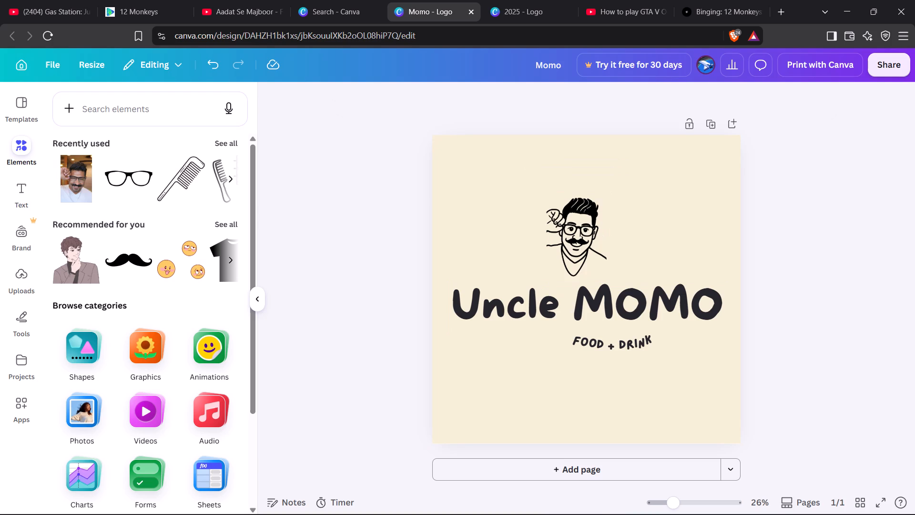
{"action": "left_click_drag", "start_coordinate": [577, 249], "coordinate": [577, 257]}
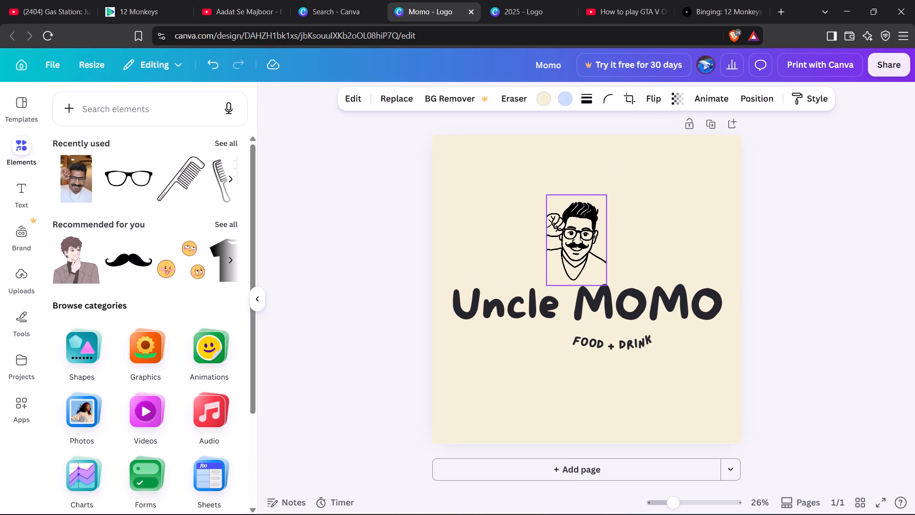
{"action": "left_click_drag", "start_coordinate": [577, 257], "coordinate": [580, 257]}
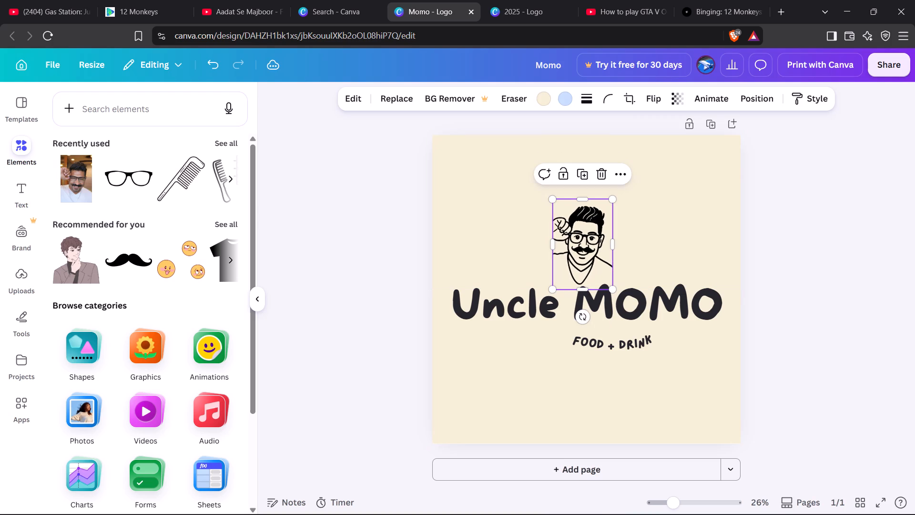
{"action": "left_click", "coordinate": [806, 255]}
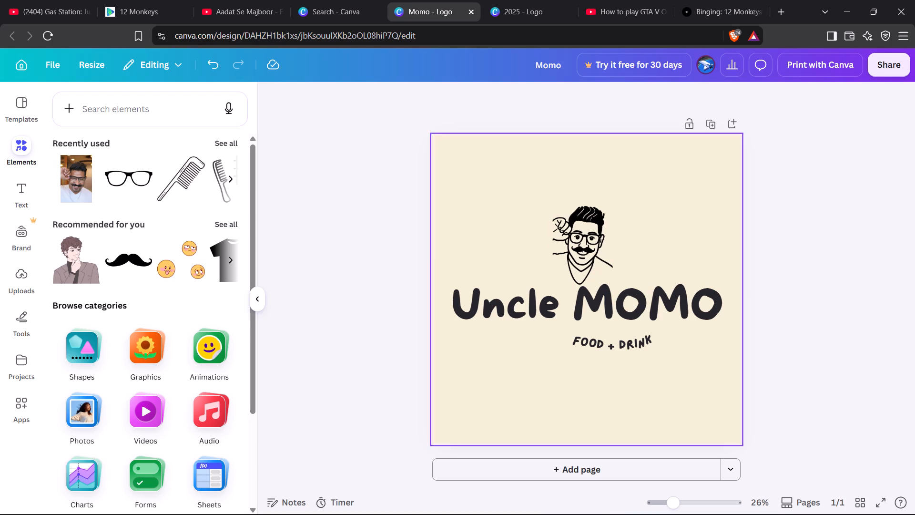
Change the title text to Uncle MOMO's.
{"action": "left_click", "coordinate": [712, 292]}
{"action": "left_click", "coordinate": [712, 292]}
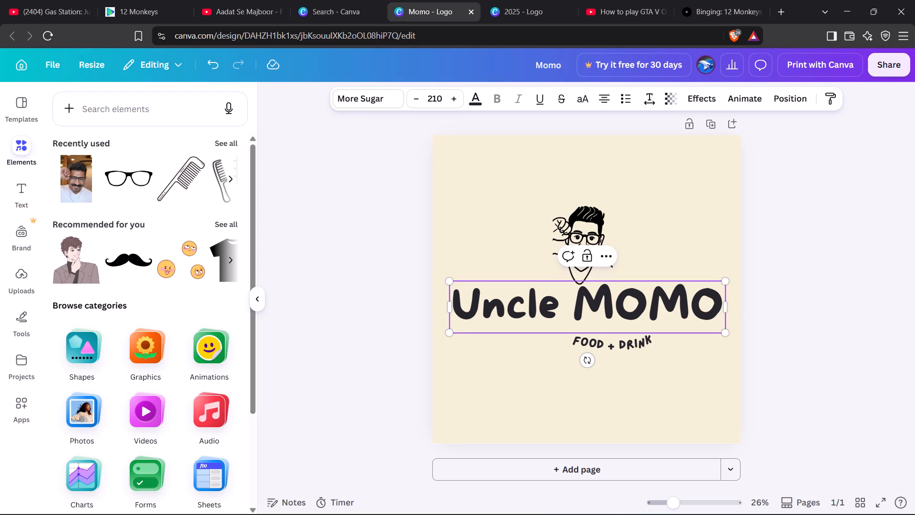
{"action": "key", "text": "semicolon"}
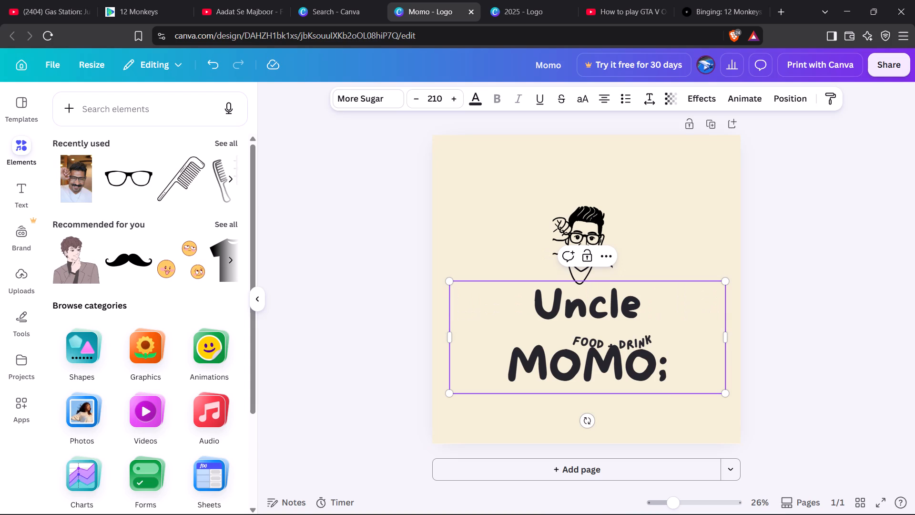
{"action": "key", "text": "BackSpace"}
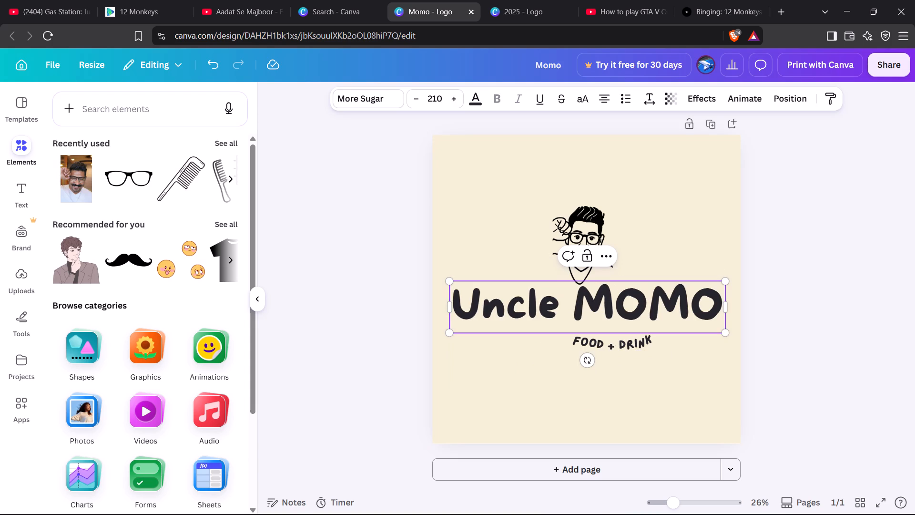
{"action": "key", "text": "apostrophe"}
{"action": "key", "text": "s"}
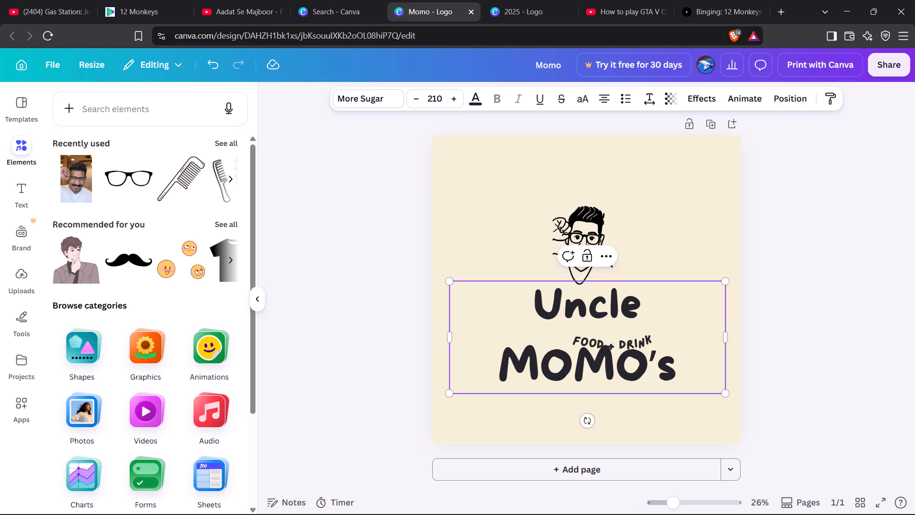
Set the title's font size to 190 so that Uncle MOMO's fits on one line.
{"action": "left_click", "coordinate": [441, 100]}
{"action": "type", "text": "19"}
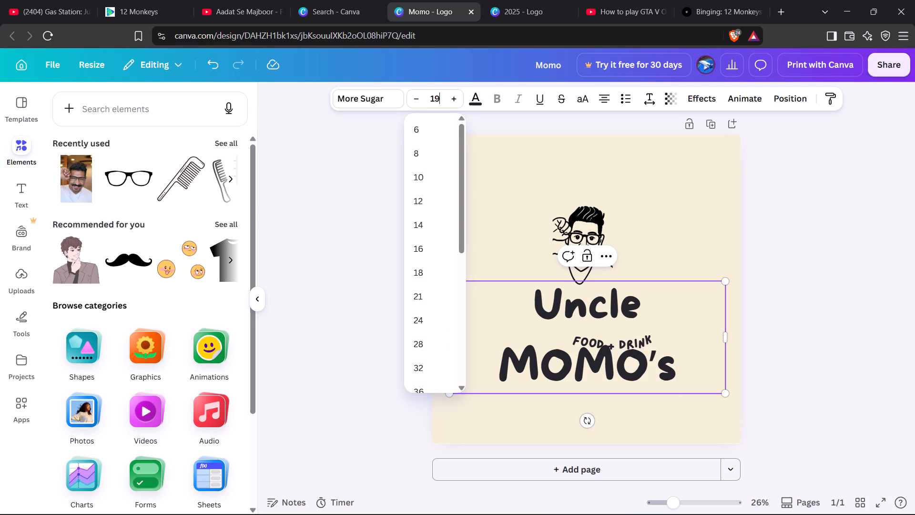
{"action": "key", "text": "0"}
{"action": "key", "text": "Return"}
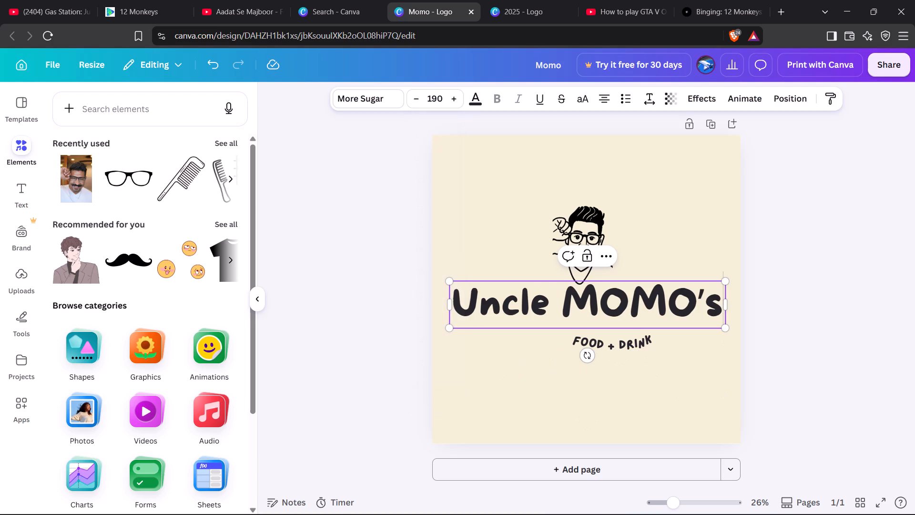
{"action": "left_click", "coordinate": [845, 149]}
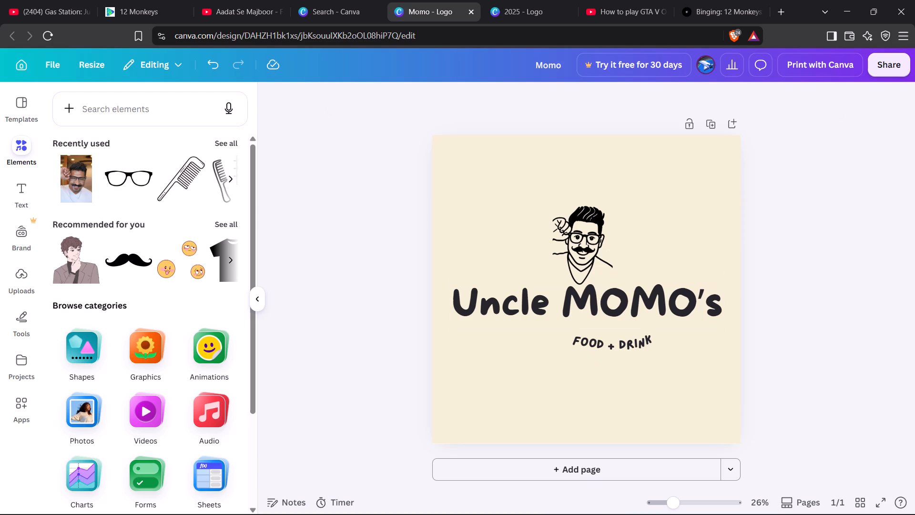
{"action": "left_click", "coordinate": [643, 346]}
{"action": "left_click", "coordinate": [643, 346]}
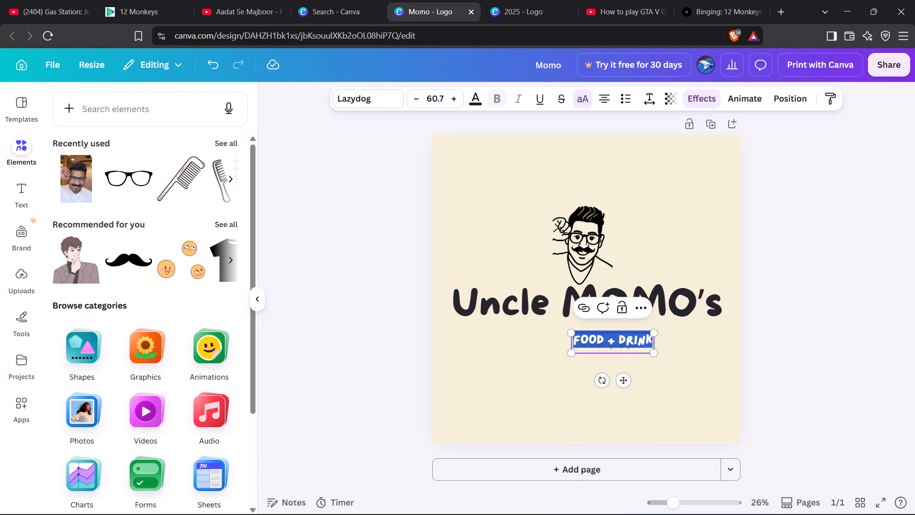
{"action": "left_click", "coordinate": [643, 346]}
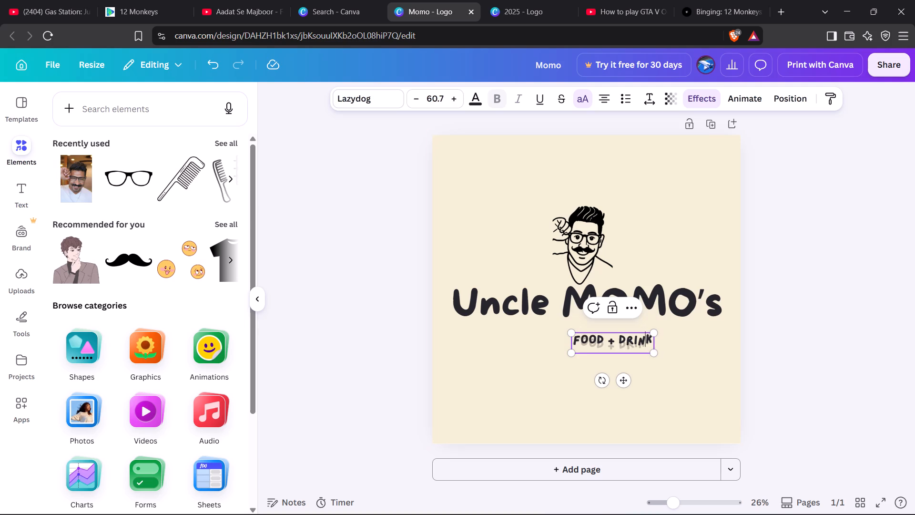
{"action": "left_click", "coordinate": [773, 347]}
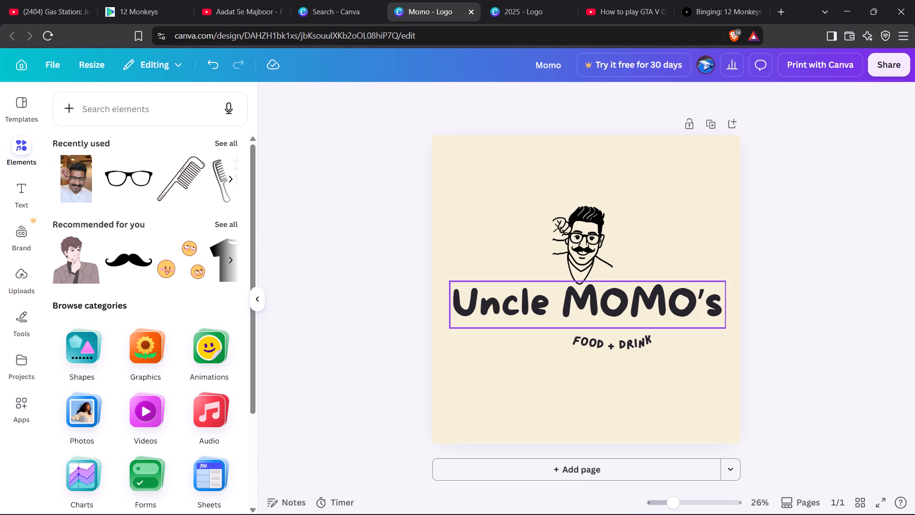
Add the disguise graphic with round glasses, nose and moustache from the full set of recommended elements.
{"action": "left_click", "coordinate": [225, 223]}
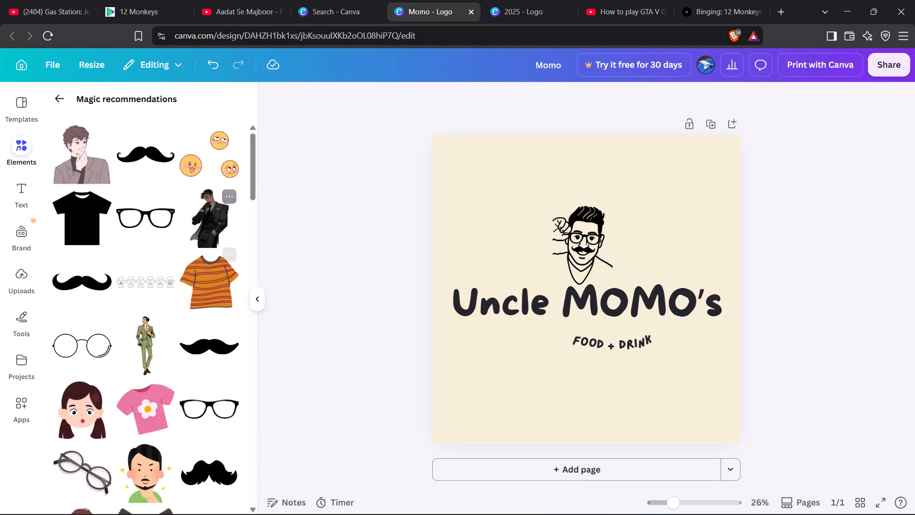
{"action": "scroll", "coordinate": [214, 301], "scroll_direction": "down", "scroll_amount": 3}
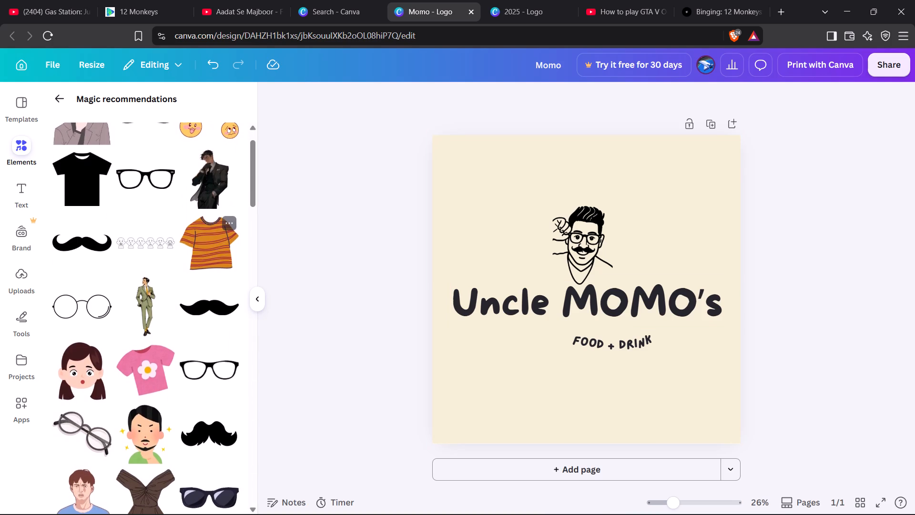
{"action": "scroll", "coordinate": [214, 301], "scroll_direction": "down", "scroll_amount": 3}
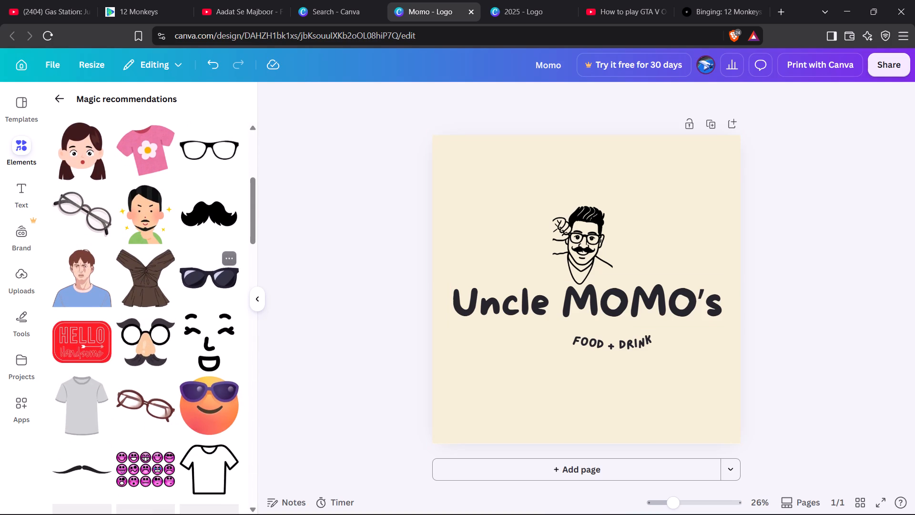
{"action": "left_click", "coordinate": [146, 350]}
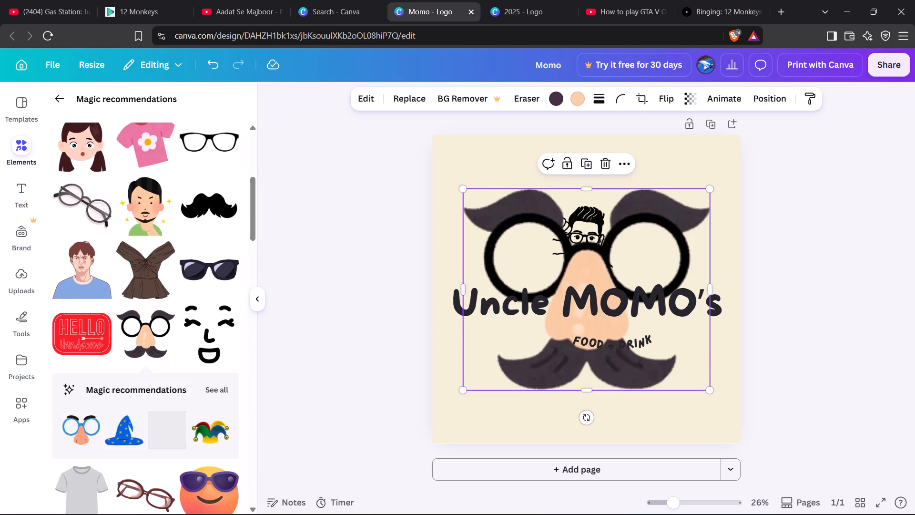
Shrink the disguise graphic to about a third of its size and place it beside the doodle portrait above the title.
{"action": "left_click_drag", "start_coordinate": [635, 259], "coordinate": [549, 239]}
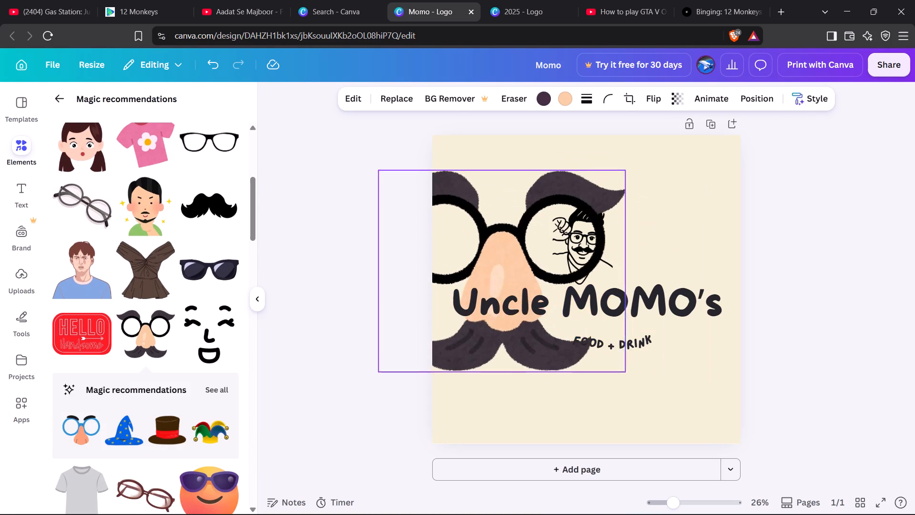
{"action": "left_click_drag", "start_coordinate": [549, 239], "coordinate": [595, 213]}
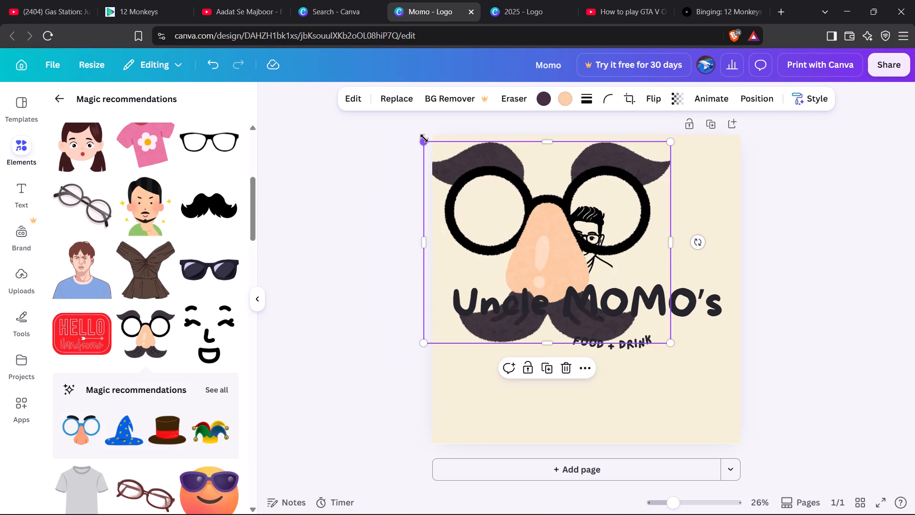
{"action": "left_click_drag", "start_coordinate": [424, 138], "coordinate": [557, 230]}
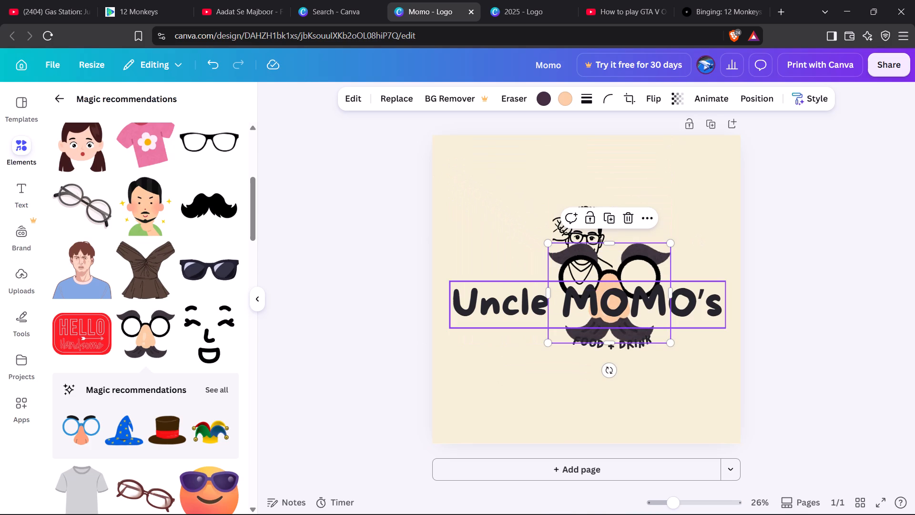
{"action": "left_click_drag", "start_coordinate": [641, 264], "coordinate": [674, 196]}
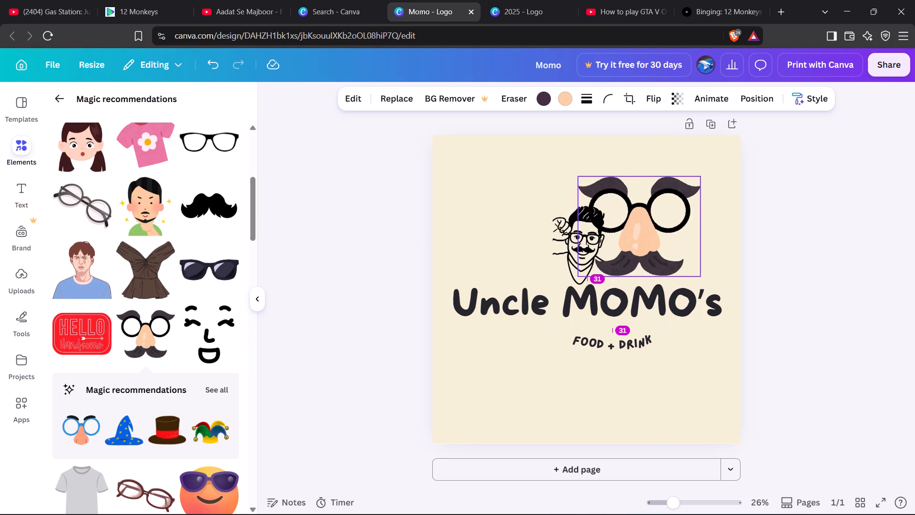
{"action": "left_click_drag", "start_coordinate": [674, 196], "coordinate": [692, 200]}
{"action": "left_click_drag", "start_coordinate": [601, 177], "coordinate": [642, 209]}
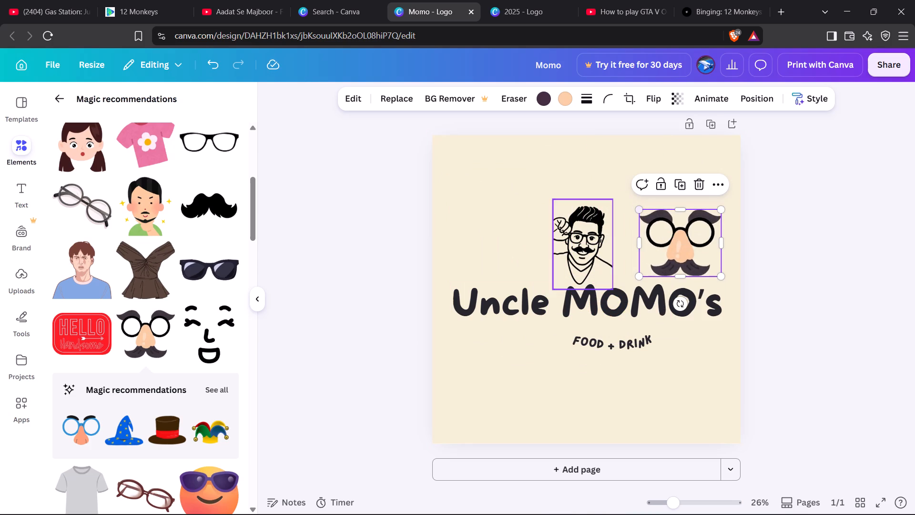
Apply the Doodle style match to the disguise graphic.
{"action": "left_click", "coordinate": [350, 98]}
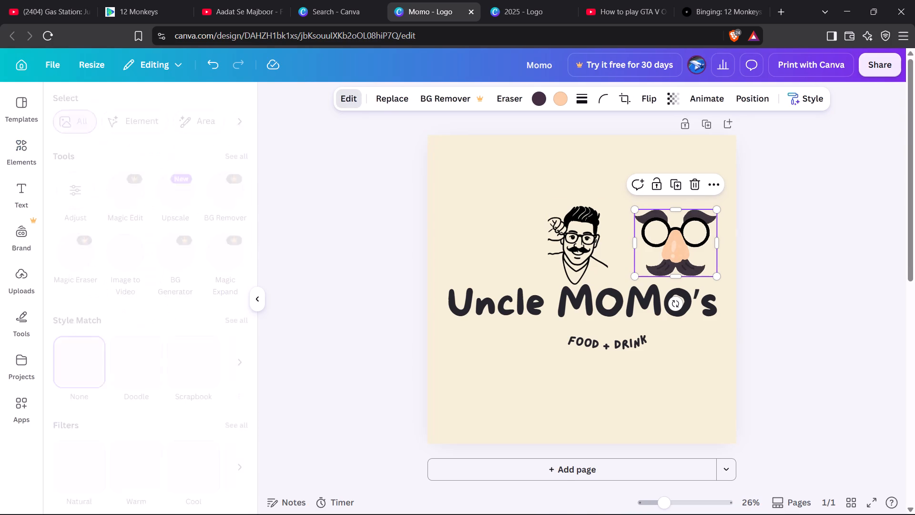
{"action": "left_click", "coordinate": [137, 407]}
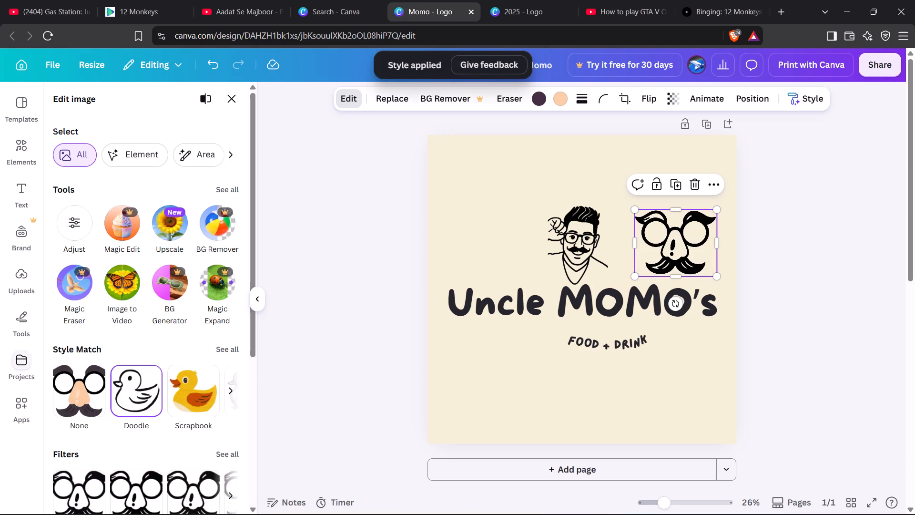
Delete the doodle uncle portrait from the logo.
{"action": "left_click", "coordinate": [576, 240]}
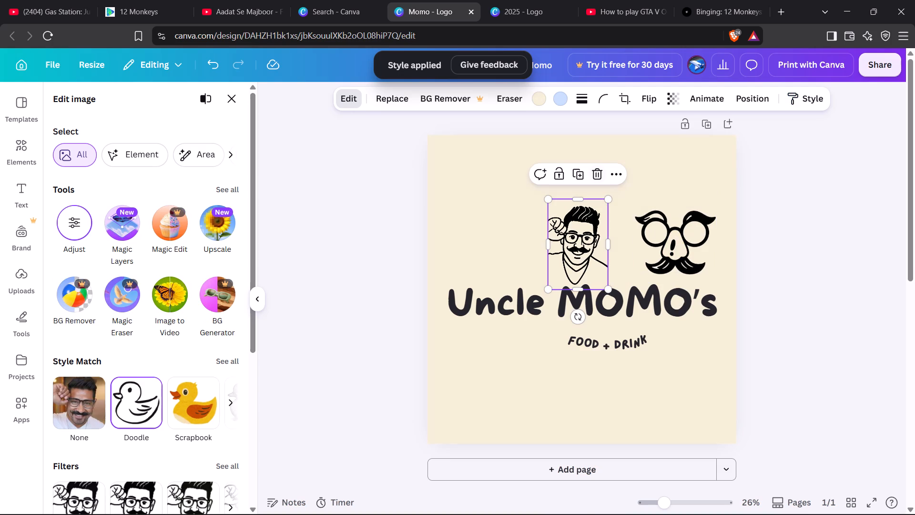
{"action": "left_click", "coordinate": [595, 169]}
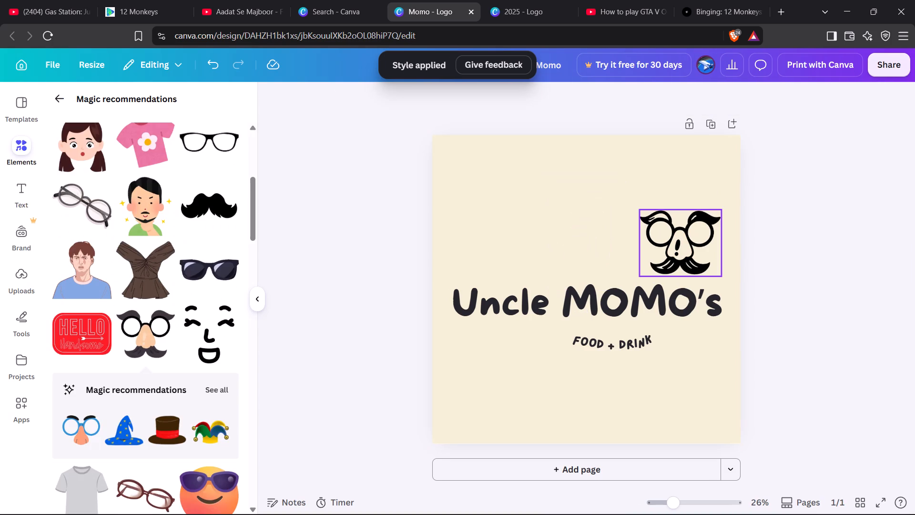
Centre the doodle disguise graphic above the Uncle MOMO's title.
{"action": "left_click_drag", "start_coordinate": [684, 240], "coordinate": [595, 241]}
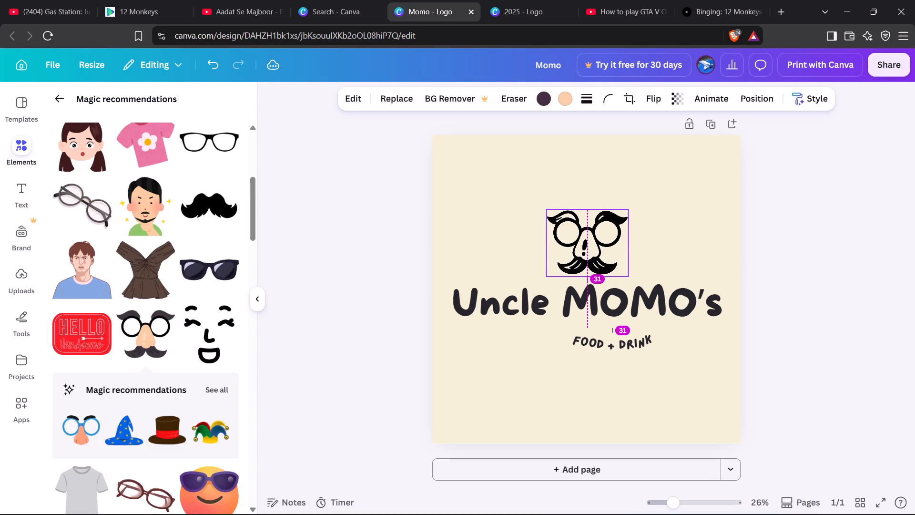
{"action": "left_click_drag", "start_coordinate": [595, 241], "coordinate": [594, 243]}
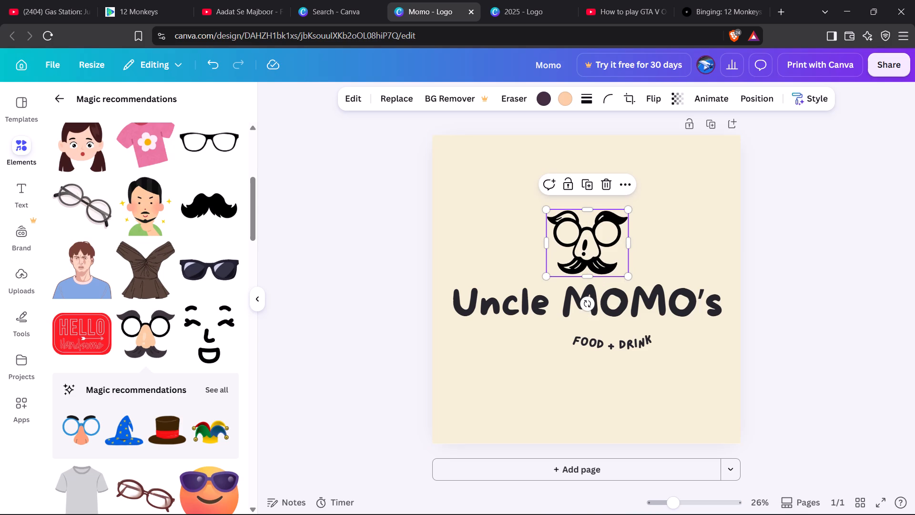
{"action": "left_click", "coordinate": [821, 210]}
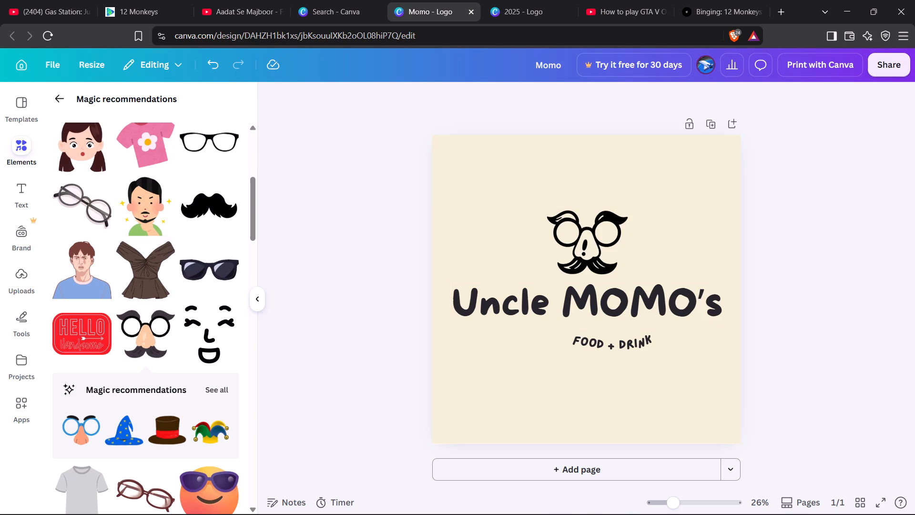
Add a default body text box to the Momo logo.
{"action": "left_click", "coordinate": [21, 193]}
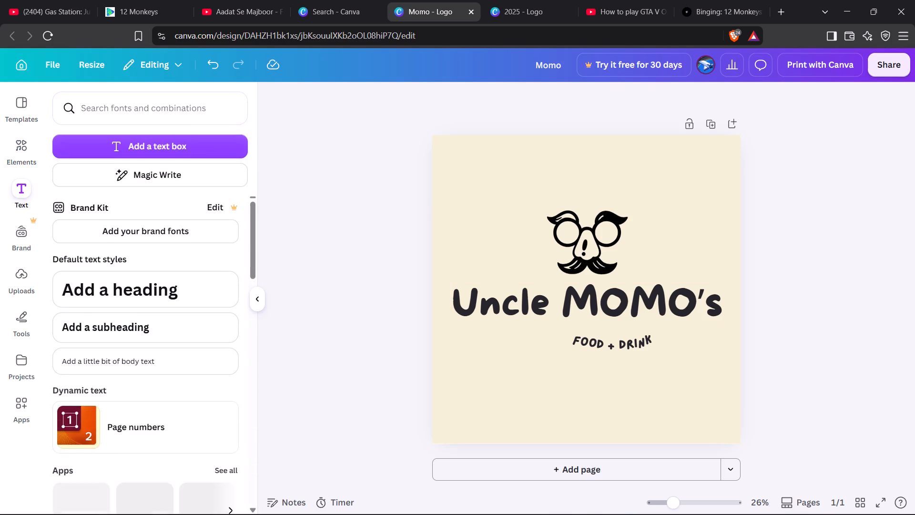
{"action": "left_click", "coordinate": [127, 368]}
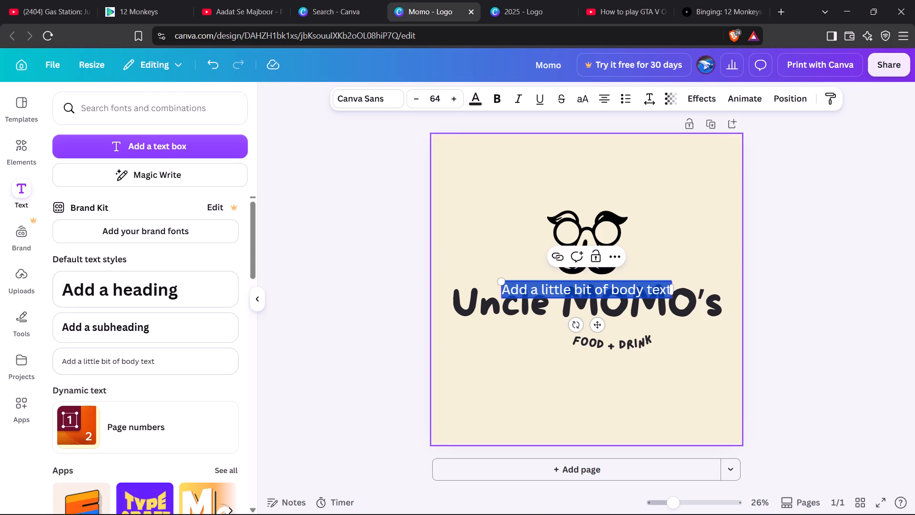
Replace the placeholder body text with the ESTD 2025 line copied from page 2 of the 2025 logo design.
{"action": "left_click", "coordinate": [526, 10]}
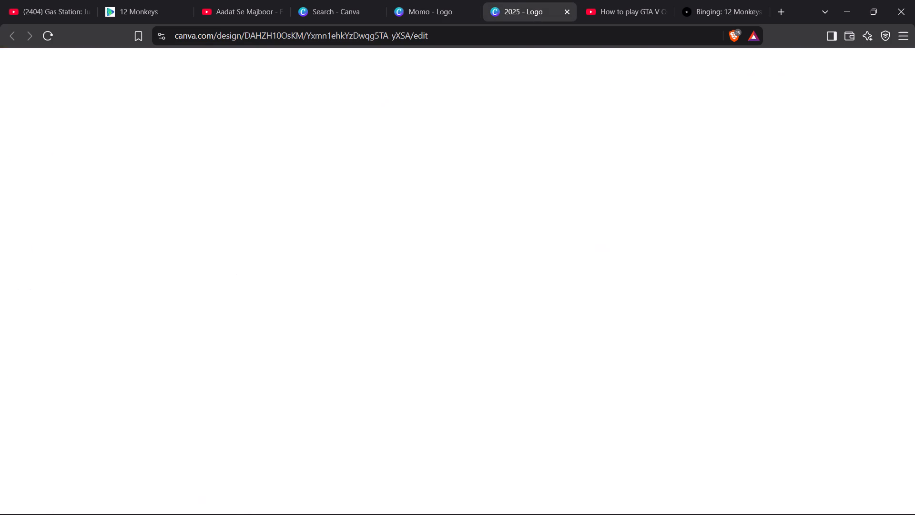
{"action": "scroll", "coordinate": [475, 322], "scroll_direction": "down", "scroll_amount": 5}
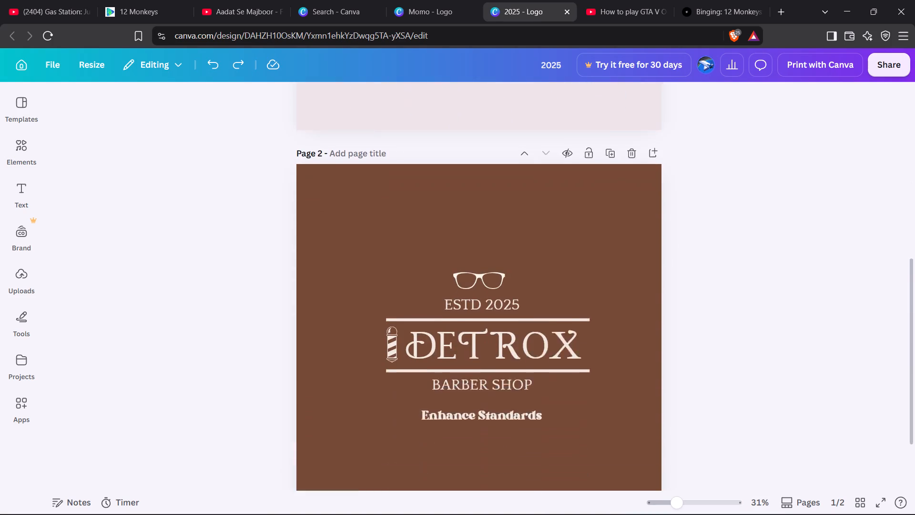
{"action": "left_click", "coordinate": [498, 258]}
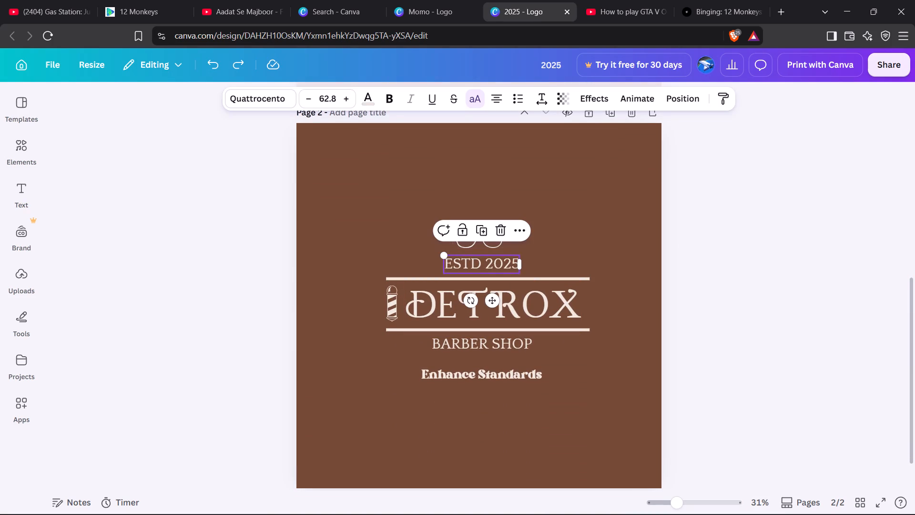
{"action": "key", "text": "ctrl+a"}
{"action": "double_click", "coordinate": [502, 260]}
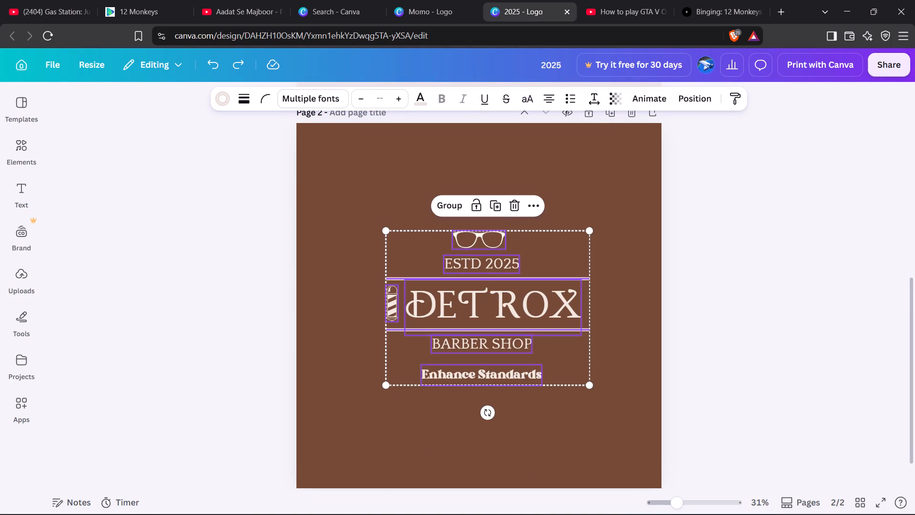
{"action": "triple_click", "coordinate": [502, 260]}
{"action": "left_click", "coordinate": [730, 257]}
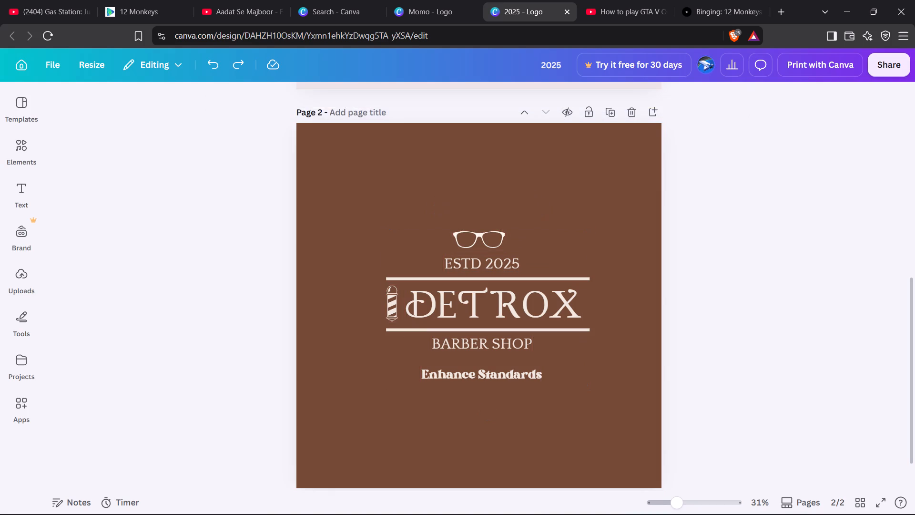
{"action": "left_click", "coordinate": [498, 262]}
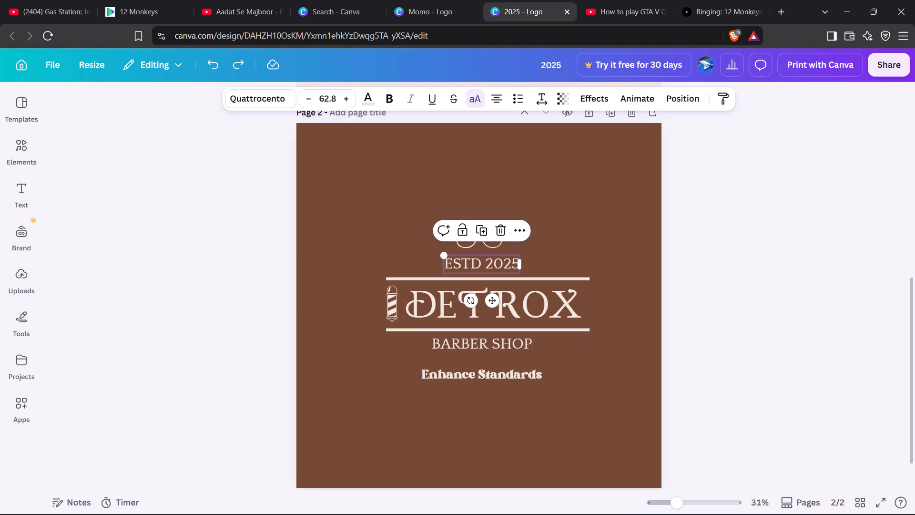
{"action": "key", "text": "ctrl+a"}
{"action": "triple_click", "coordinate": [498, 262]}
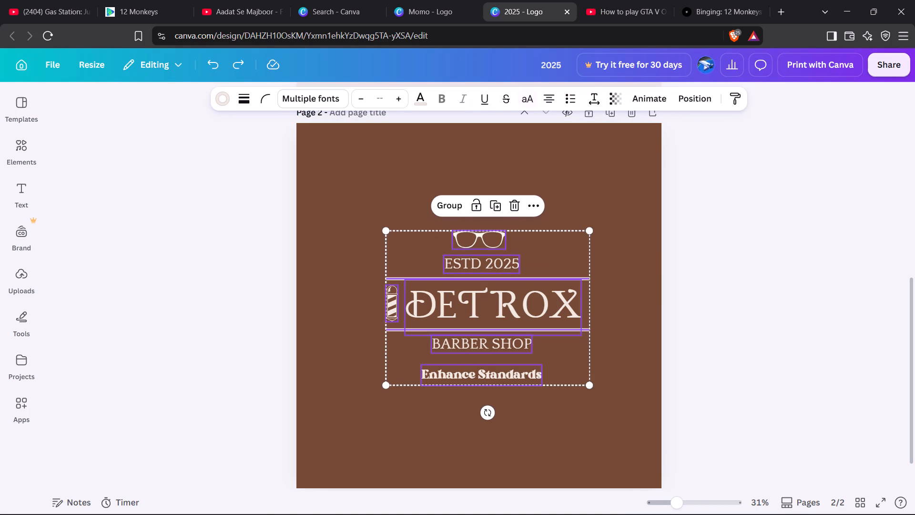
{"action": "triple_click", "coordinate": [498, 262]}
{"action": "left_click", "coordinate": [770, 241]}
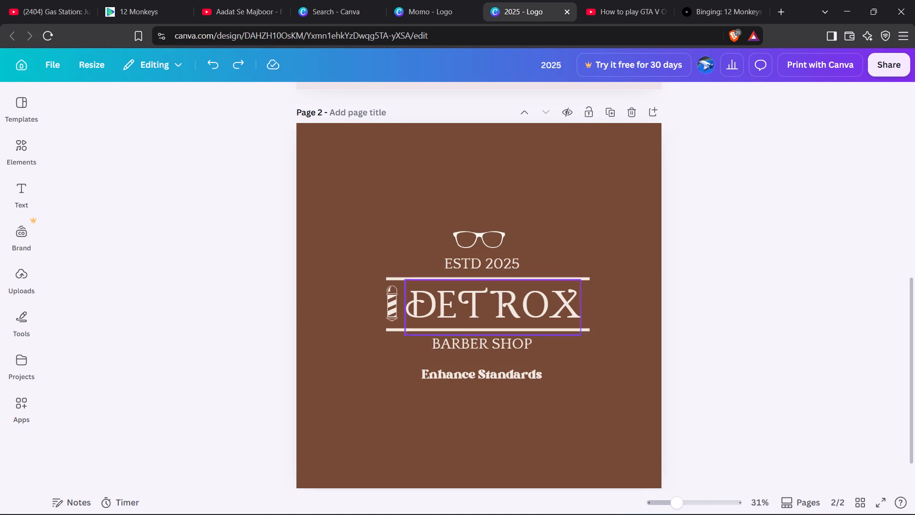
{"action": "left_click", "coordinate": [500, 262]}
{"action": "double_click", "coordinate": [500, 262]}
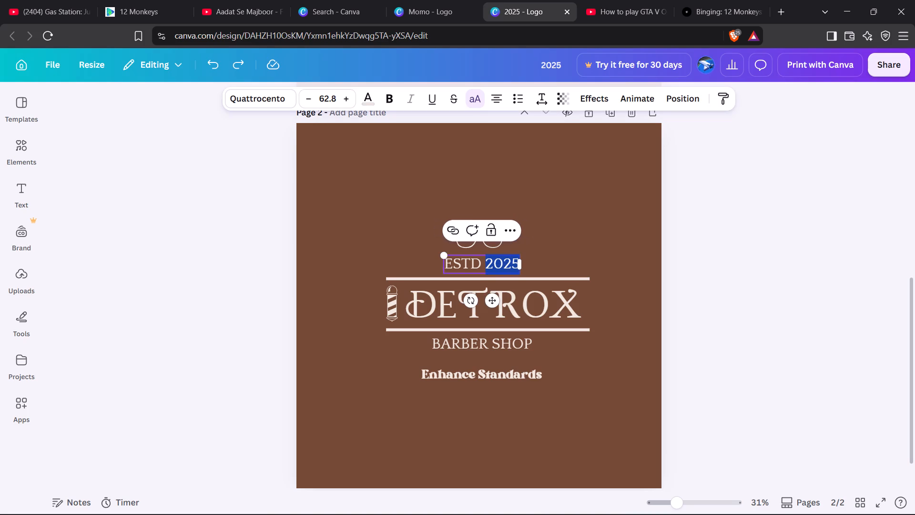
{"action": "left_click", "coordinate": [500, 262]}
{"action": "key", "text": "ctrl+a"}
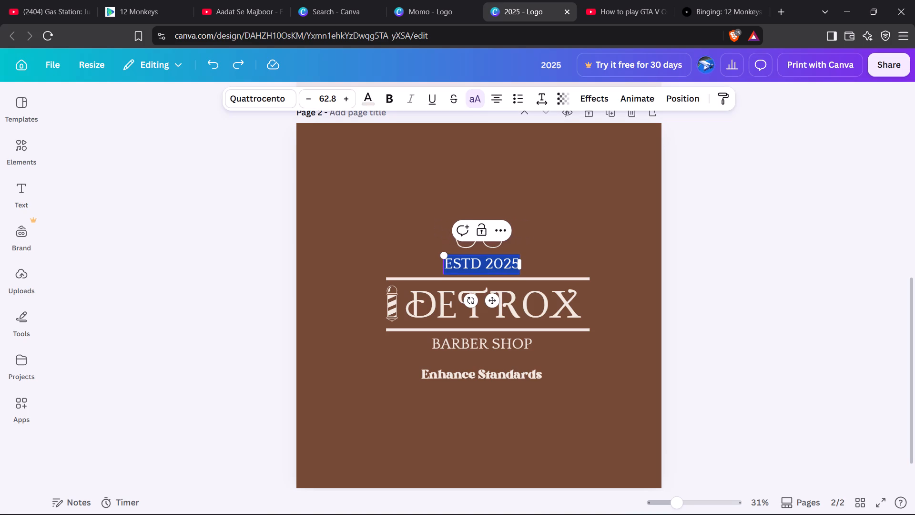
{"action": "key", "text": "ctrl+c"}
{"action": "left_click", "coordinate": [433, 0]}
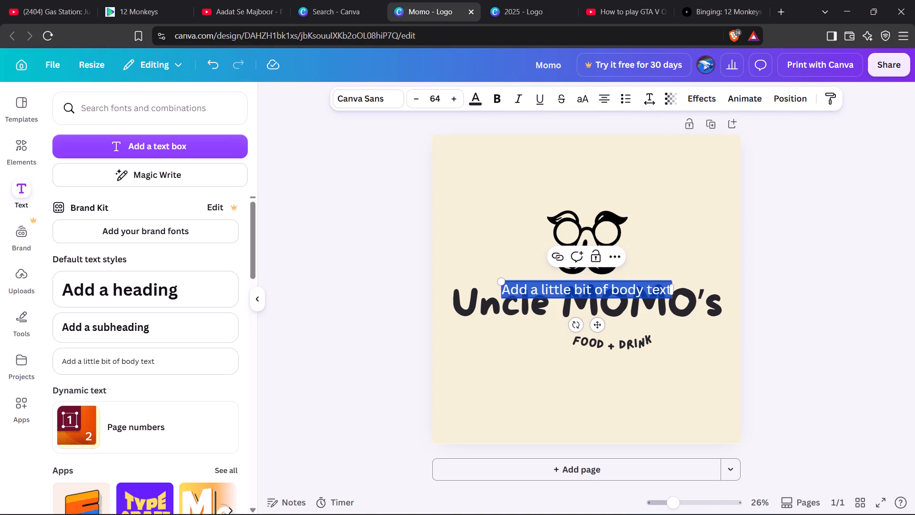
{"action": "key", "text": "ctrl+v"}
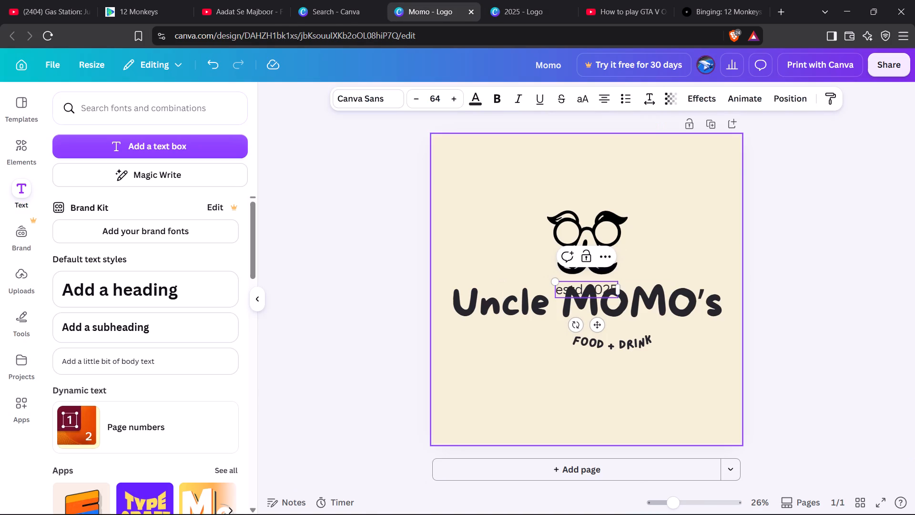
Check the ESTD 2025 font size in the 2025 logo design and set the Momo logo's estd 2025 text to 62.8.
{"action": "left_click", "coordinate": [533, 0]}
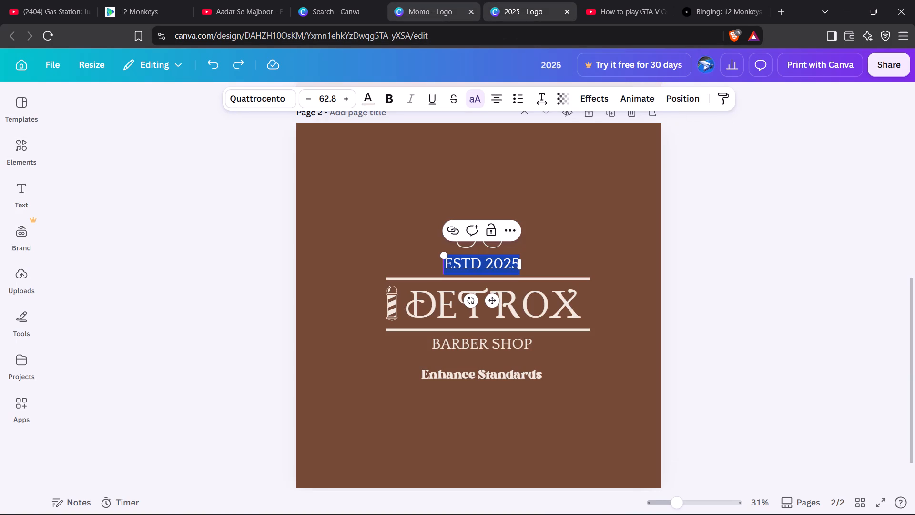
{"action": "left_click", "coordinate": [440, 0]}
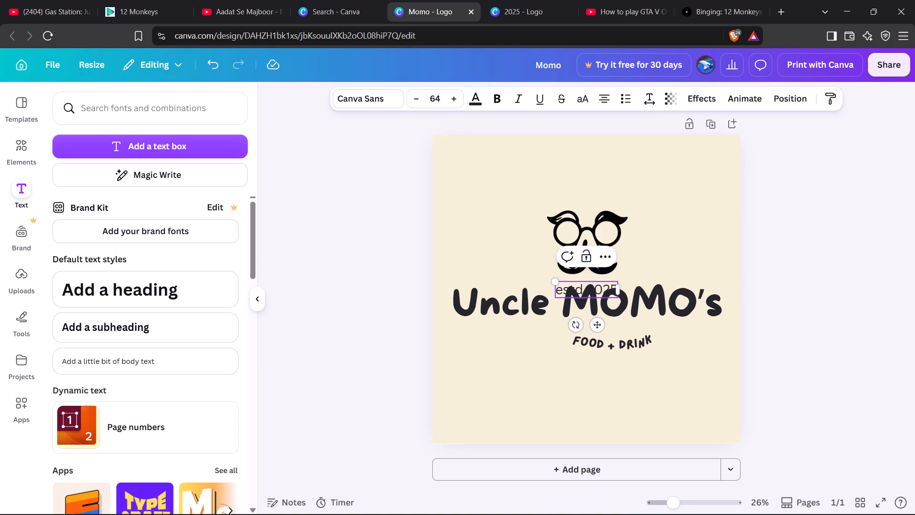
{"action": "left_click", "coordinate": [436, 103]}
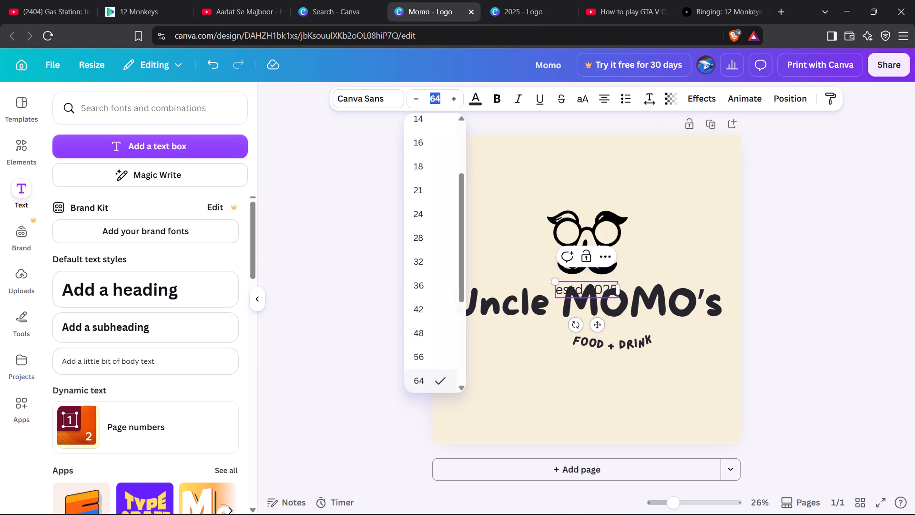
{"action": "type", "text": "62.8"}
{"action": "key", "text": "Return"}
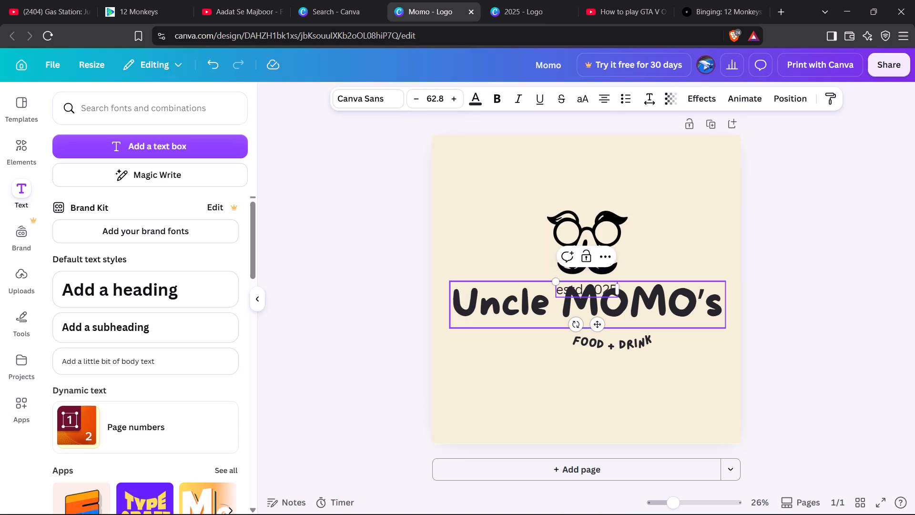
Move the estd 2025 text below the FOOD + DRINK line, centred under the title.
{"action": "left_click_drag", "start_coordinate": [598, 323], "coordinate": [599, 348]}
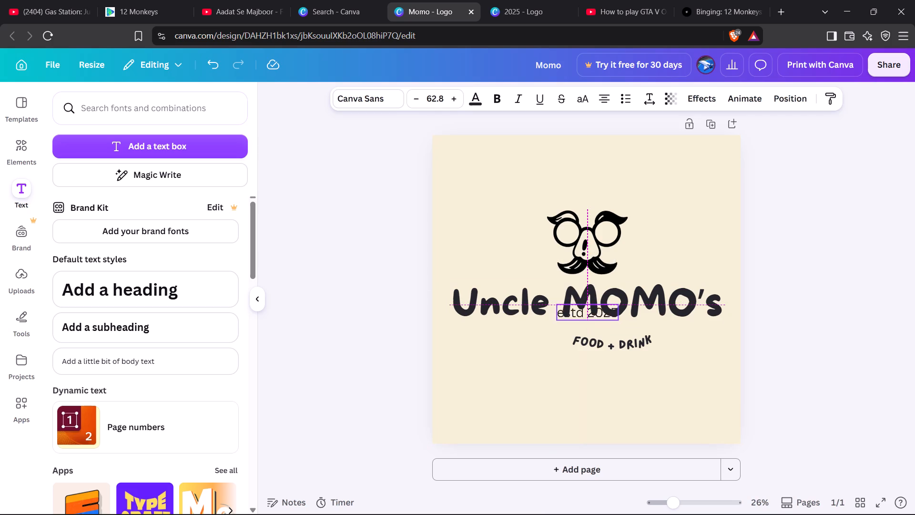
{"action": "left_click_drag", "start_coordinate": [599, 348], "coordinate": [602, 396]}
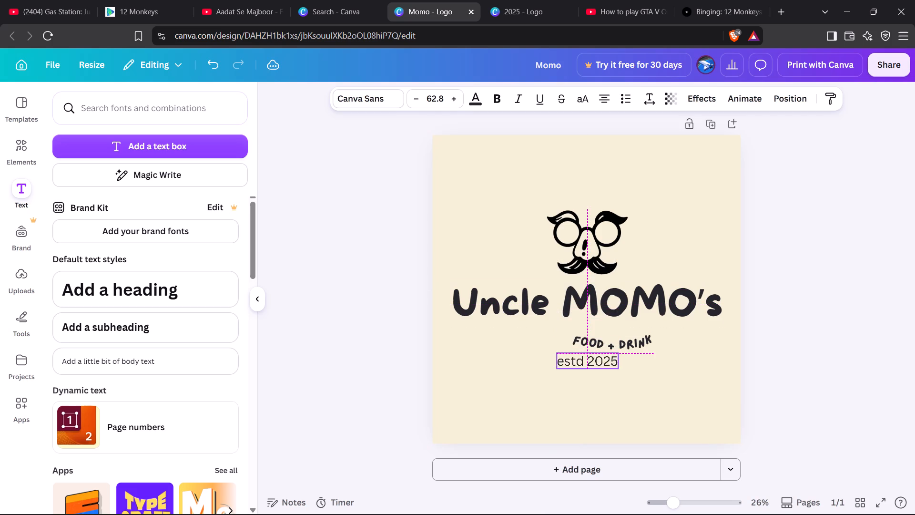
{"action": "left_click_drag", "start_coordinate": [602, 396], "coordinate": [601, 408]}
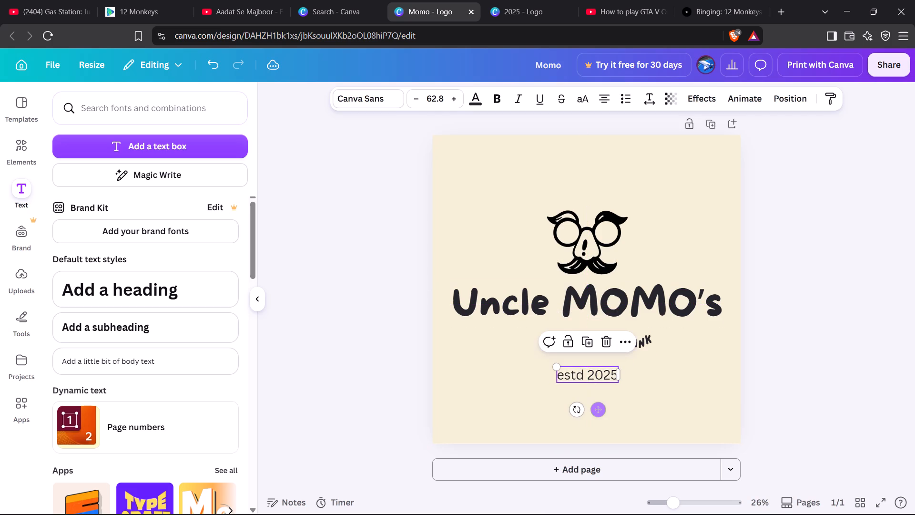
Retype the lowercase estd in the established line as ESTD in capitals, keeping the year.
{"action": "left_click", "coordinate": [586, 373]}
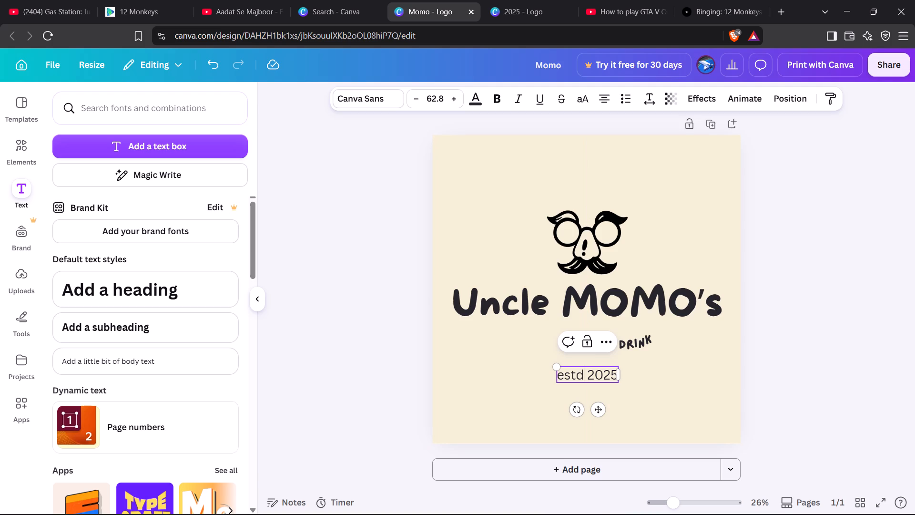
{"action": "key", "text": "BackSpace"}
{"action": "key", "text": "BackSpace"}
{"action": "key", "text": "BackSpace"}
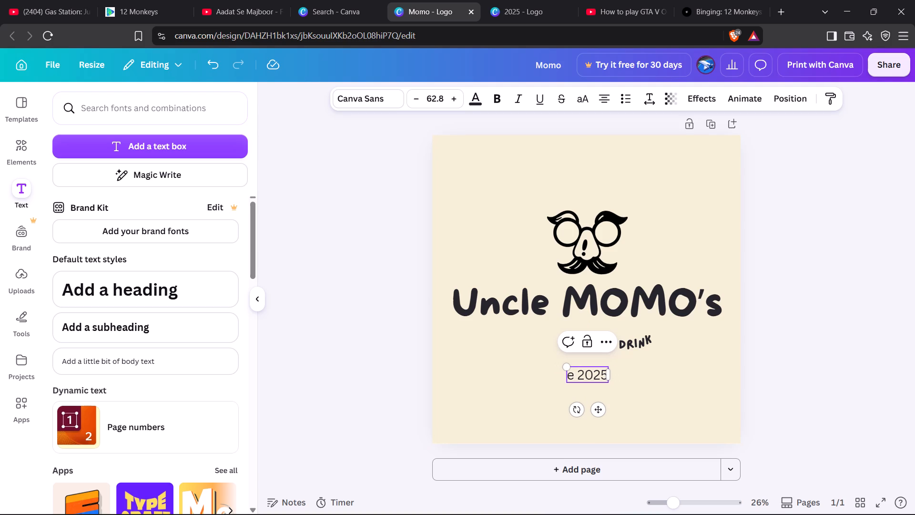
{"action": "key", "text": "BackSpace"}
{"action": "key", "text": "BackSpace"}
{"action": "type", "text": "ESTD"}
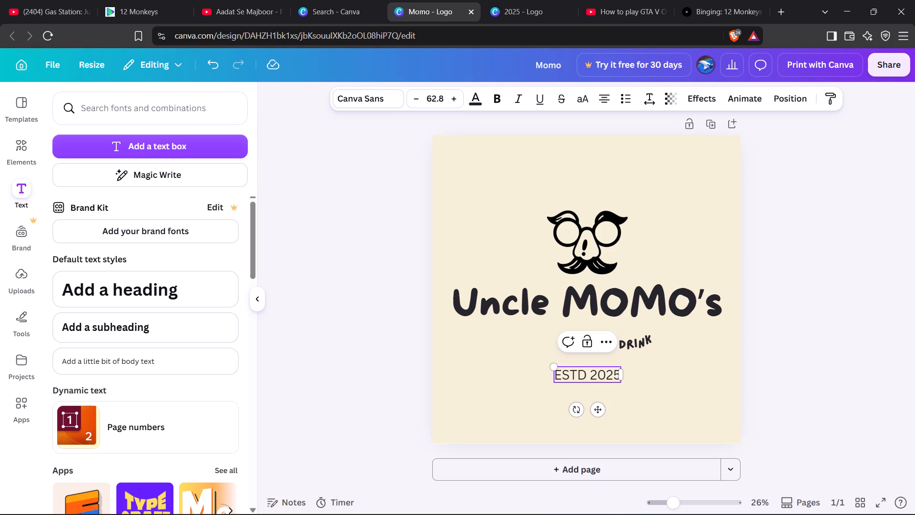
Compare the Lazydog and More Sugar document fonts on the ESTD 2025 text and apply Lazydog.
{"action": "left_click", "coordinate": [377, 103]}
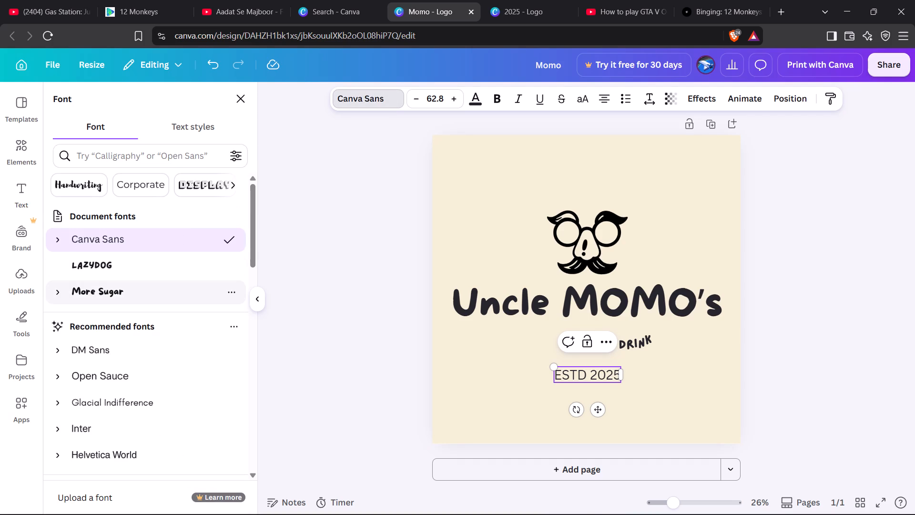
{"action": "left_click", "coordinate": [169, 271]}
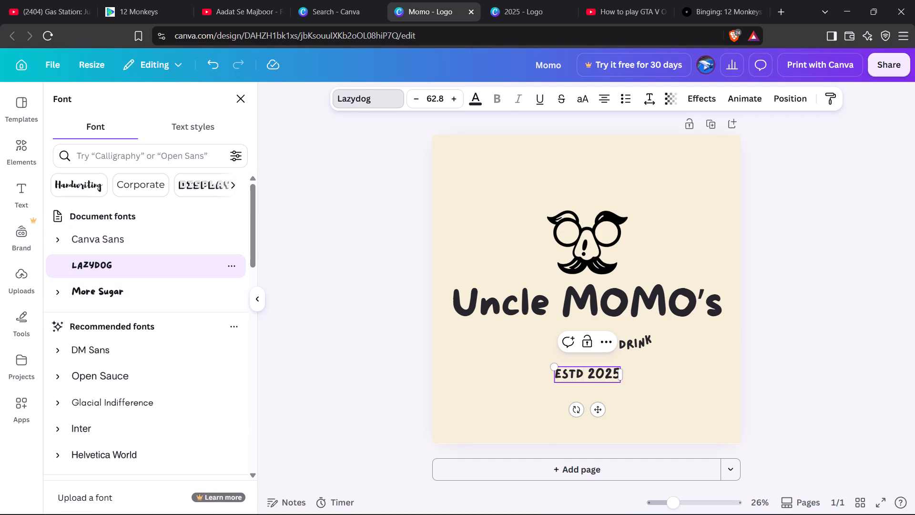
{"action": "double_click", "coordinate": [157, 301]}
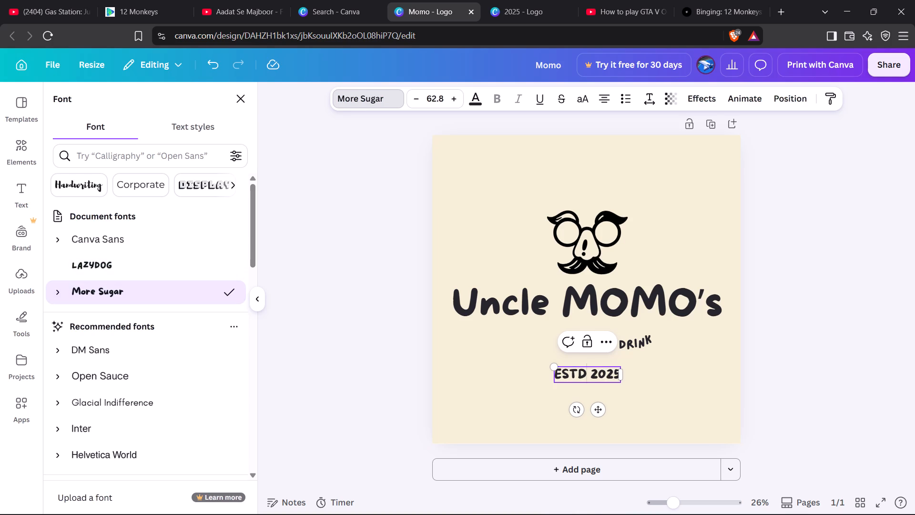
{"action": "left_click", "coordinate": [152, 256]}
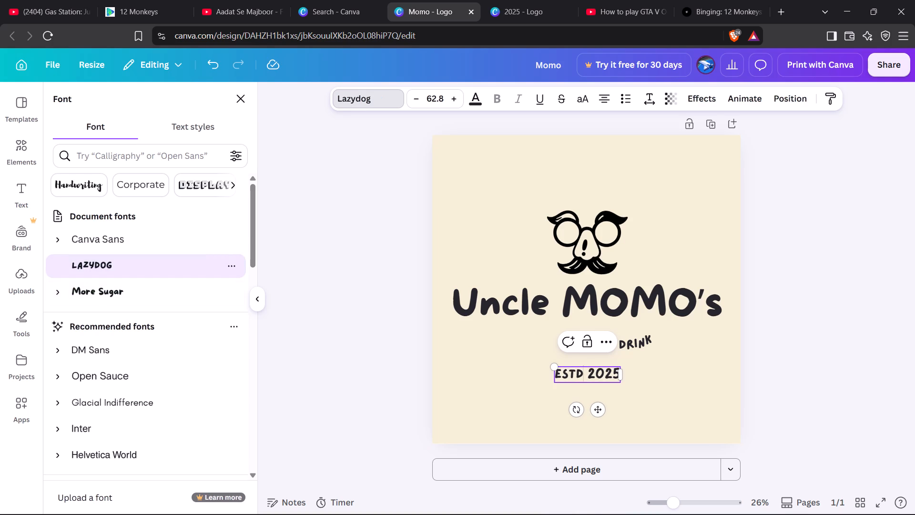
{"action": "left_click", "coordinate": [359, 268]}
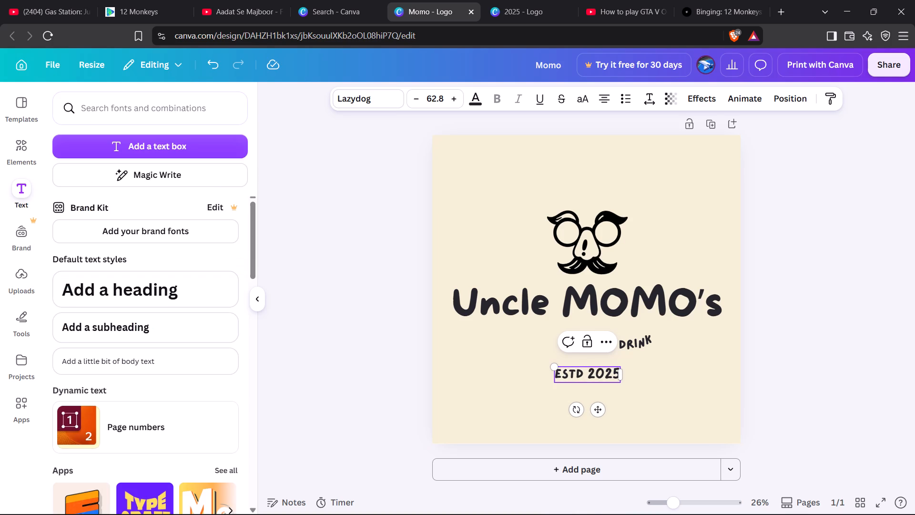
Change the year in the ESTD line to 2016.
{"action": "left_click", "coordinate": [609, 375]}
{"action": "key", "text": "Right"}
{"action": "key", "text": "BackSpace"}
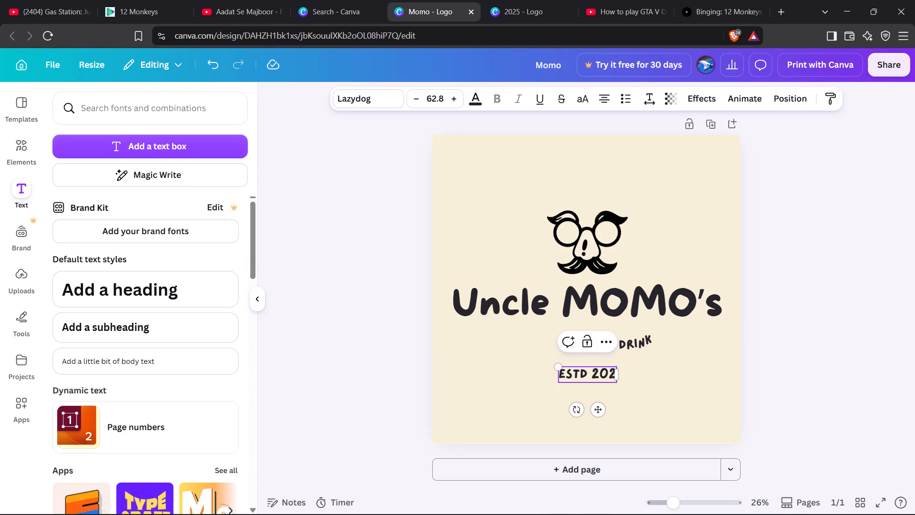
{"action": "key", "text": "BackSpace"}
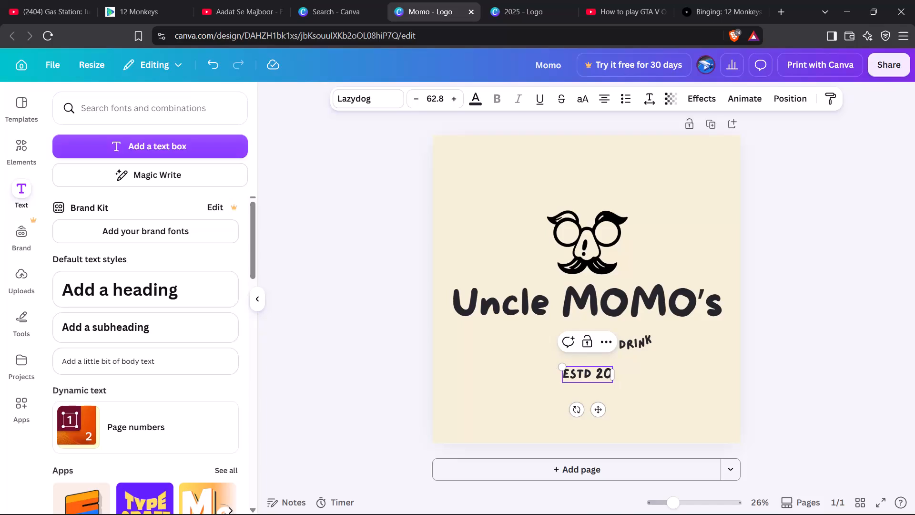
{"action": "type", "text": "16"}
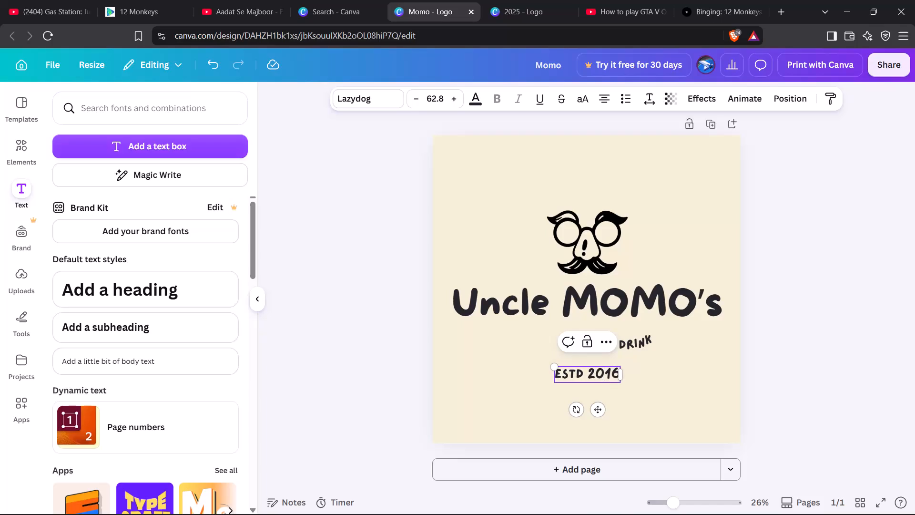
{"action": "key", "text": "Return"}
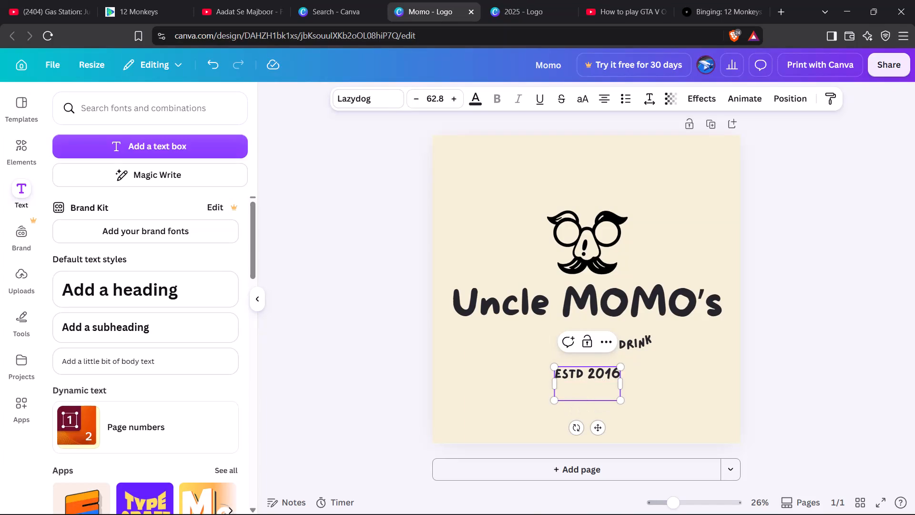
{"action": "key", "text": "BackSpace"}
Insert a line reading INDIA above ESTD 2016 in the same text box, with no blank line above it.
{"action": "key", "text": "Up"}
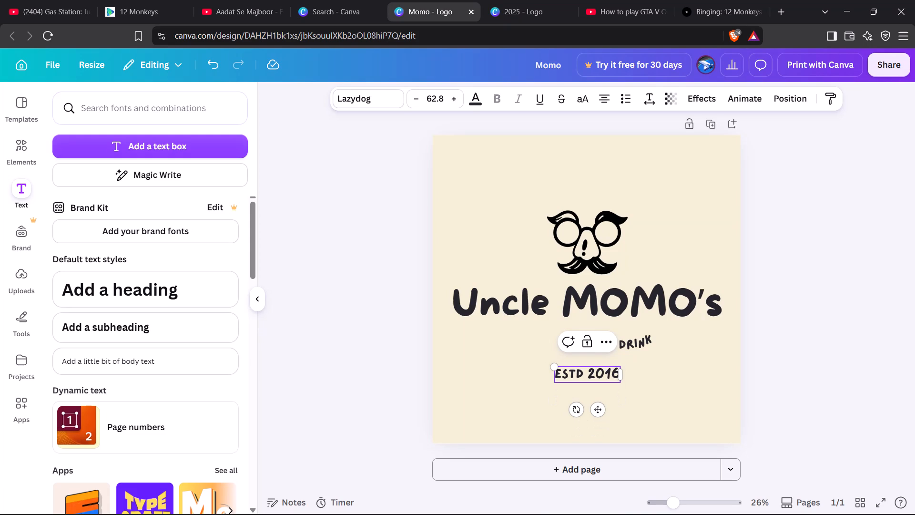
{"action": "key", "text": "Left"}
{"action": "key", "text": "Left"}
{"action": "key", "text": "Return"}
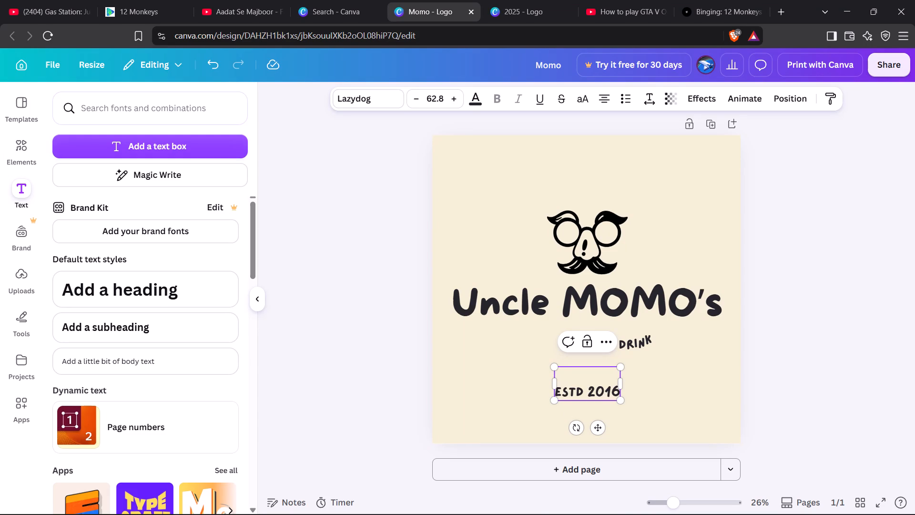
{"action": "type", "text": "INDIA"}
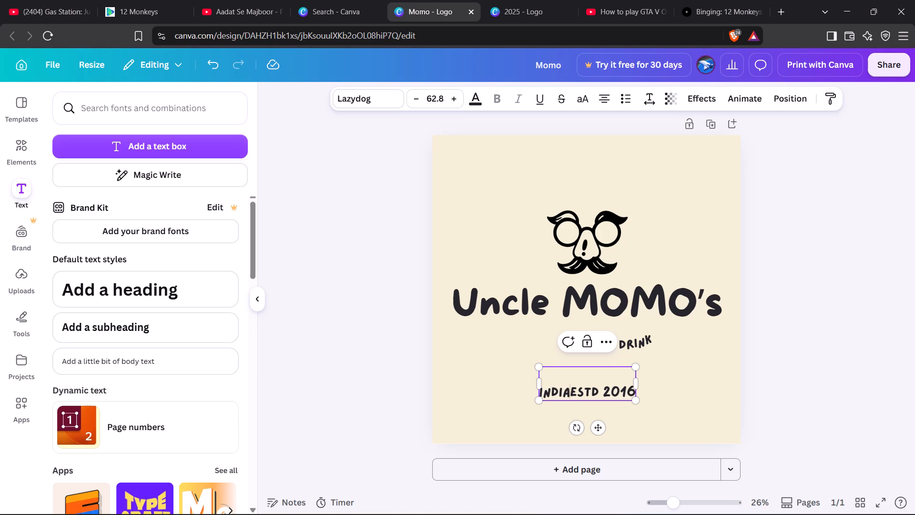
{"action": "key", "text": "Return"}
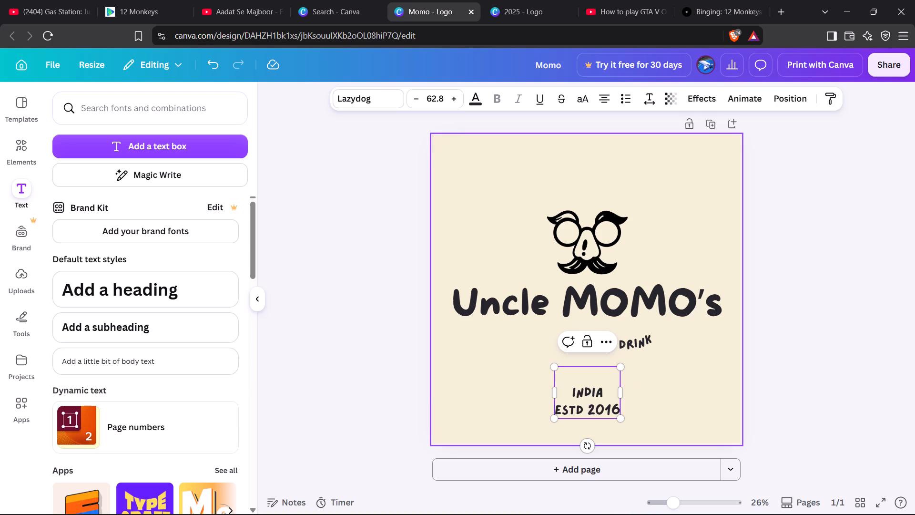
{"action": "left_click", "coordinate": [572, 391]}
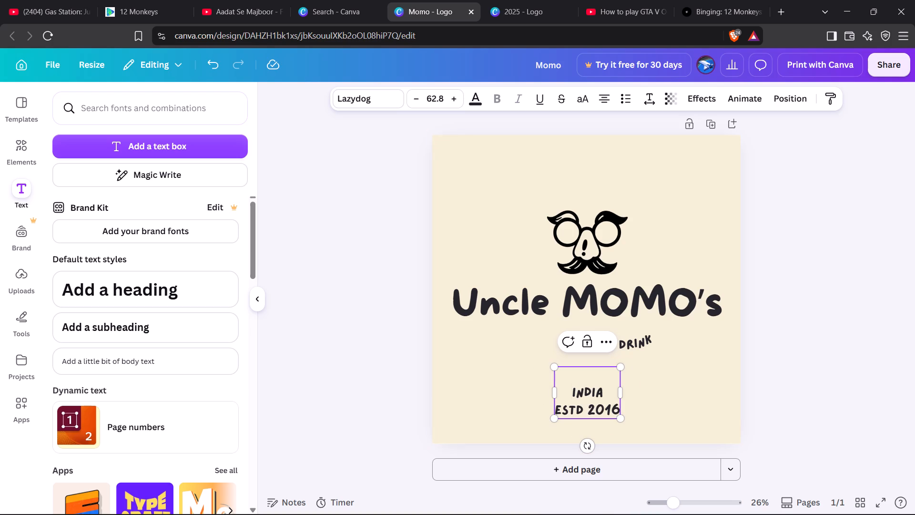
{"action": "key", "text": "BackSpace"}
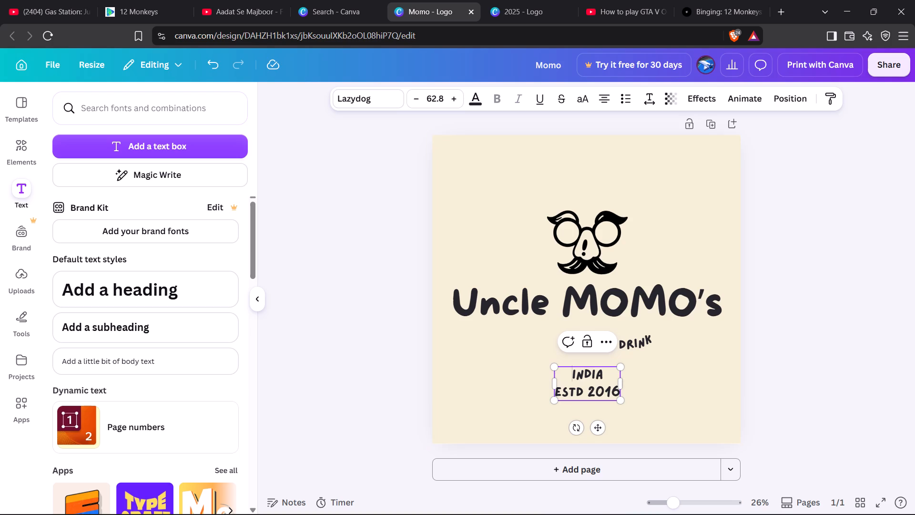
{"action": "left_click", "coordinate": [801, 346]}
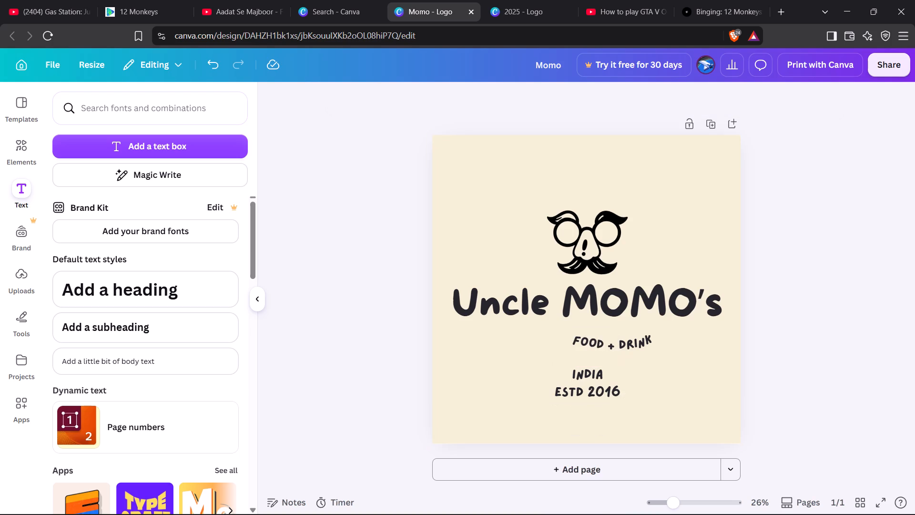
Replace the word INDIA above ESTD 2016 with Gujarat.
{"action": "left_click", "coordinate": [582, 372]}
{"action": "left_click", "coordinate": [582, 372]}
{"action": "left_click", "coordinate": [609, 375]}
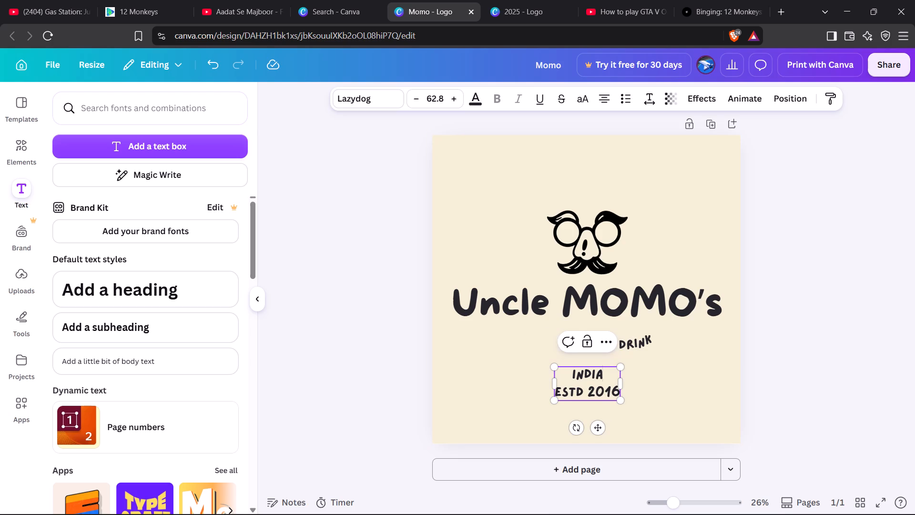
{"action": "key", "text": "BackSpace"}
{"action": "key", "text": "BackSpace"}
{"action": "key", "text": "BackSpace"}
{"action": "key", "text": "BackSpace"}
{"action": "key", "text": "BackSpace"}
{"action": "type", "text": "Gujarat"}
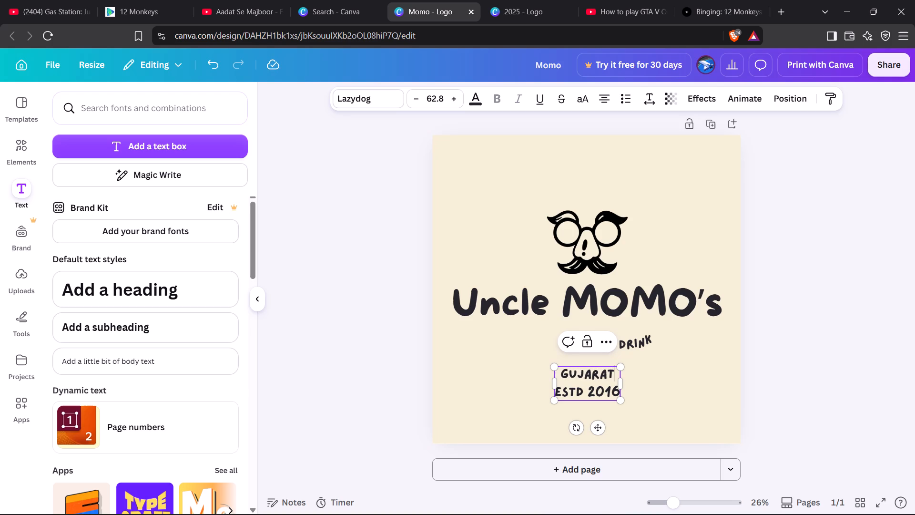
{"action": "left_click", "coordinate": [786, 357]}
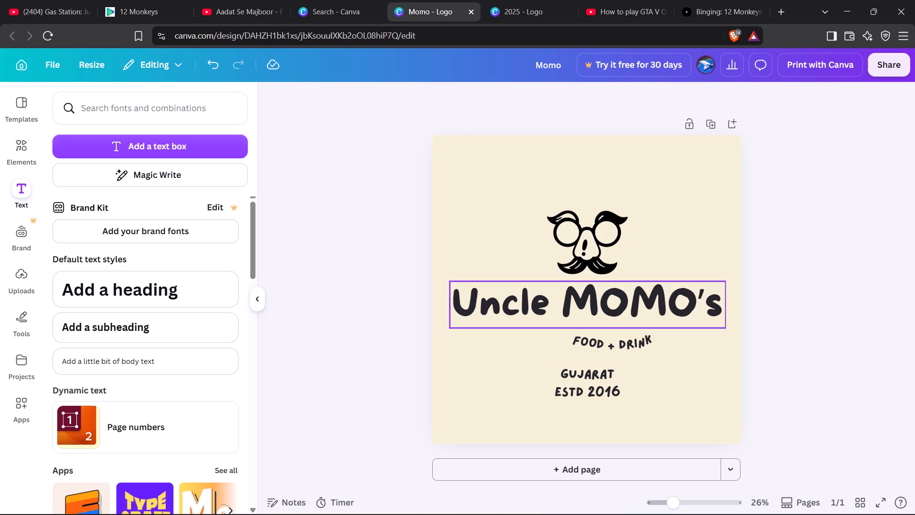
{"action": "left_click", "coordinate": [863, 286]}
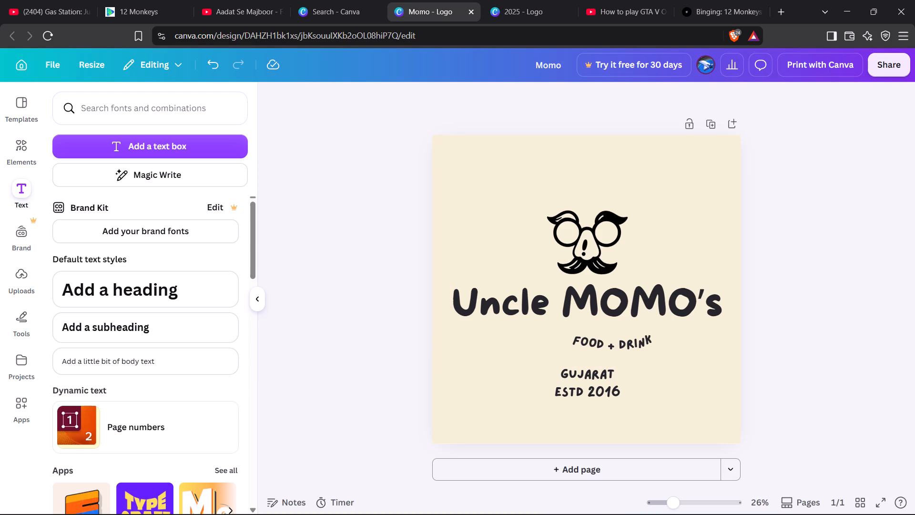
{"action": "left_click", "coordinate": [14, 196]}
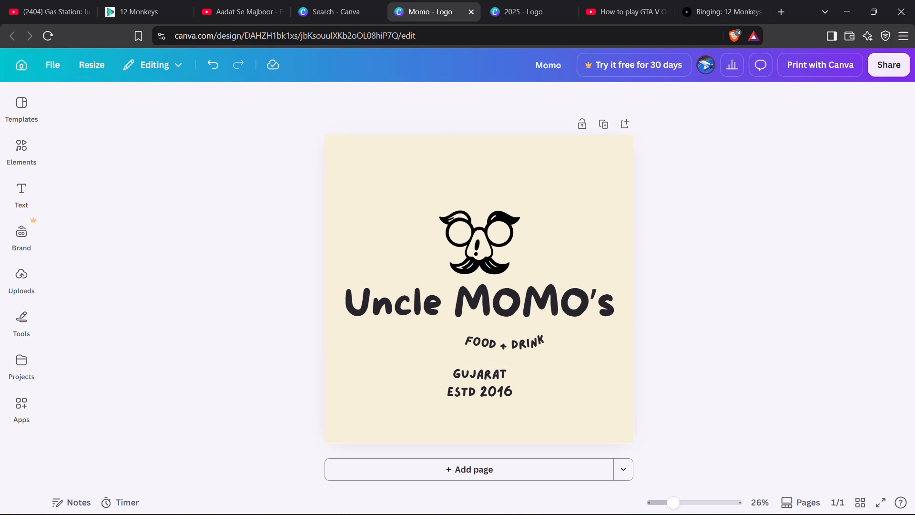
Move the GUJARAT ESTD 2016 text block further down below FOOD + DRINK, centred under the Uncle MOMO's title.
{"action": "left_click_drag", "start_coordinate": [471, 389], "coordinate": [480, 394]}
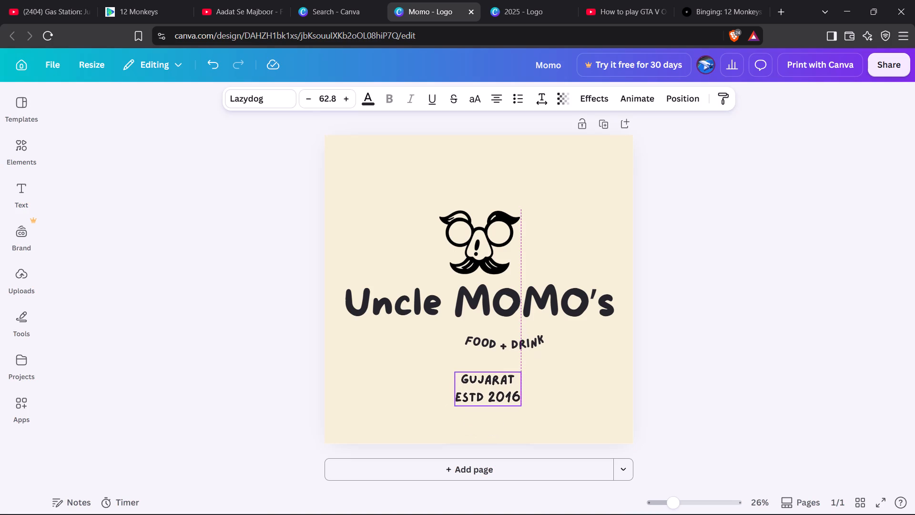
{"action": "left_click_drag", "start_coordinate": [480, 394], "coordinate": [481, 383]}
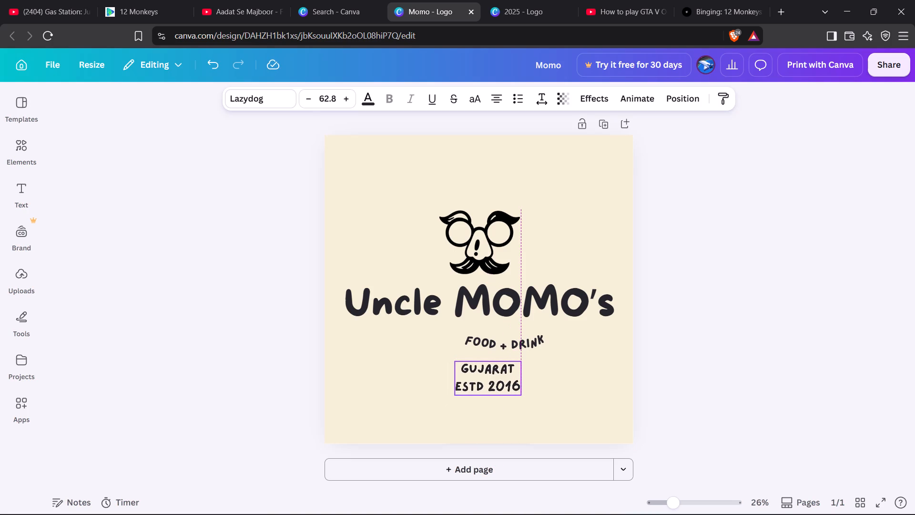
{"action": "left_click_drag", "start_coordinate": [481, 383], "coordinate": [480, 384]}
{"action": "left_click", "coordinate": [666, 337]}
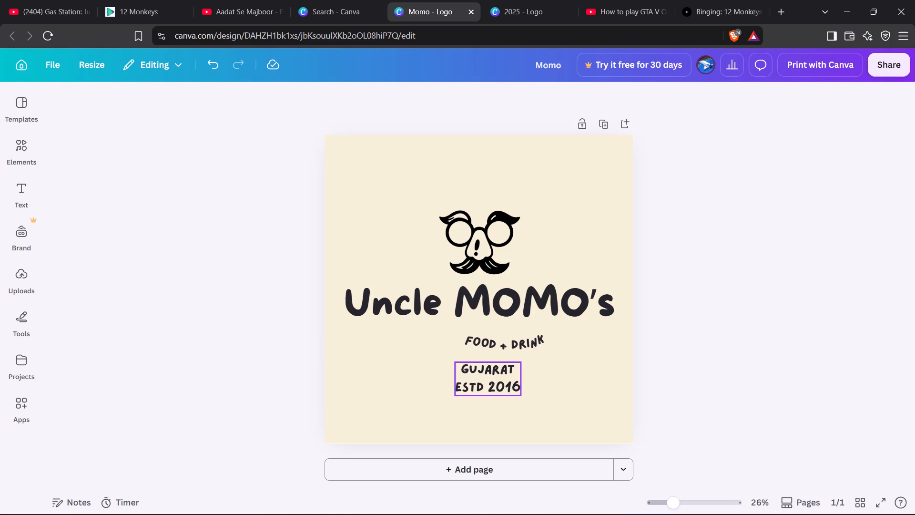
{"action": "left_click_drag", "start_coordinate": [493, 383], "coordinate": [494, 396]}
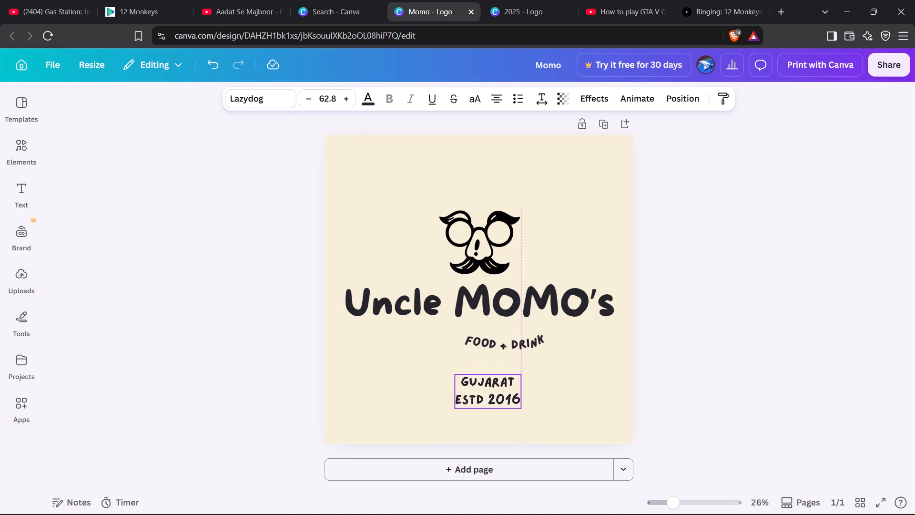
{"action": "left_click_drag", "start_coordinate": [494, 396], "coordinate": [494, 405]}
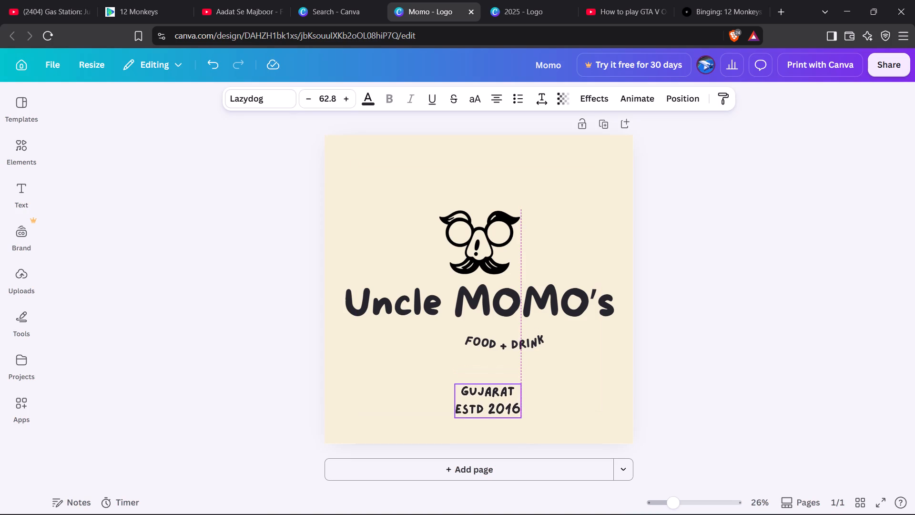
{"action": "left_click_drag", "start_coordinate": [494, 405], "coordinate": [489, 405]}
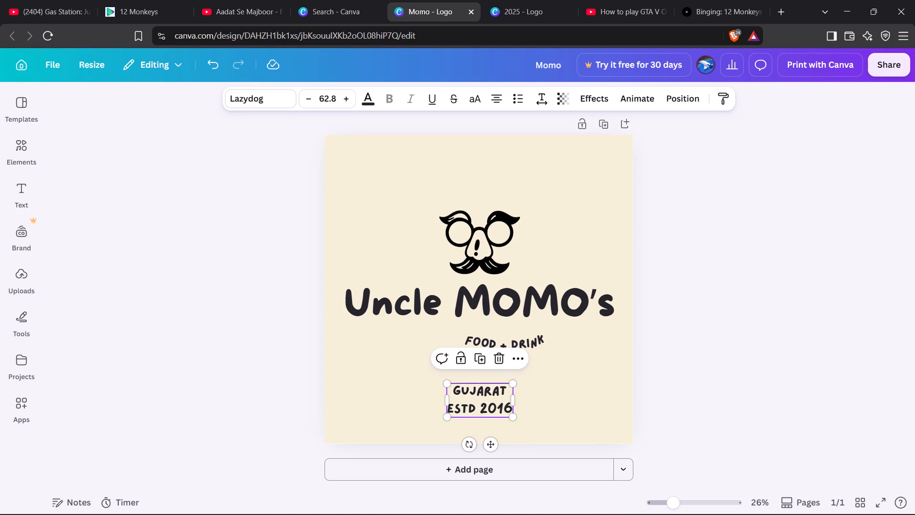
{"action": "left_click", "coordinate": [756, 230]}
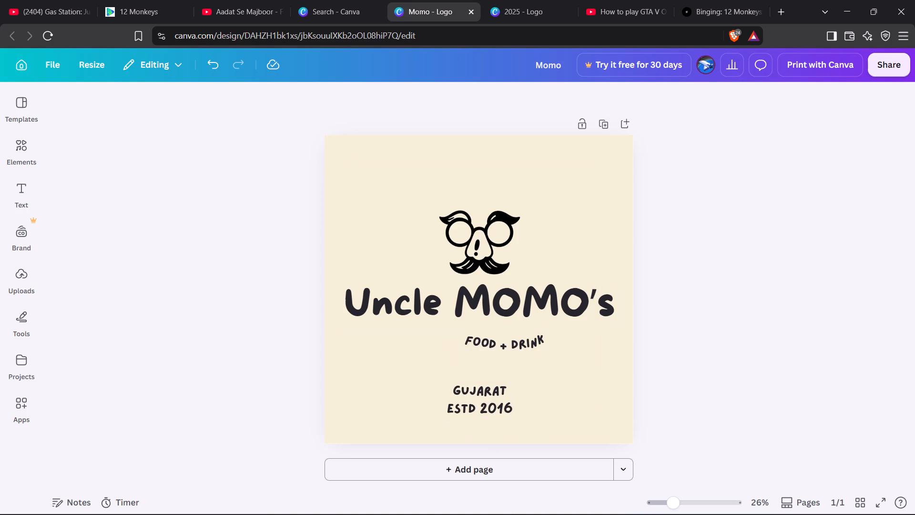
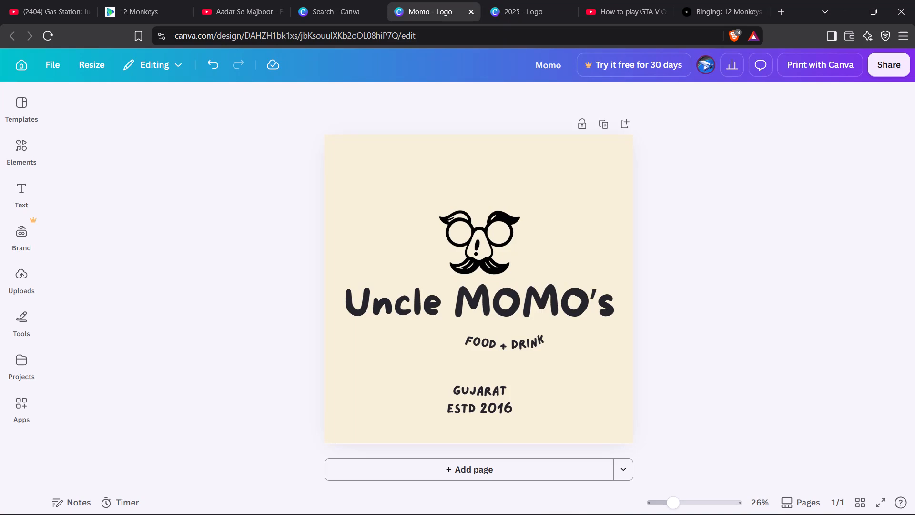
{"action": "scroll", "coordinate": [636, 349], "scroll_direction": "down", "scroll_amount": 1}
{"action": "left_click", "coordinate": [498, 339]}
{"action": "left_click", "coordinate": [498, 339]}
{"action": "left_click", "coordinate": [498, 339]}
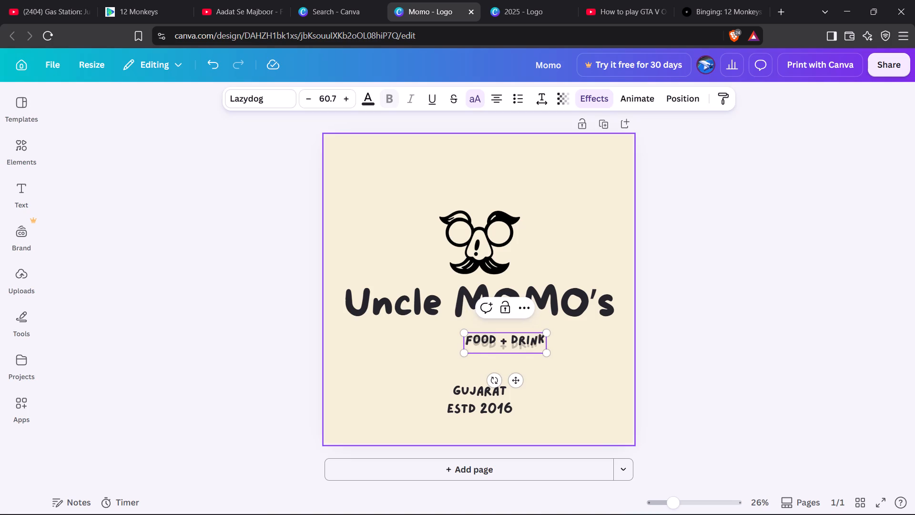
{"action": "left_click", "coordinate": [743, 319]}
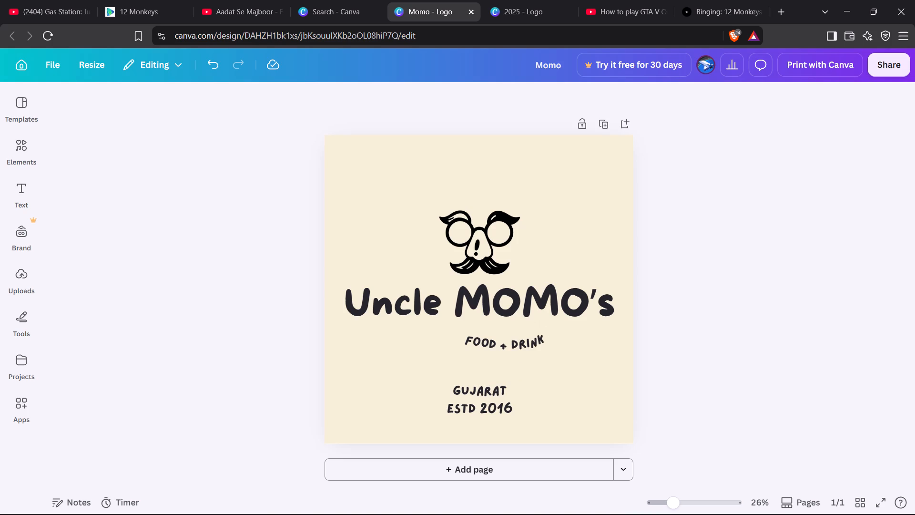
Create a new blank logo design from the open Canva template search page.
{"action": "left_click", "coordinate": [340, 14]}
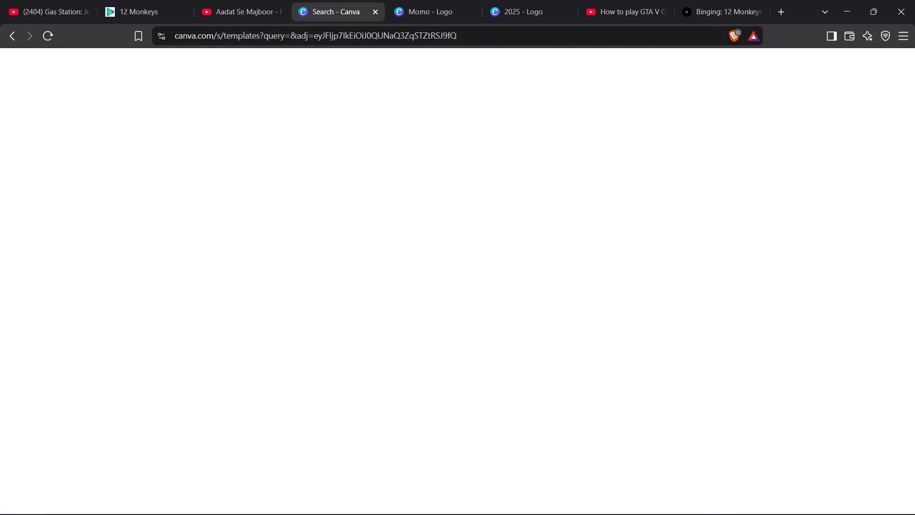
{"action": "left_click", "coordinate": [130, 350]}
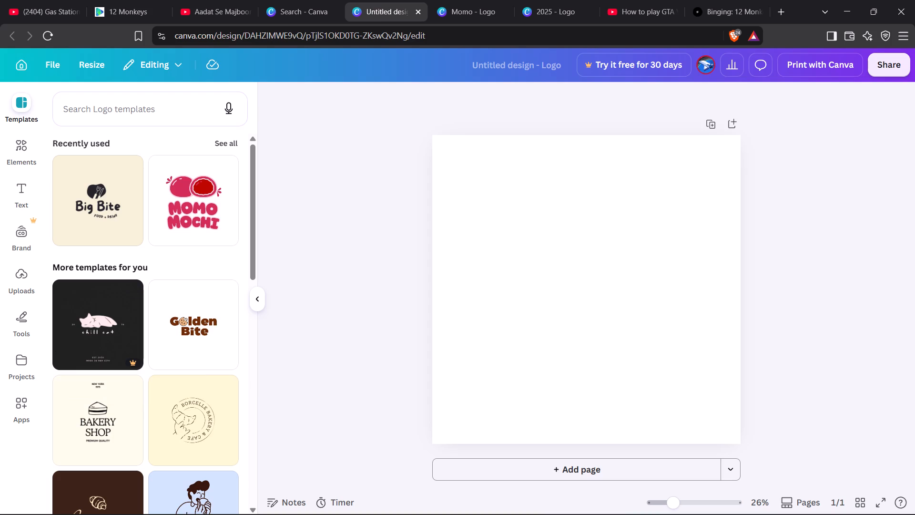
Look through the suggested logo templates for one to use in the new blank design.
{"action": "scroll", "coordinate": [108, 340], "scroll_direction": "down", "scroll_amount": 5}
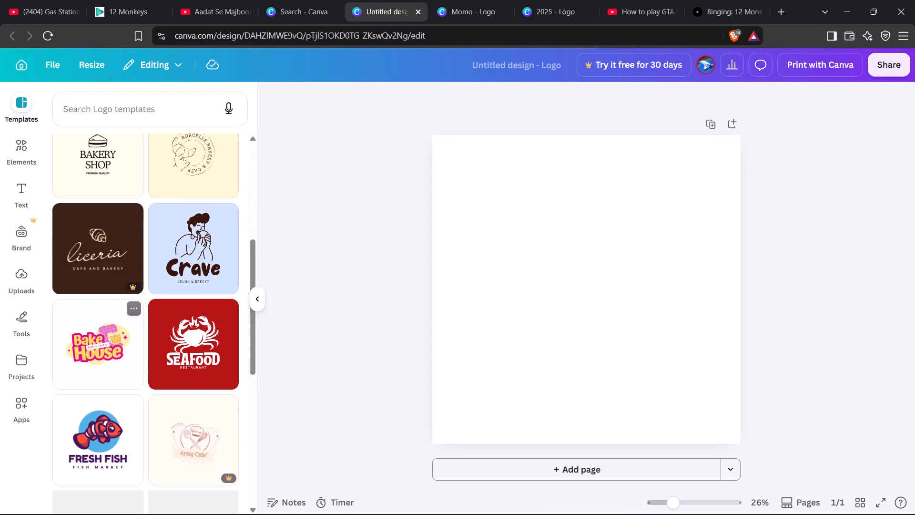
{"action": "scroll", "coordinate": [108, 340], "scroll_direction": "down", "scroll_amount": 1}
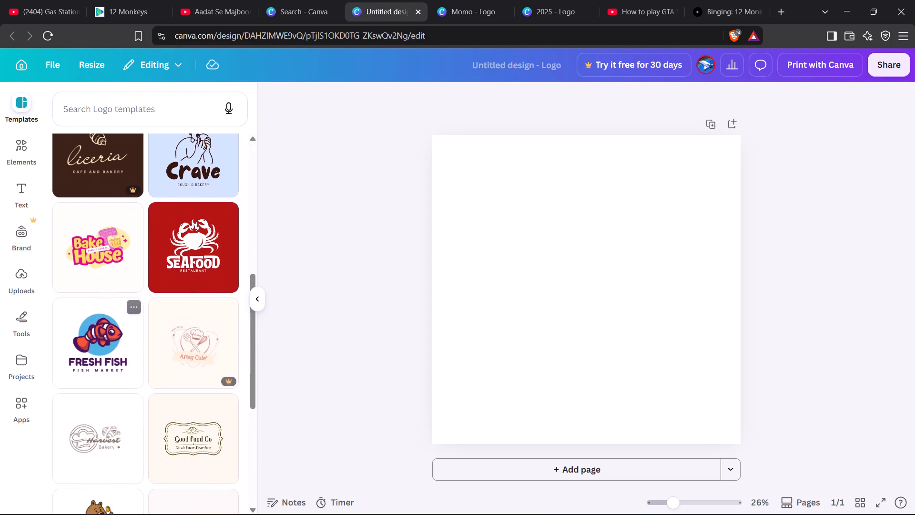
{"action": "scroll", "coordinate": [108, 340], "scroll_direction": "down", "scroll_amount": 1}
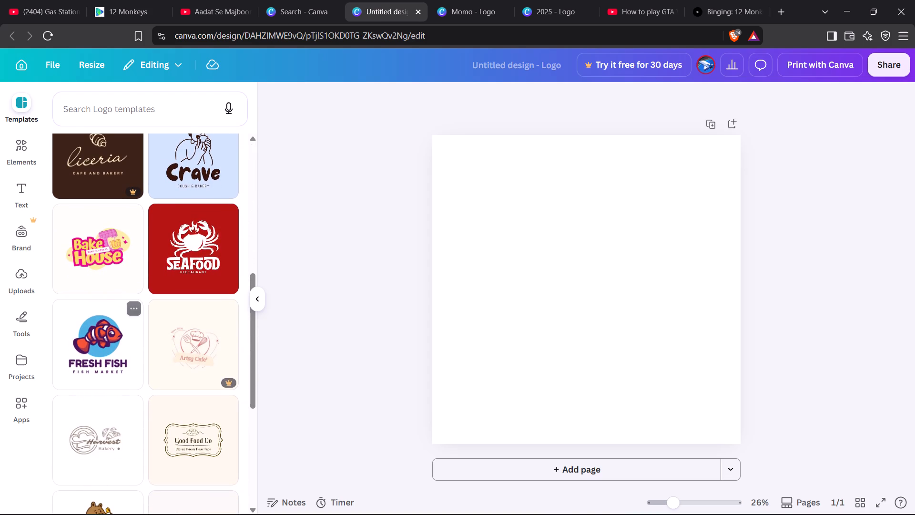
{"action": "scroll", "coordinate": [108, 340], "scroll_direction": "down", "scroll_amount": 1}
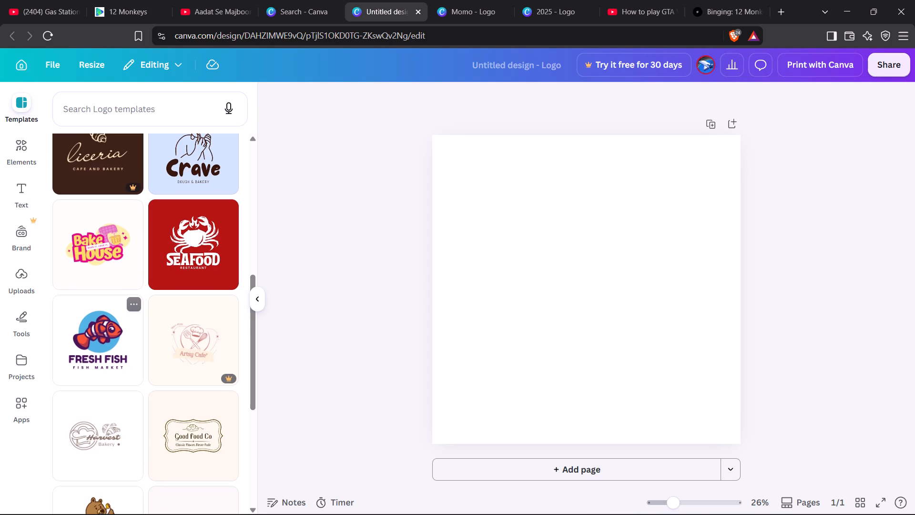
{"action": "scroll", "coordinate": [108, 340], "scroll_direction": "down", "scroll_amount": 2}
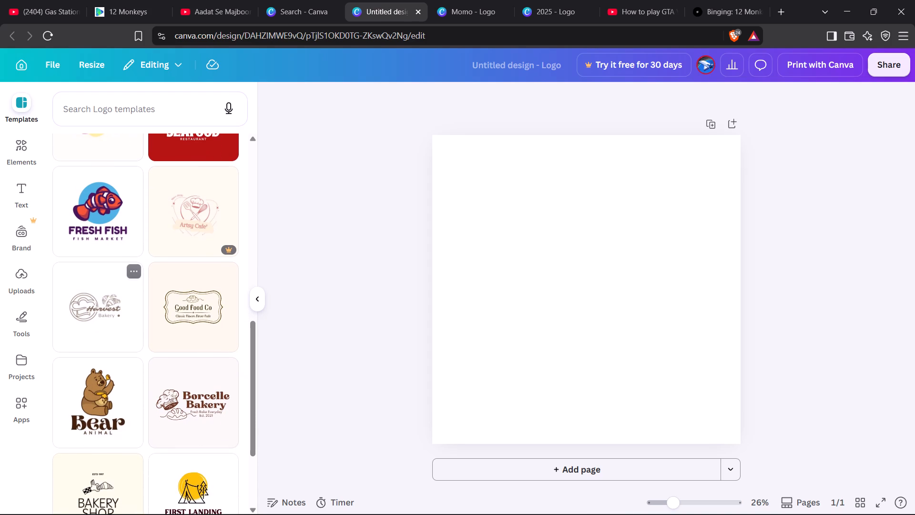
{"action": "scroll", "coordinate": [108, 340], "scroll_direction": "down", "scroll_amount": 2}
{"action": "scroll", "coordinate": [108, 340], "scroll_direction": "up", "scroll_amount": 8}
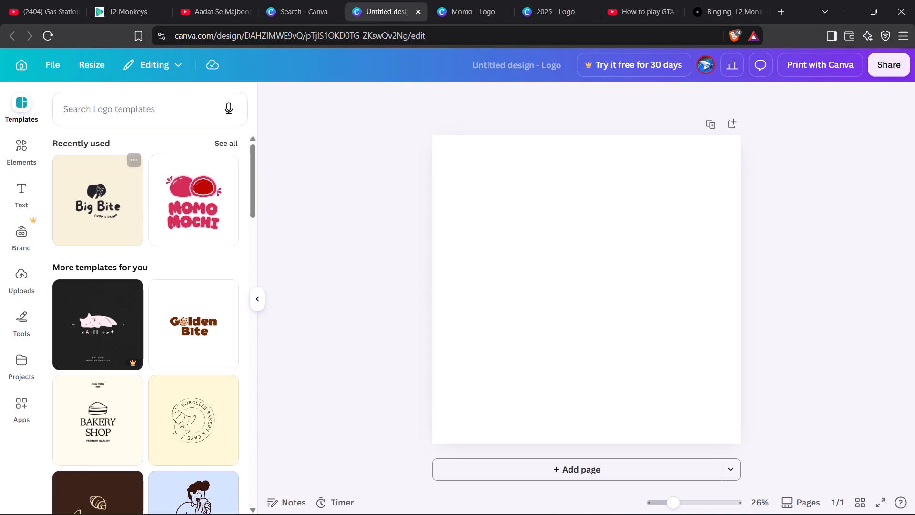
Search the logo templates for winter and browse the resulting designs.
{"action": "left_click", "coordinate": [148, 109]}
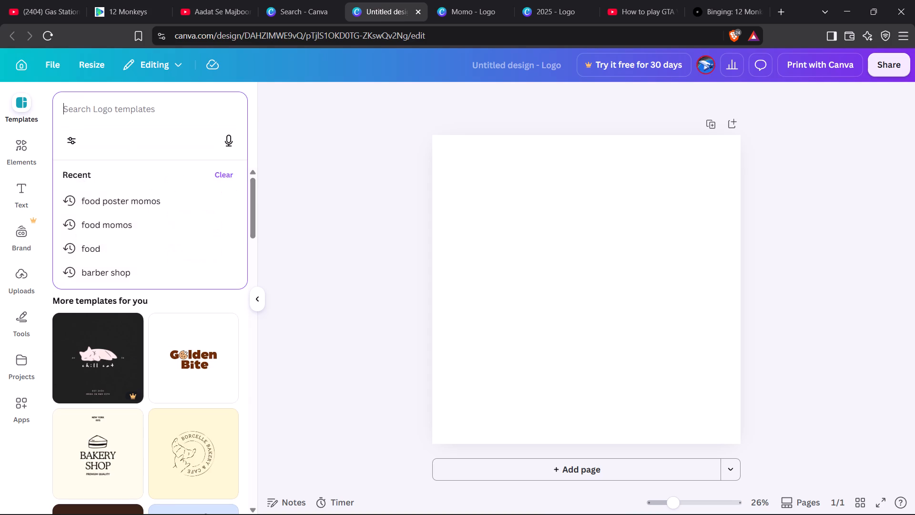
{"action": "key", "text": "w"}
{"action": "type", "text": "inter"}
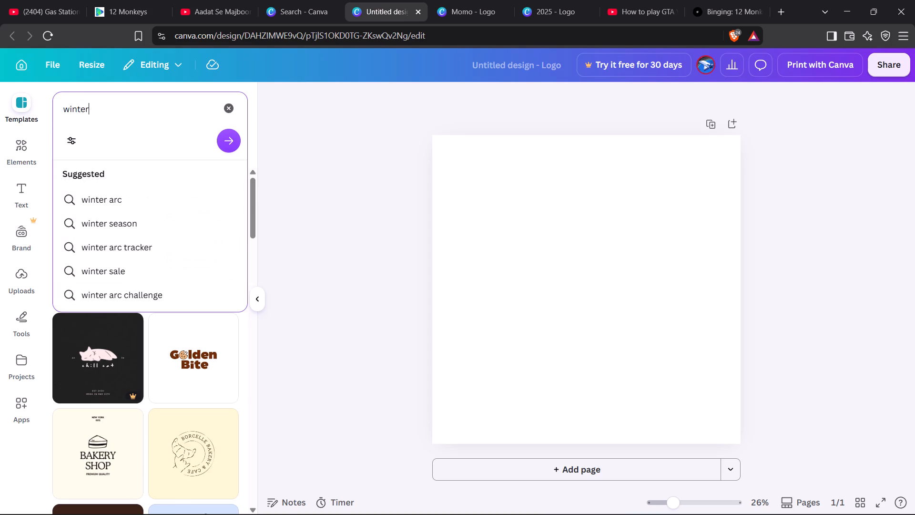
{"action": "key", "text": "Return"}
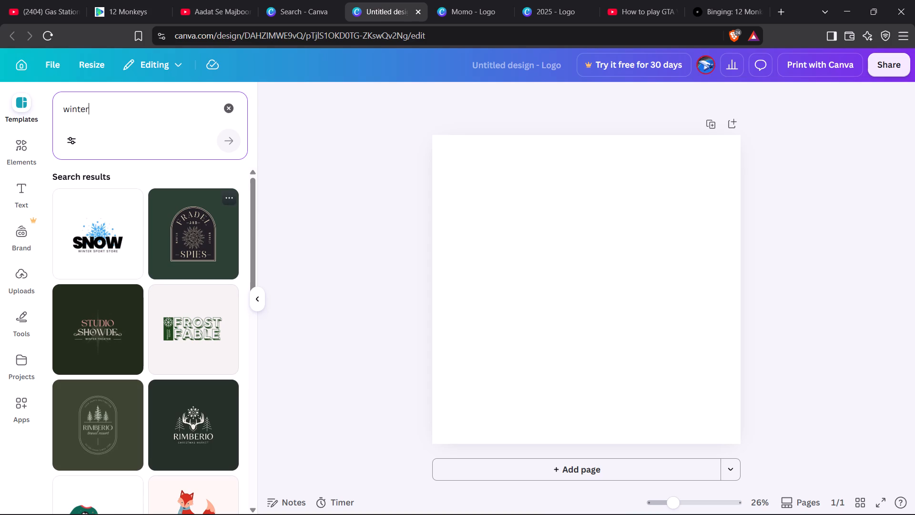
{"action": "scroll", "coordinate": [181, 278], "scroll_direction": "down", "scroll_amount": 4}
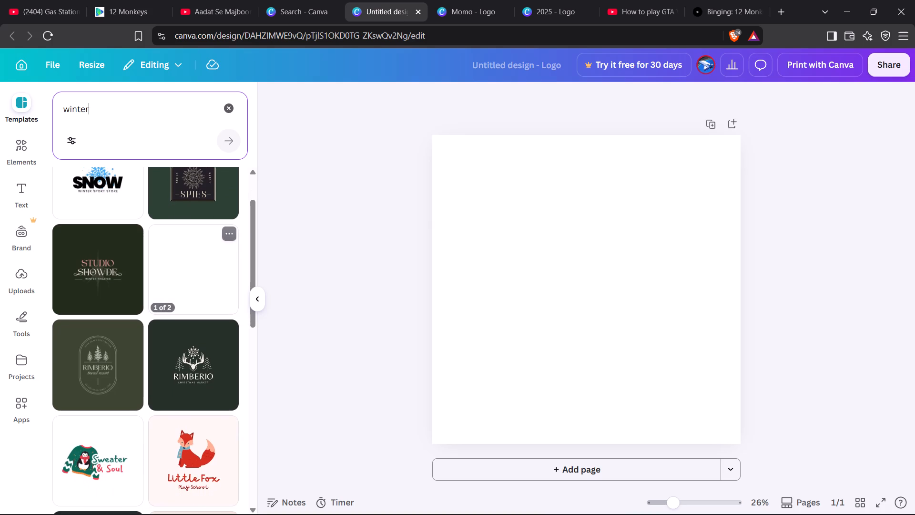
{"action": "scroll", "coordinate": [181, 278], "scroll_direction": "down", "scroll_amount": 1}
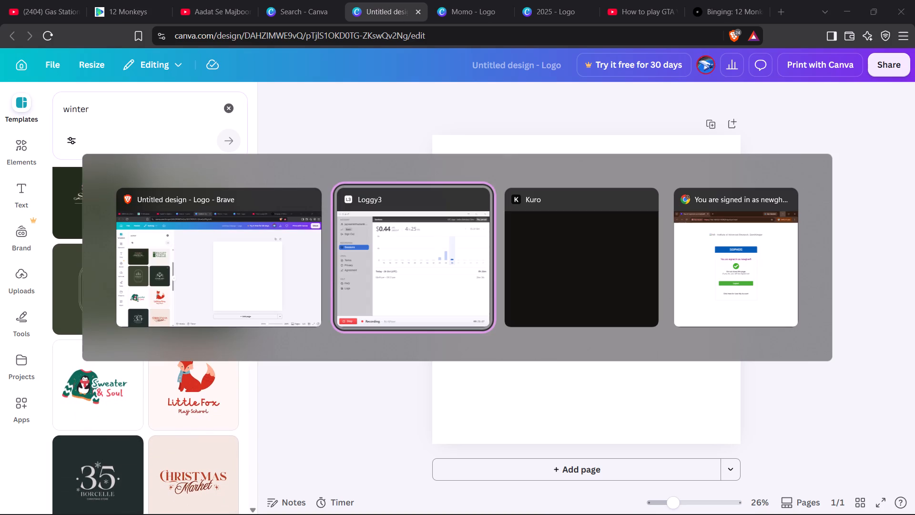
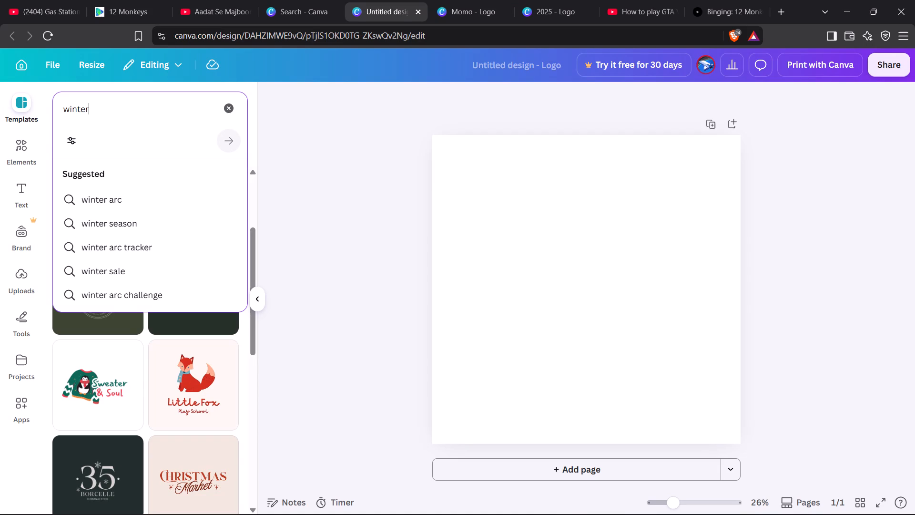
Look through the winter logo template results for a design to use on the blank page.
{"action": "left_click", "coordinate": [358, 300]}
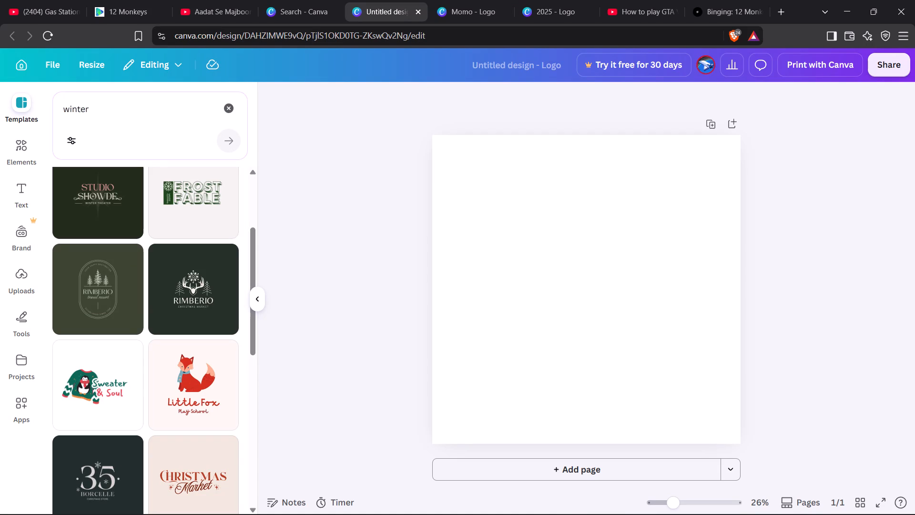
{"action": "scroll", "coordinate": [199, 457], "scroll_direction": "down", "scroll_amount": 3}
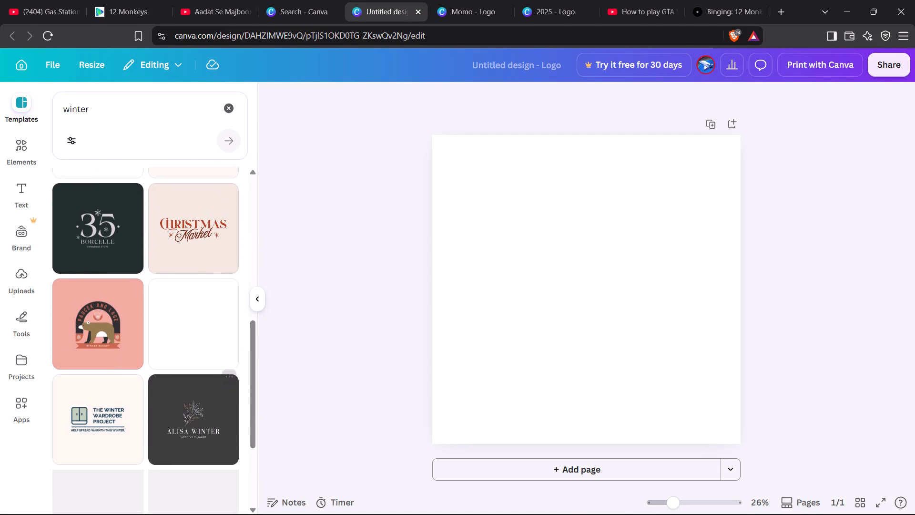
{"action": "scroll", "coordinate": [199, 457], "scroll_direction": "down", "scroll_amount": 1}
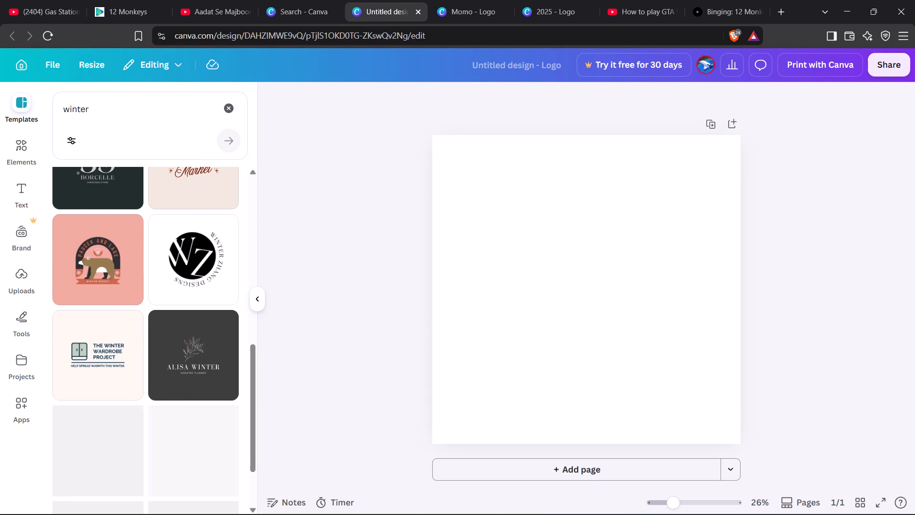
{"action": "scroll", "coordinate": [199, 457], "scroll_direction": "down", "scroll_amount": 1}
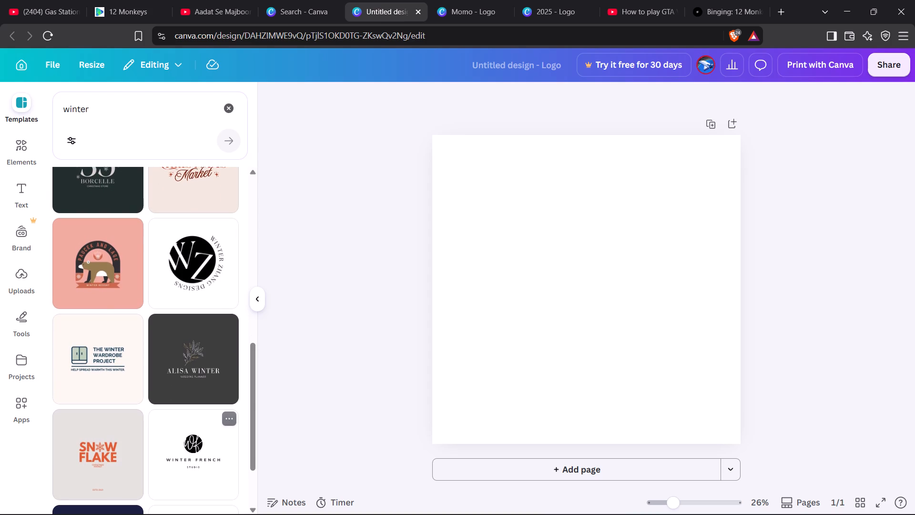
{"action": "scroll", "coordinate": [199, 457], "scroll_direction": "down", "scroll_amount": 1}
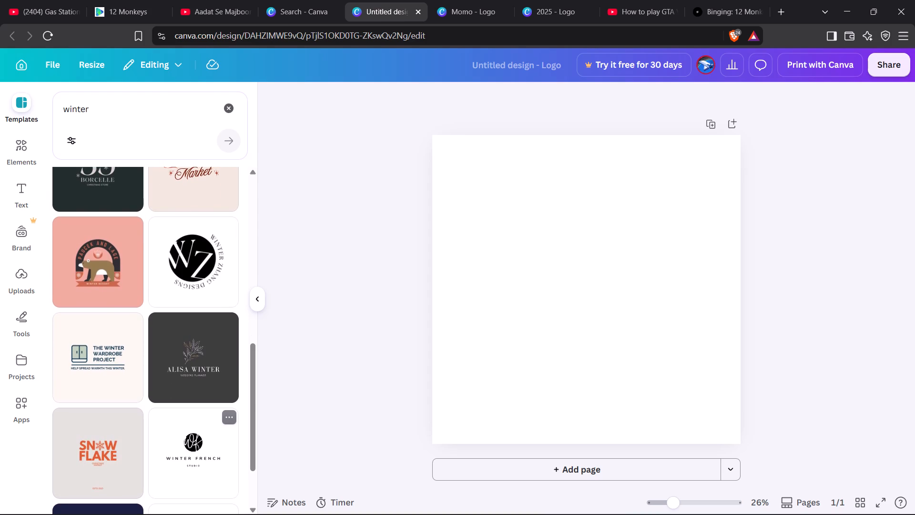
{"action": "scroll", "coordinate": [199, 457], "scroll_direction": "down", "scroll_amount": 1}
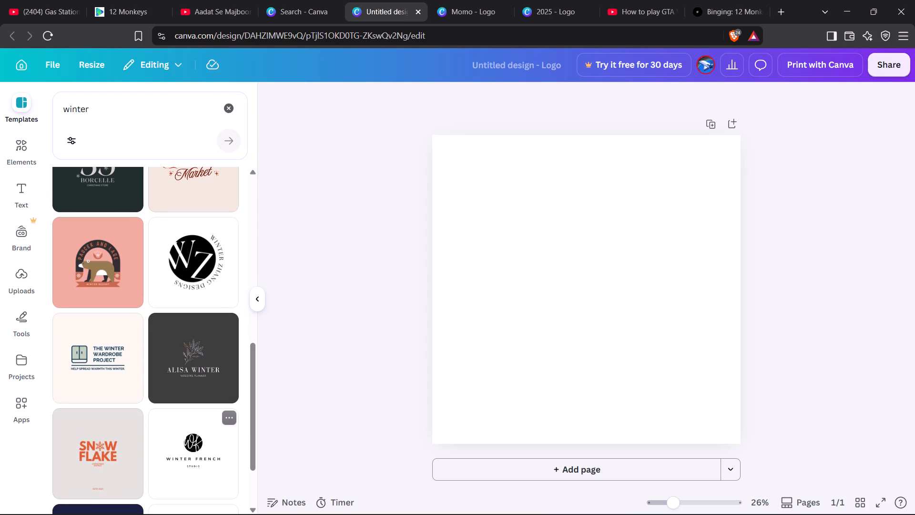
{"action": "scroll", "coordinate": [199, 457], "scroll_direction": "down", "scroll_amount": 3}
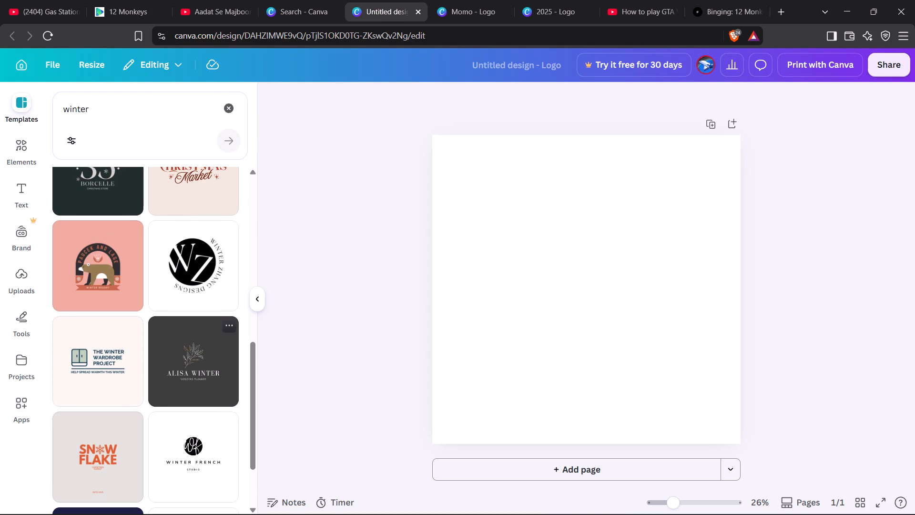
{"action": "scroll", "coordinate": [231, 371], "scroll_direction": "down", "scroll_amount": 1}
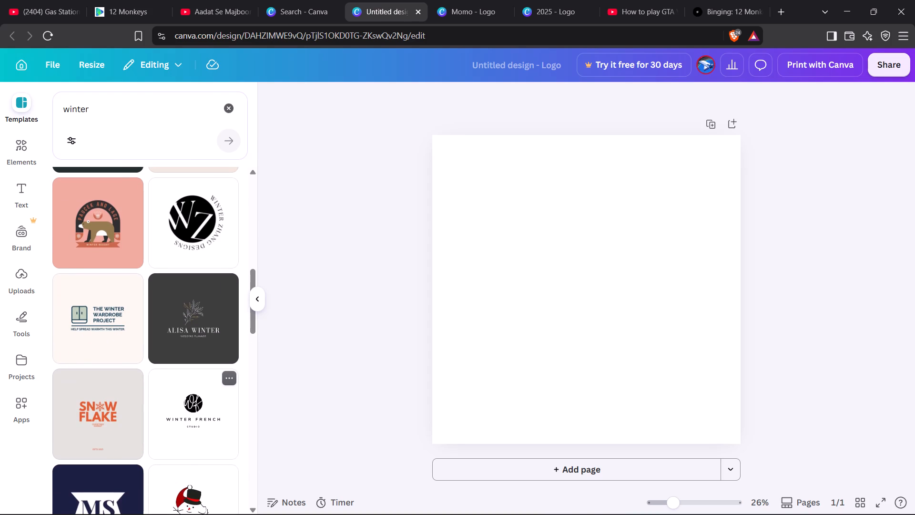
{"action": "scroll", "coordinate": [231, 371], "scroll_direction": "down", "scroll_amount": 1}
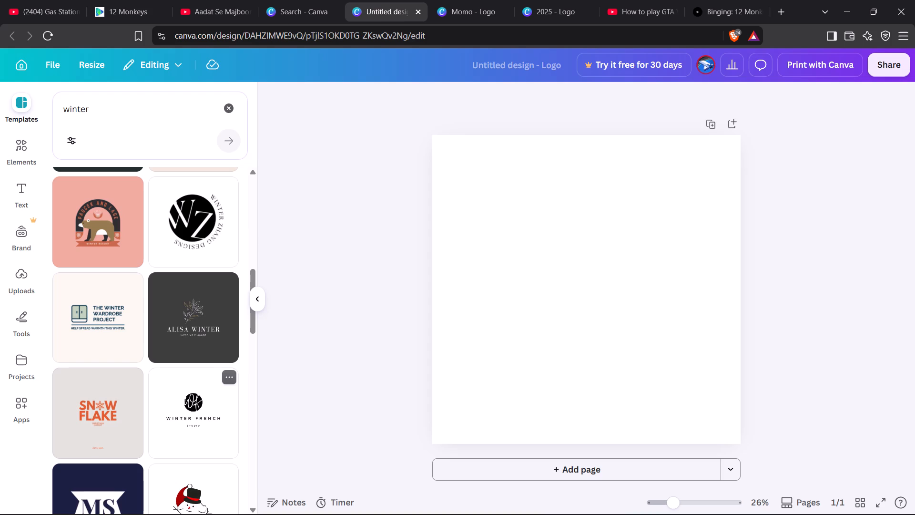
{"action": "scroll", "coordinate": [231, 371], "scroll_direction": "down", "scroll_amount": 6}
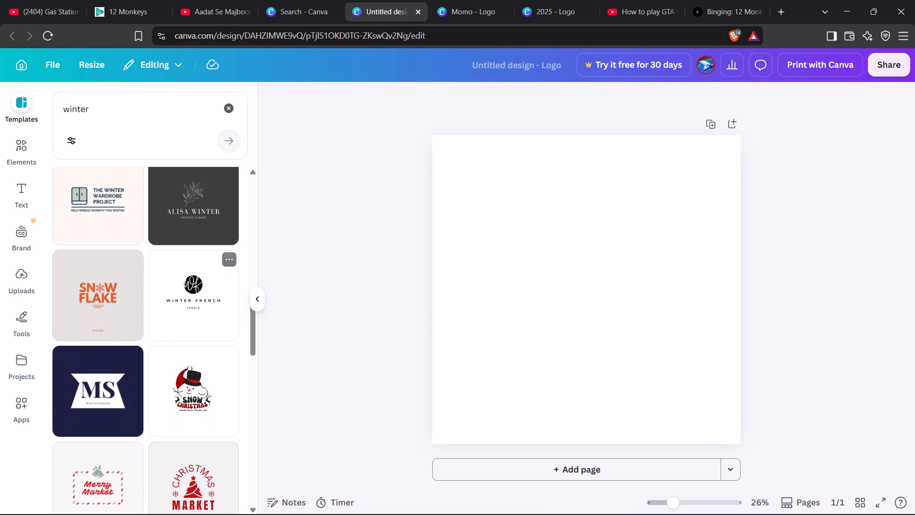
{"action": "scroll", "coordinate": [231, 371], "scroll_direction": "up", "scroll_amount": 2}
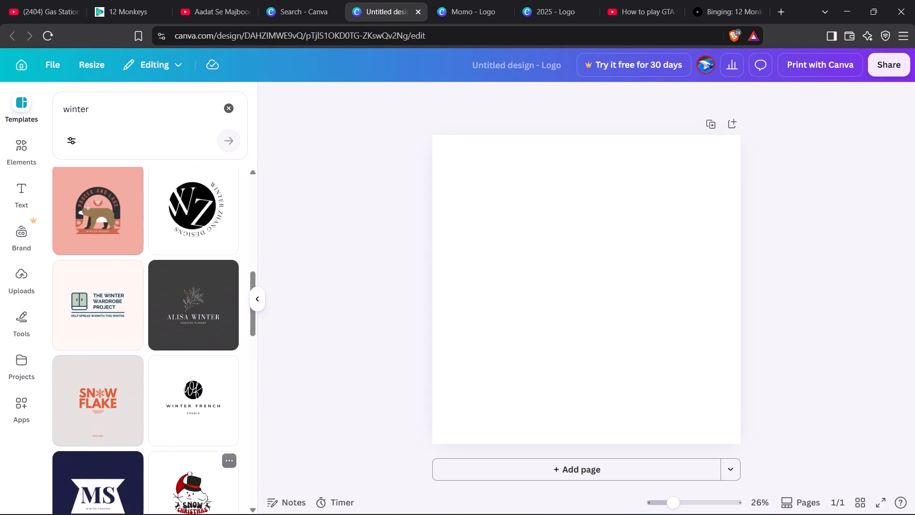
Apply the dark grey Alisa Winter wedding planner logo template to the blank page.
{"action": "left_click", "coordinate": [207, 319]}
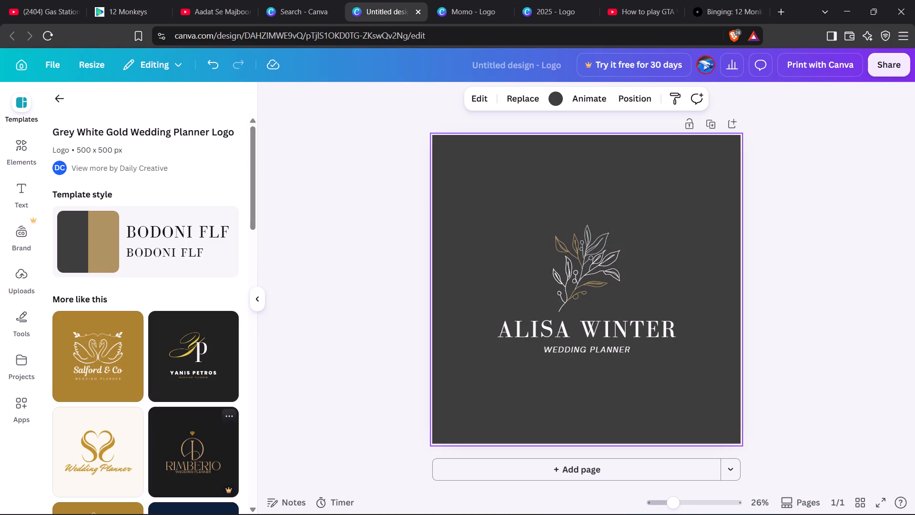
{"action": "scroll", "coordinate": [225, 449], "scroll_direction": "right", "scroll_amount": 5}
Return to the template results and search the logo templates for winter lady.
{"action": "left_click", "coordinate": [51, 96]}
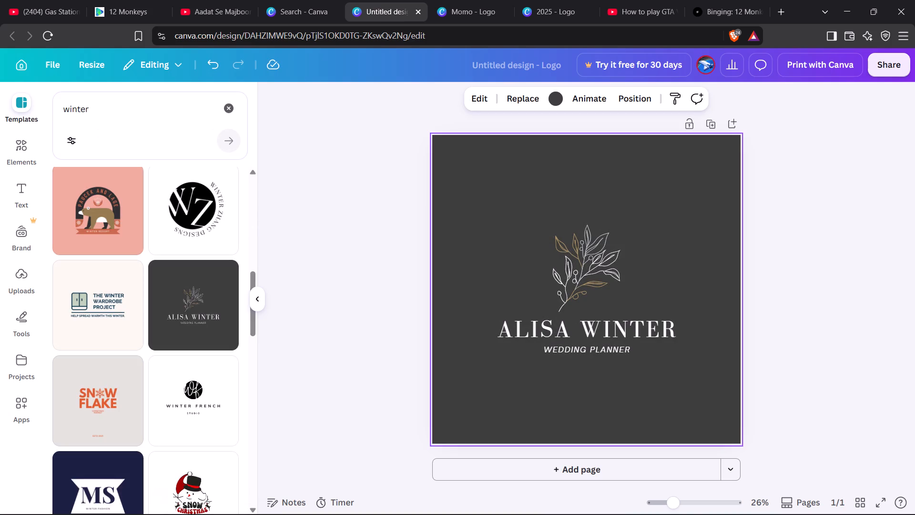
{"action": "scroll", "coordinate": [78, 302], "scroll_direction": "down", "scroll_amount": 3}
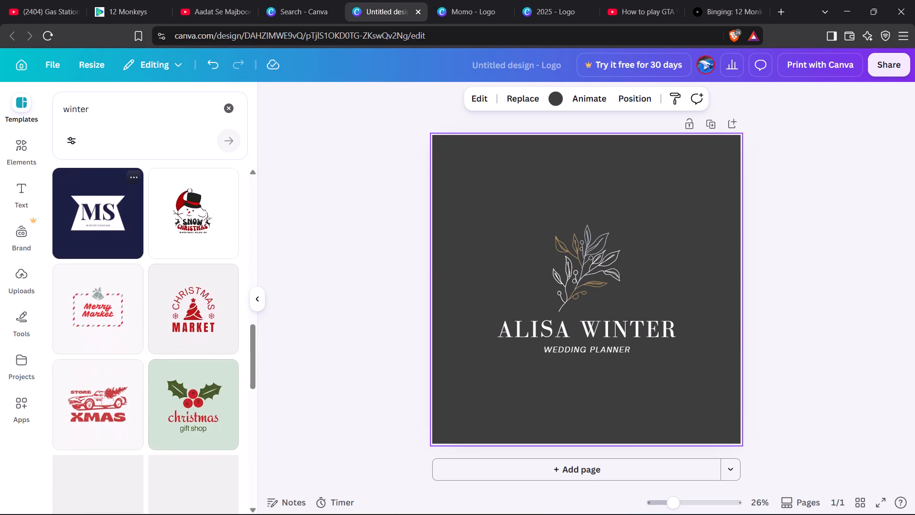
{"action": "scroll", "coordinate": [78, 302], "scroll_direction": "up", "scroll_amount": 8}
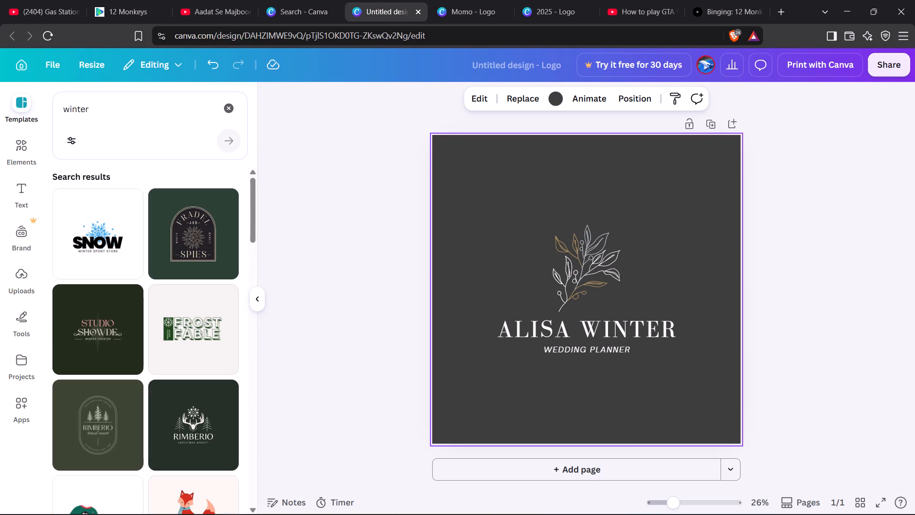
{"action": "left_click", "coordinate": [142, 124]}
{"action": "left_click", "coordinate": [135, 107]}
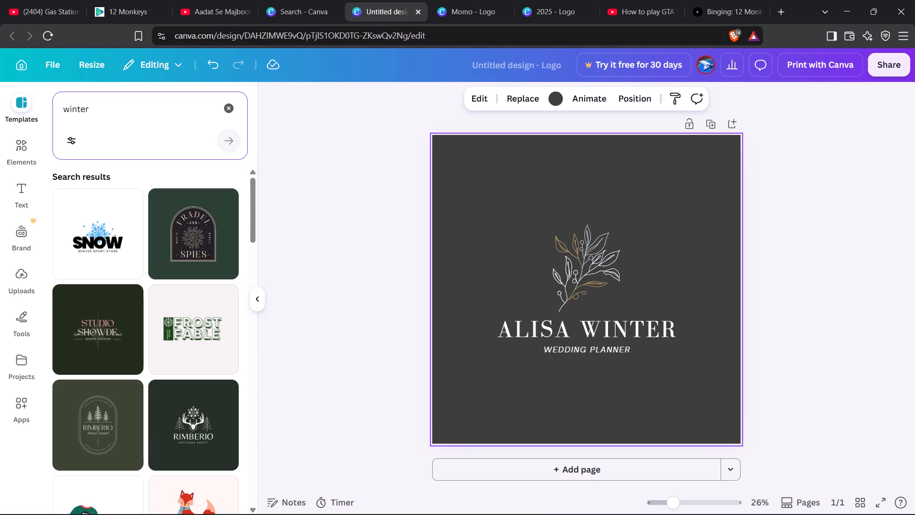
{"action": "key", "text": "space"}
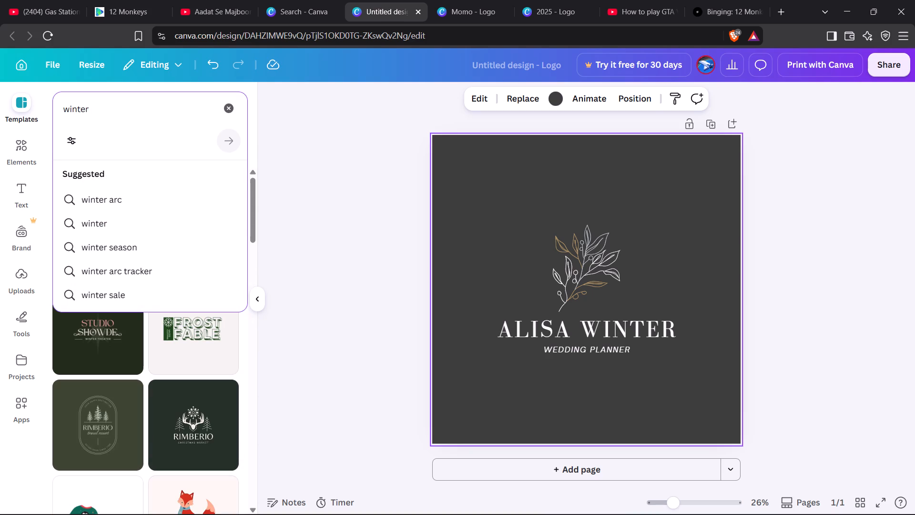
{"action": "type", "text": "la"}
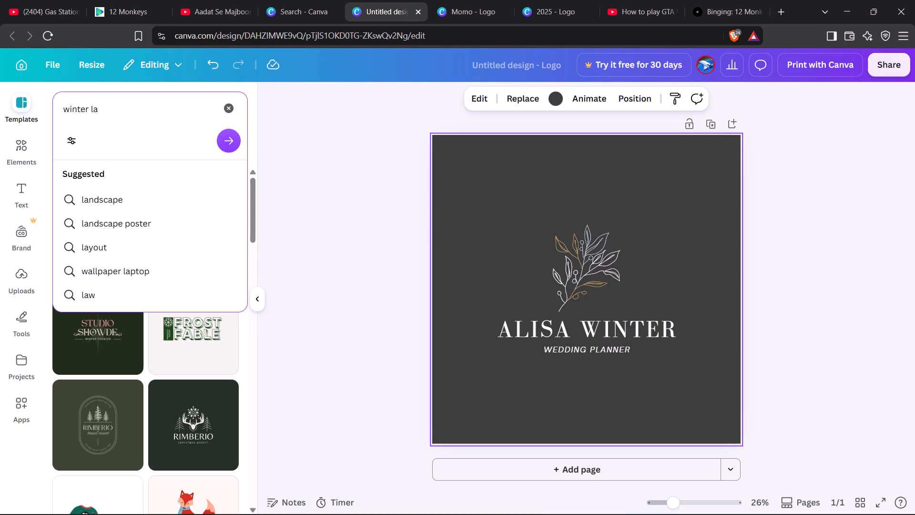
{"action": "type", "text": "dy"}
{"action": "key", "text": "Return"}
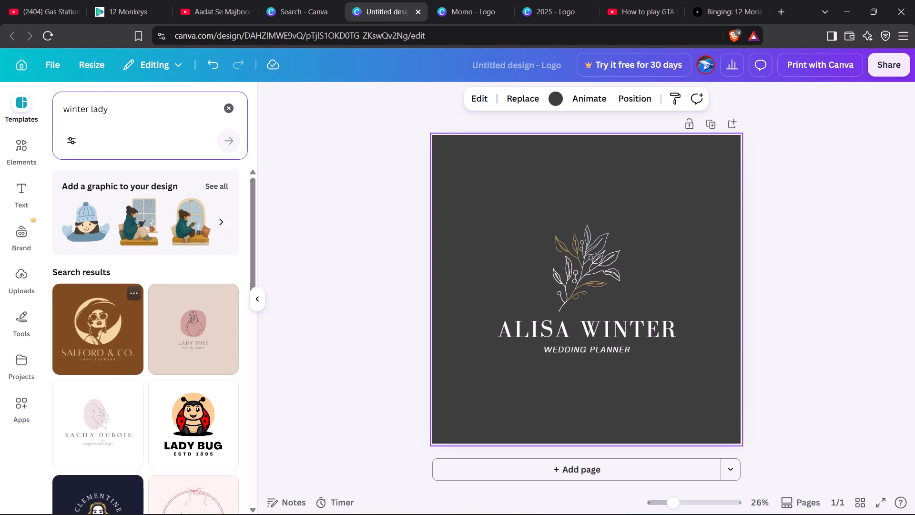
Look through the winter lady logo templates for a design featuring a woman.
{"action": "scroll", "coordinate": [100, 350], "scroll_direction": "down", "scroll_amount": 5}
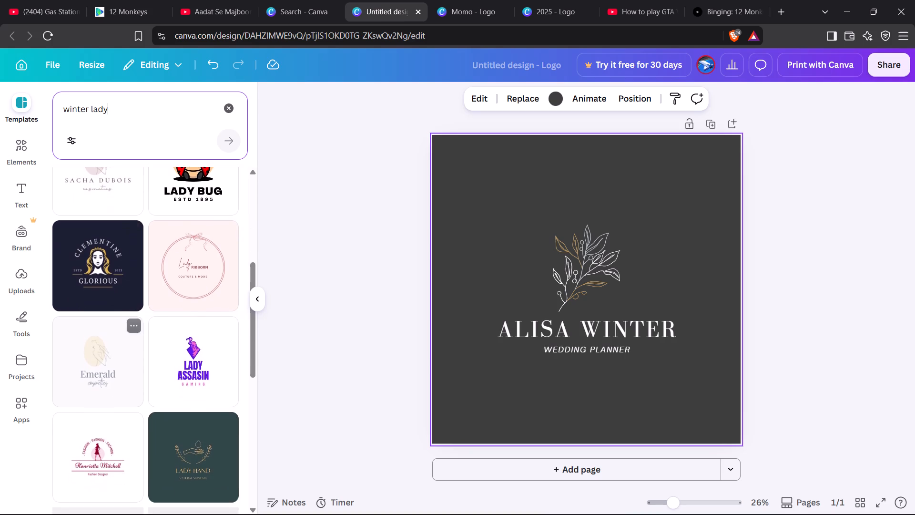
{"action": "scroll", "coordinate": [100, 350], "scroll_direction": "down", "scroll_amount": 2}
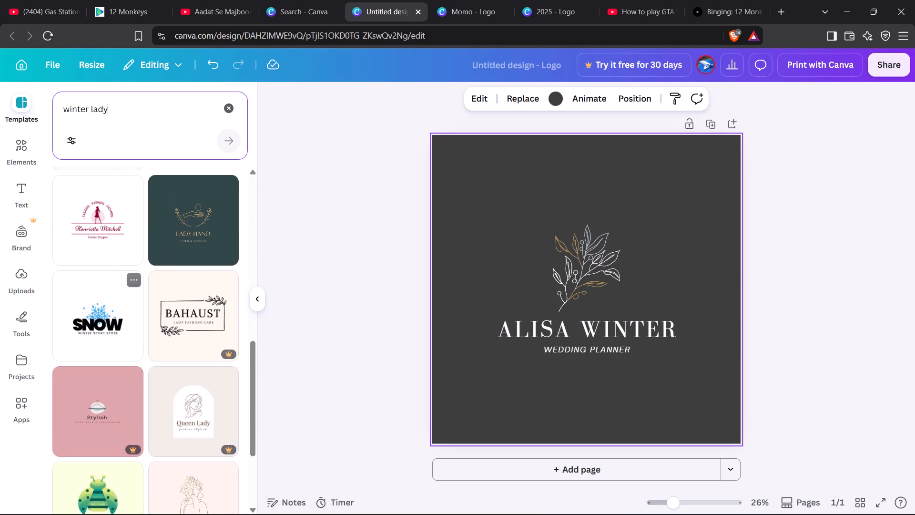
{"action": "scroll", "coordinate": [100, 350], "scroll_direction": "down", "scroll_amount": 1}
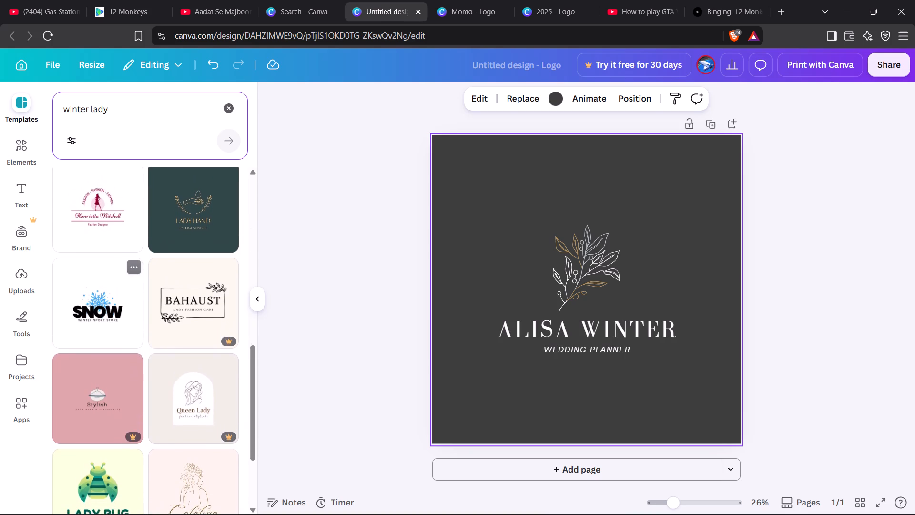
{"action": "scroll", "coordinate": [100, 350], "scroll_direction": "down", "scroll_amount": 6}
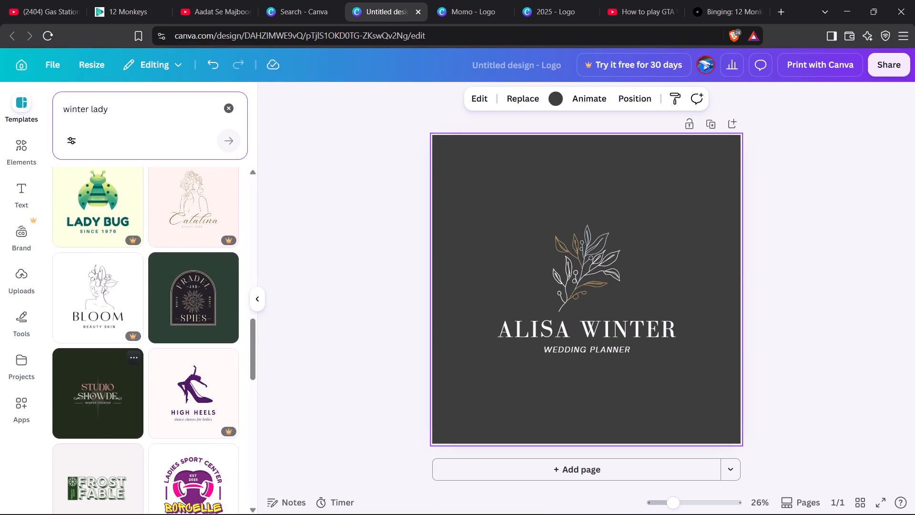
{"action": "scroll", "coordinate": [100, 350], "scroll_direction": "down", "scroll_amount": 3}
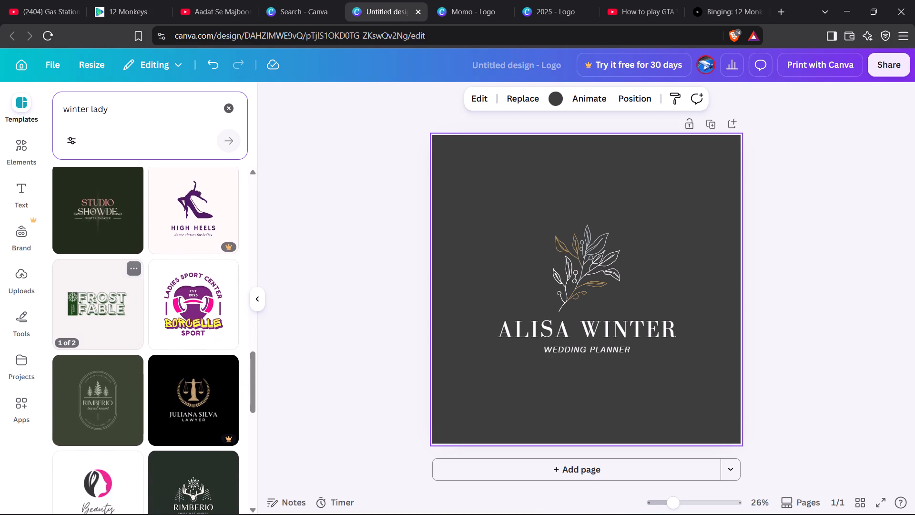
{"action": "scroll", "coordinate": [100, 350], "scroll_direction": "down", "scroll_amount": 1}
{"action": "scroll", "coordinate": [100, 350], "scroll_direction": "up", "scroll_amount": 1}
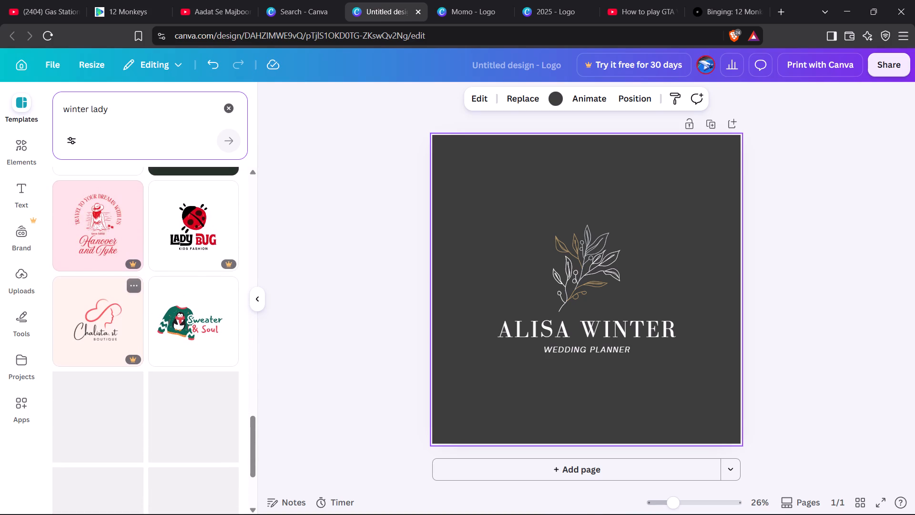
{"action": "scroll", "coordinate": [100, 350], "scroll_direction": "up", "scroll_amount": 1}
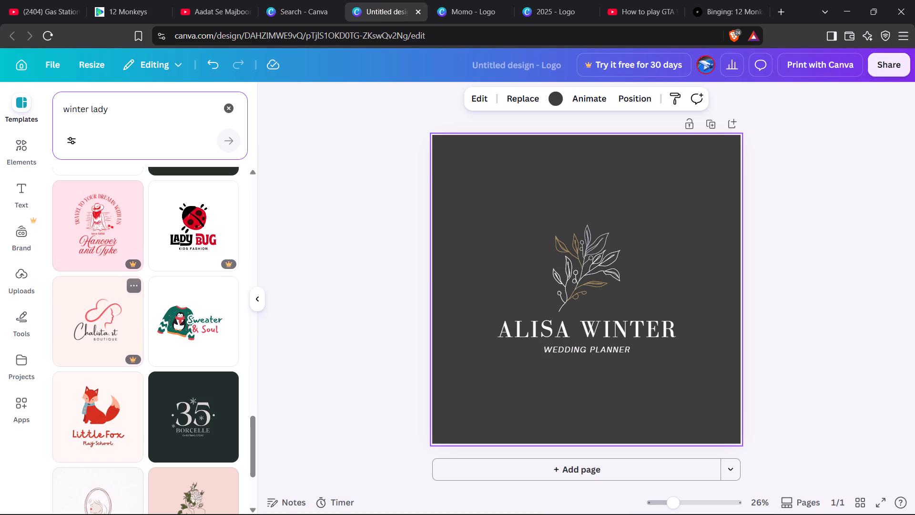
{"action": "scroll", "coordinate": [104, 350], "scroll_direction": "down", "scroll_amount": 2}
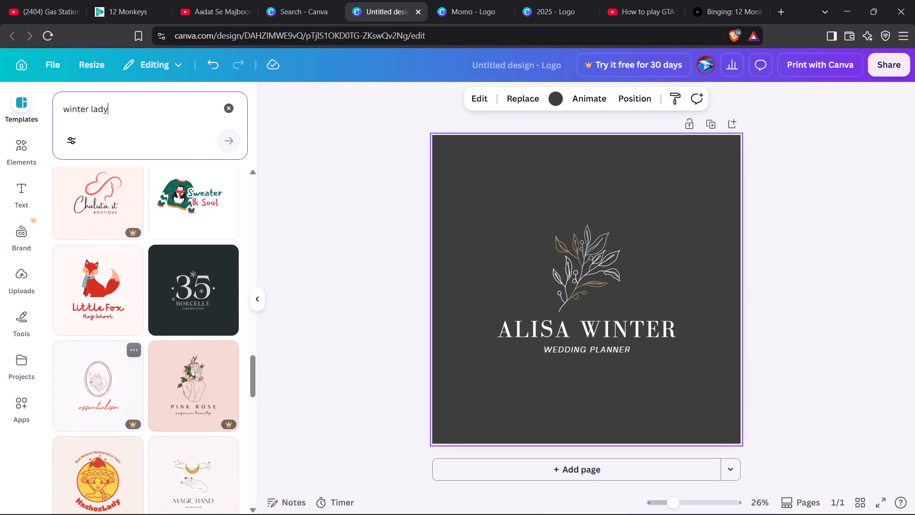
{"action": "scroll", "coordinate": [104, 350], "scroll_direction": "down", "scroll_amount": 1}
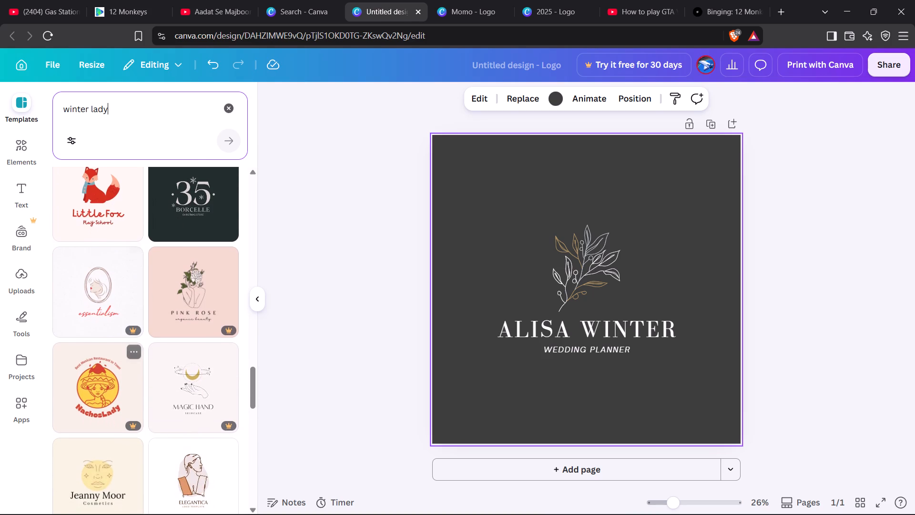
{"action": "scroll", "coordinate": [127, 386], "scroll_direction": "down", "scroll_amount": 2}
{"action": "scroll", "coordinate": [127, 386], "scroll_direction": "up", "scroll_amount": 7}
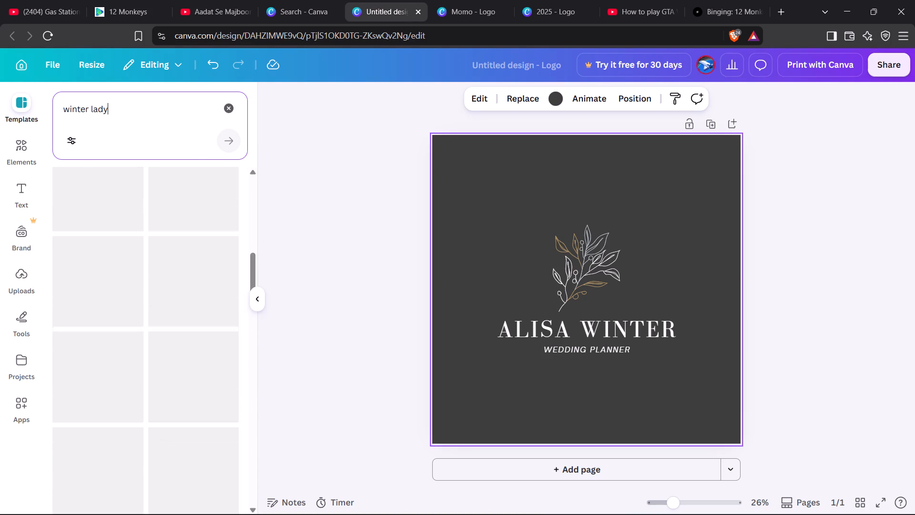
{"action": "scroll", "coordinate": [127, 386], "scroll_direction": "up", "scroll_amount": 7}
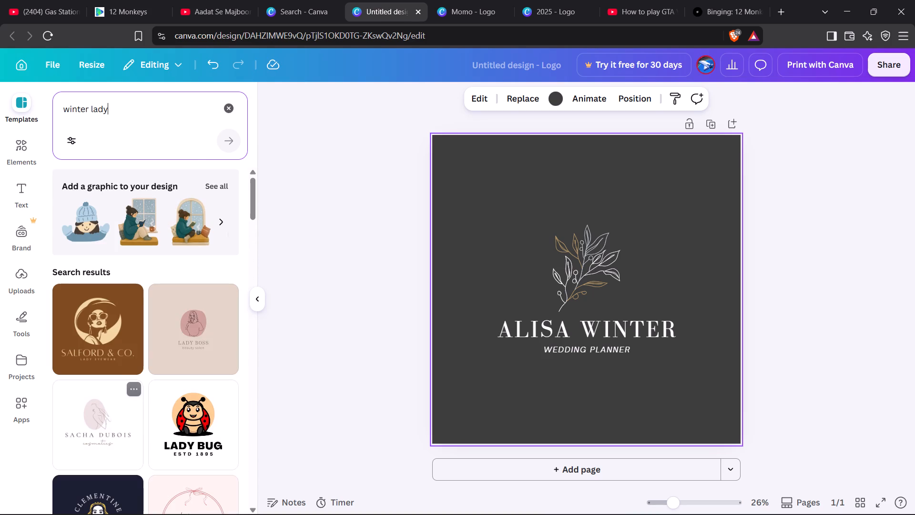
{"action": "scroll", "coordinate": [127, 386], "scroll_direction": "down", "scroll_amount": 1}
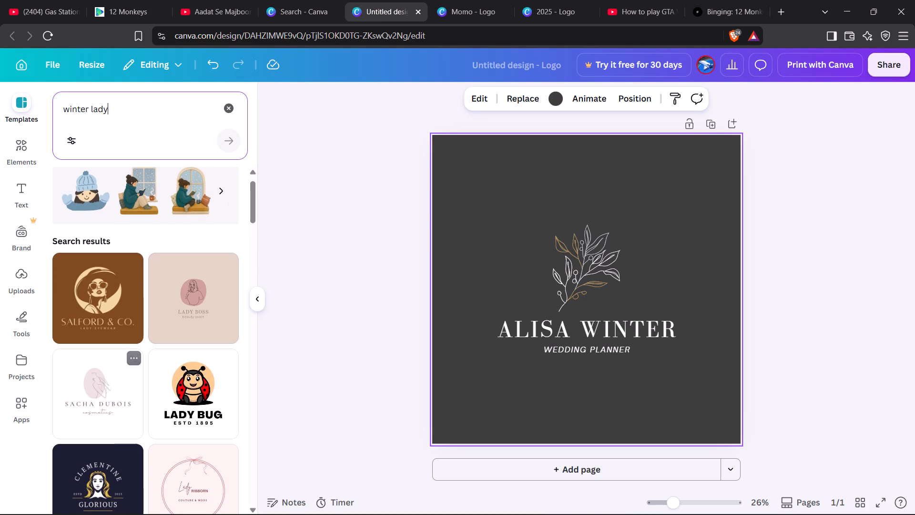
Replace the page design with the beige and pink Lady Boss beauty salon line art logo template.
{"action": "left_click", "coordinate": [180, 320]}
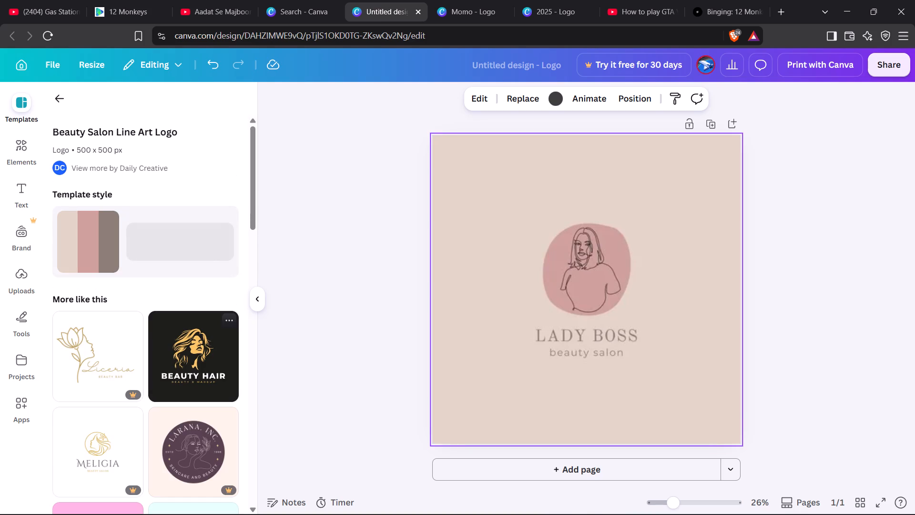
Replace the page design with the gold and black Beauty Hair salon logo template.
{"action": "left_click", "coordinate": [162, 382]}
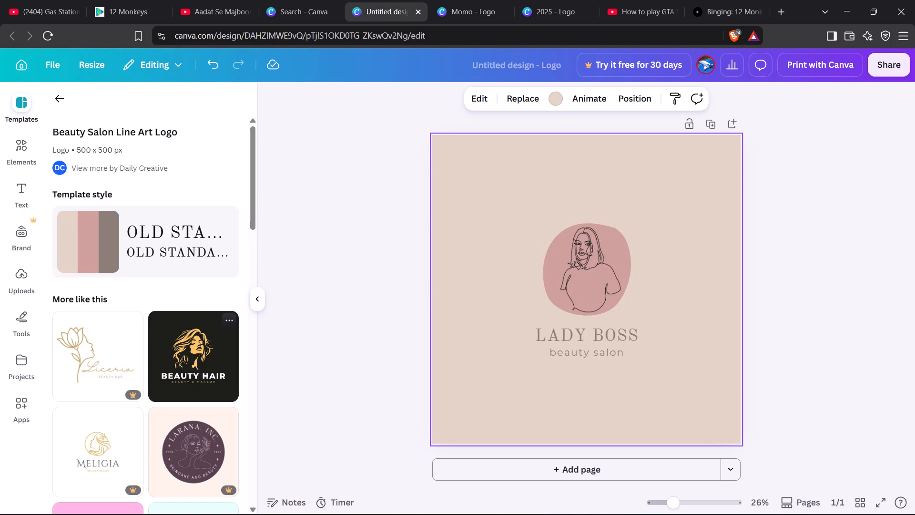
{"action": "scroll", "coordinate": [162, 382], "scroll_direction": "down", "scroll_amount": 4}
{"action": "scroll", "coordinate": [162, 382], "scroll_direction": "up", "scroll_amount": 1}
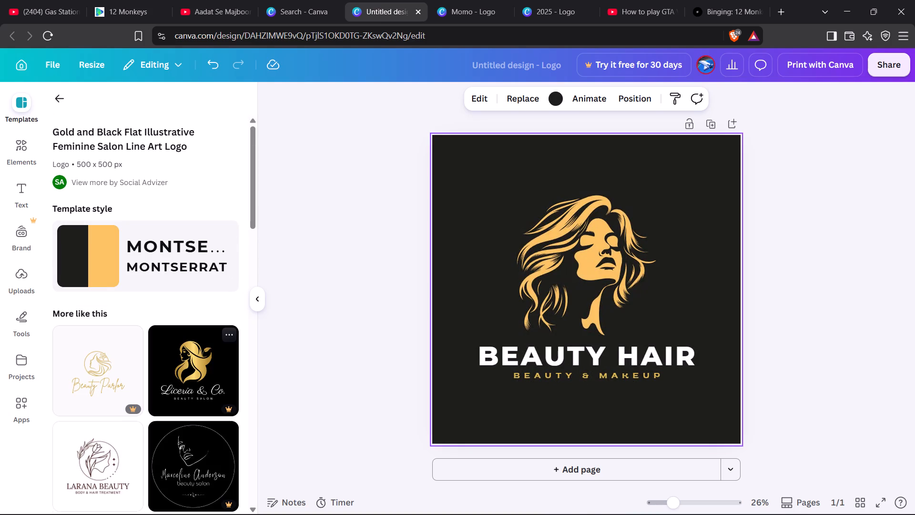
Return to the winter lady template results and apply the dark green Lady Hand natural skincare line art logo template to the page.
{"action": "left_click", "coordinate": [53, 99]}
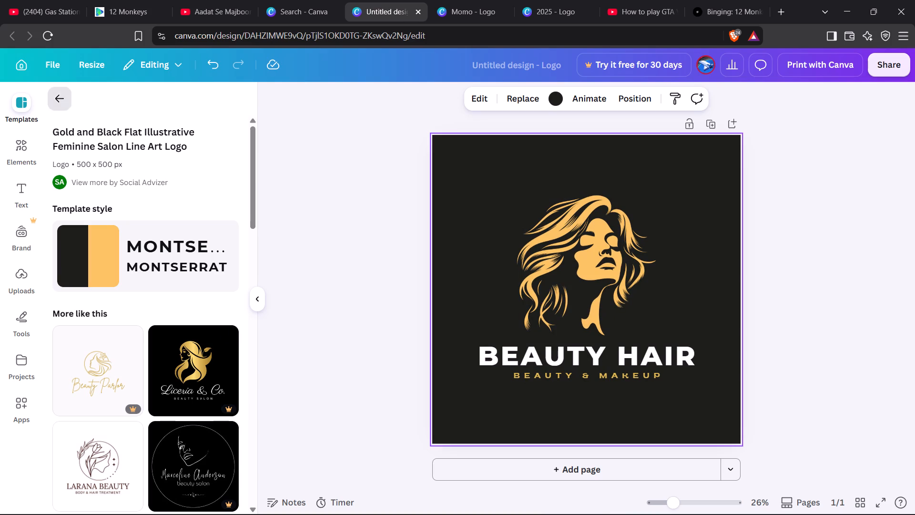
{"action": "scroll", "coordinate": [77, 237], "scroll_direction": "down", "scroll_amount": 1}
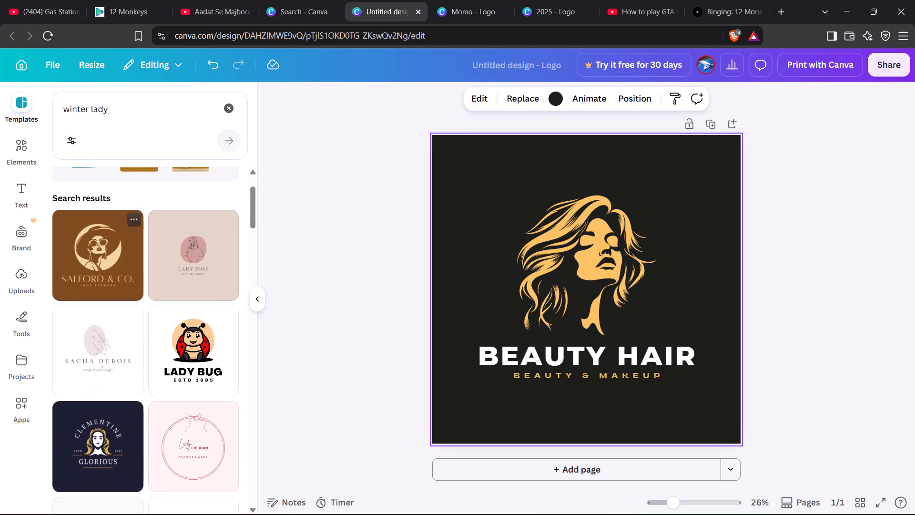
{"action": "scroll", "coordinate": [77, 237], "scroll_direction": "down", "scroll_amount": 1}
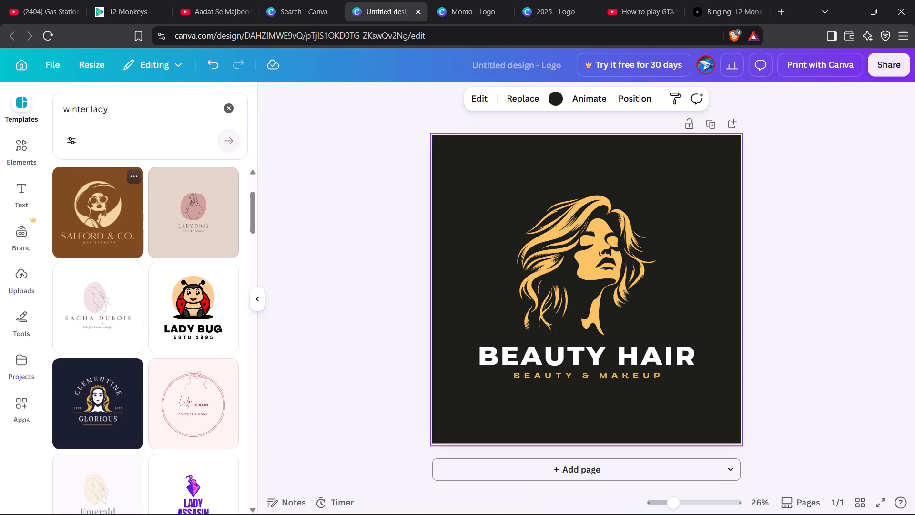
{"action": "scroll", "coordinate": [115, 245], "scroll_direction": "down", "scroll_amount": 4}
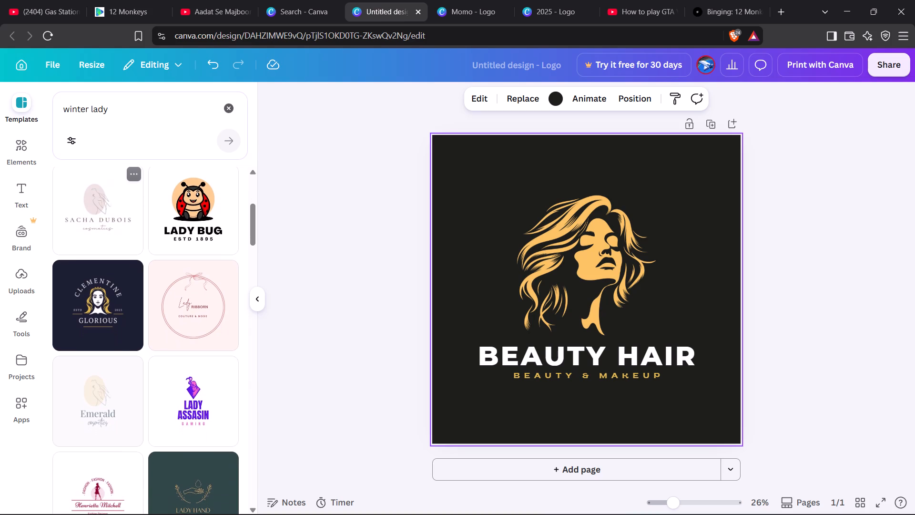
{"action": "scroll", "coordinate": [115, 245], "scroll_direction": "down", "scroll_amount": 2}
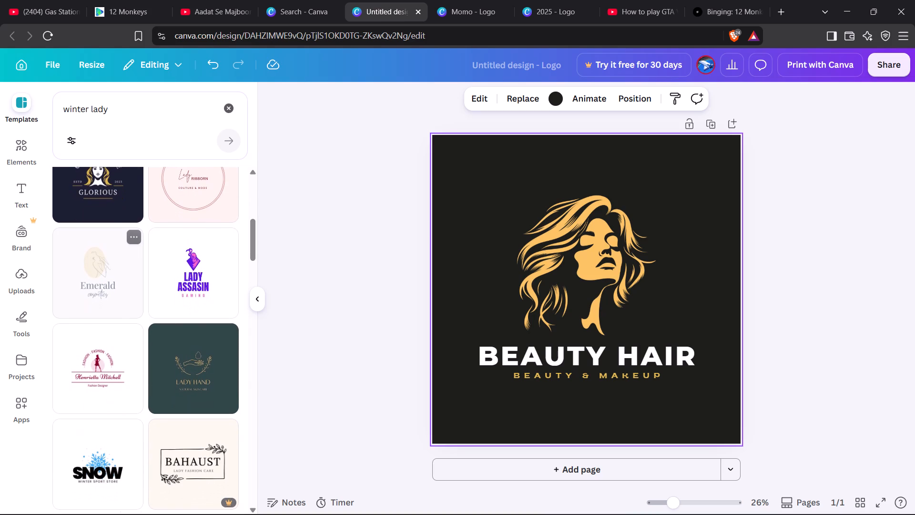
{"action": "left_click", "coordinate": [212, 371]}
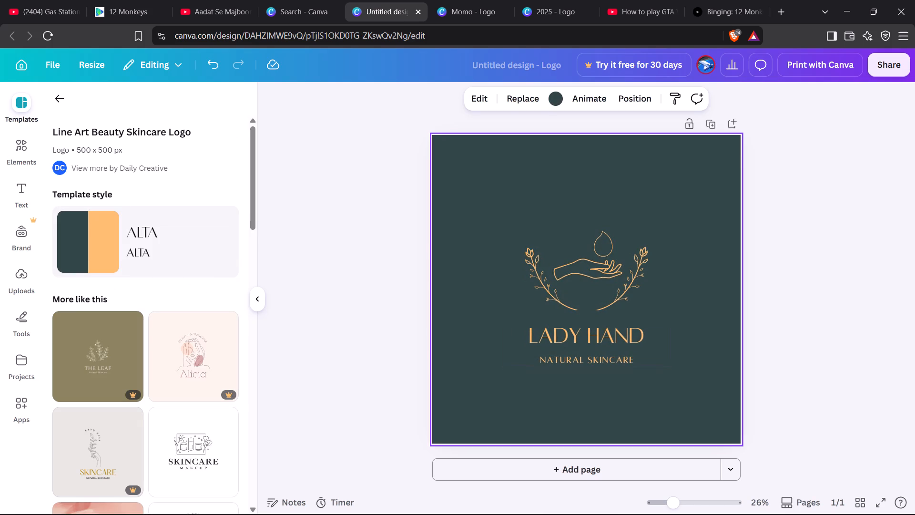
{"action": "left_click", "coordinate": [838, 299]}
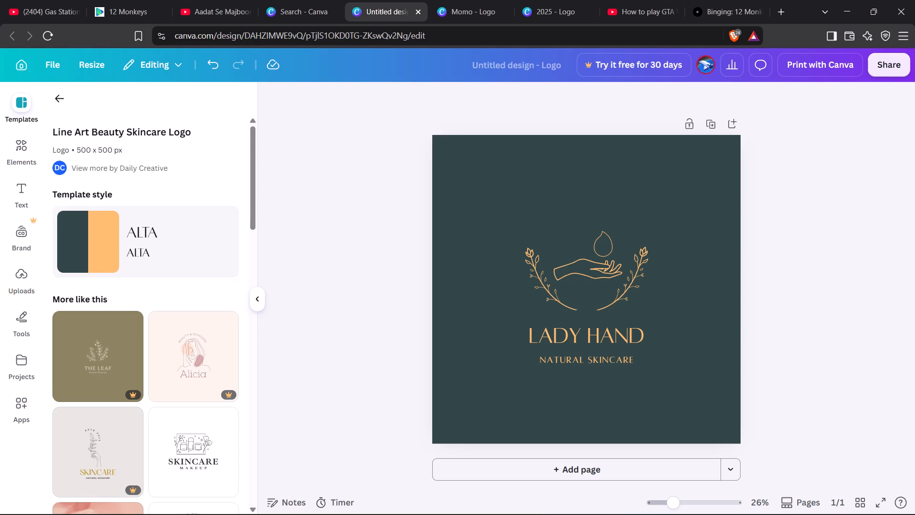
Delete the word LADY from the LADY HAND title, keeping HAND.
{"action": "left_click", "coordinate": [643, 333]}
{"action": "left_click", "coordinate": [643, 333]}
{"action": "left_click", "coordinate": [643, 333]}
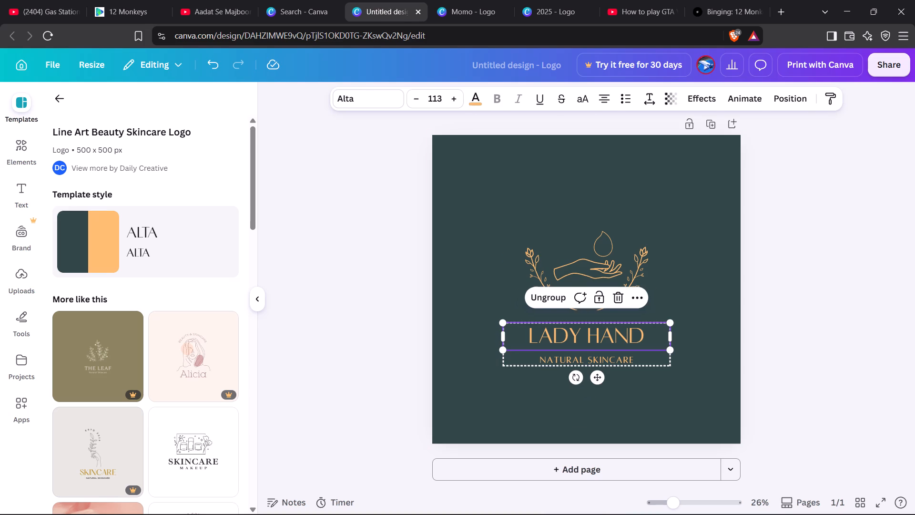
{"action": "left_click", "coordinate": [643, 333]}
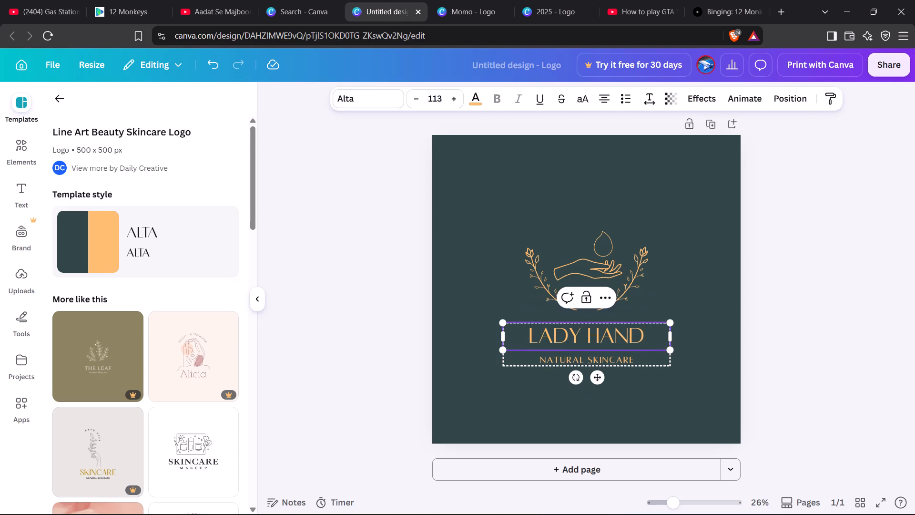
{"action": "key", "text": "Left"}
{"action": "key", "text": "Left"}
{"action": "key", "text": "Left"}
{"action": "key", "text": "Left"}
{"action": "key", "text": "Left"}
{"action": "key", "text": "BackSpace"}
{"action": "key", "text": "BackSpace"}
{"action": "key", "text": "BackSpace"}
{"action": "key", "text": "BackSpace"}
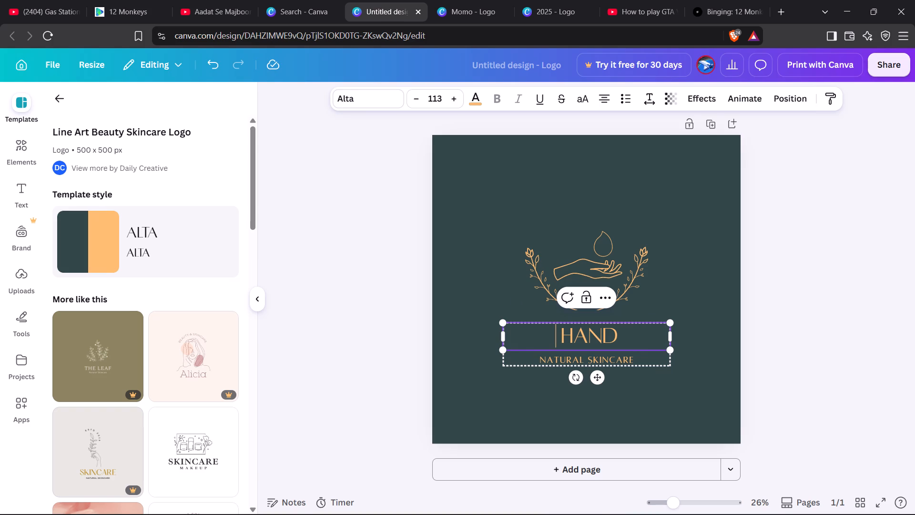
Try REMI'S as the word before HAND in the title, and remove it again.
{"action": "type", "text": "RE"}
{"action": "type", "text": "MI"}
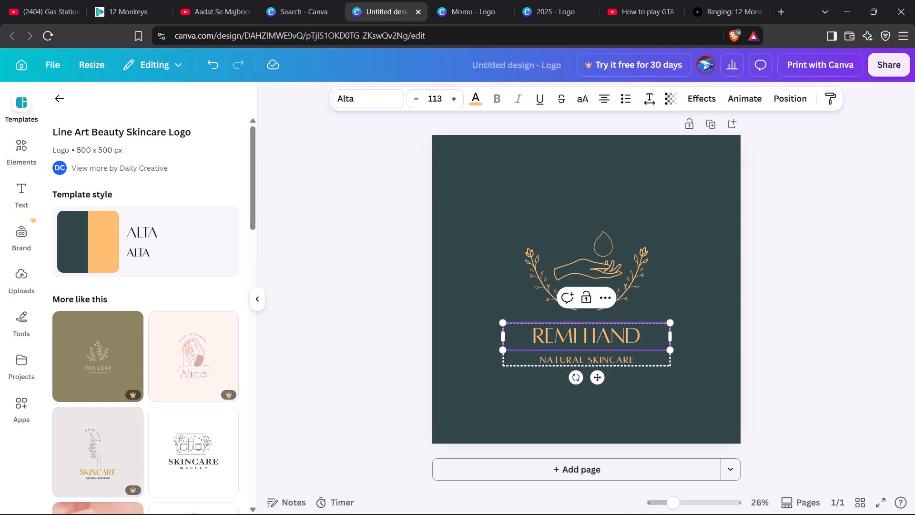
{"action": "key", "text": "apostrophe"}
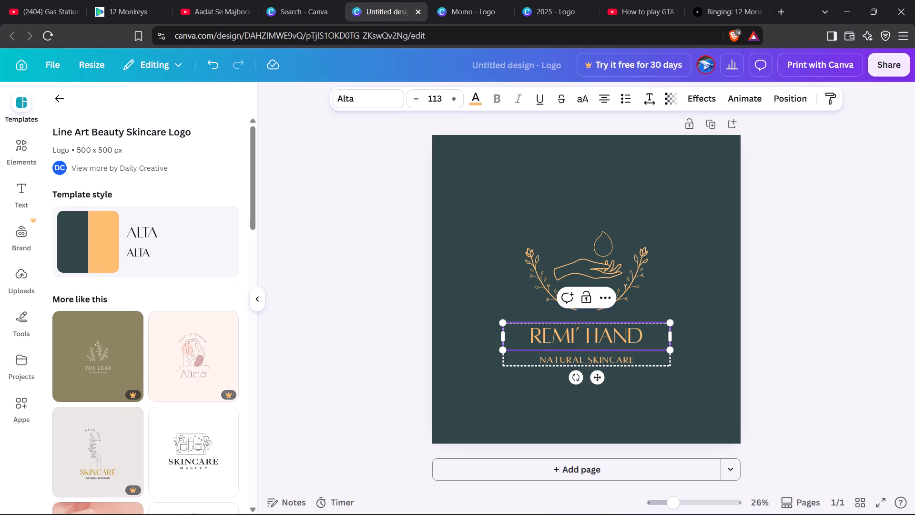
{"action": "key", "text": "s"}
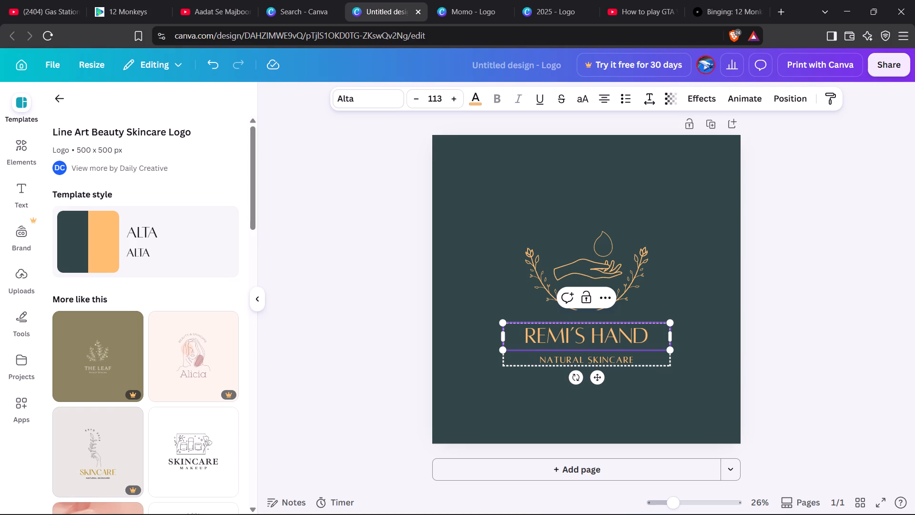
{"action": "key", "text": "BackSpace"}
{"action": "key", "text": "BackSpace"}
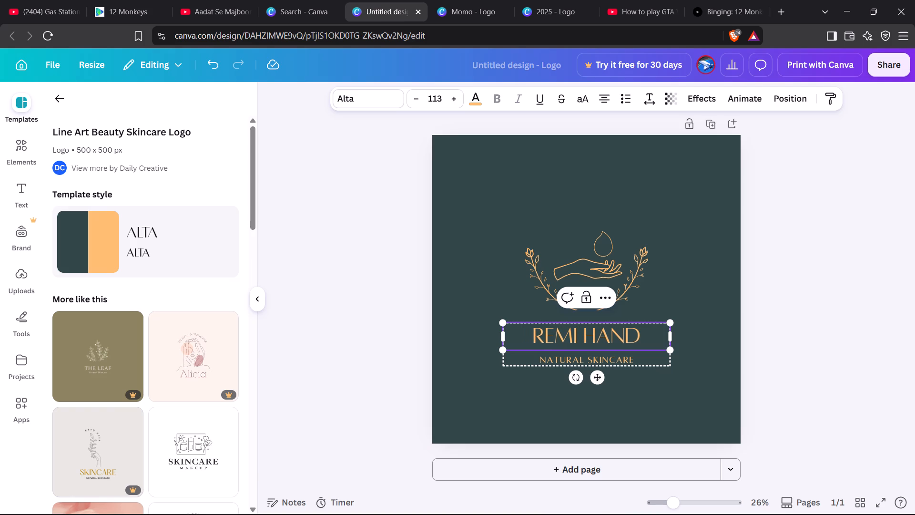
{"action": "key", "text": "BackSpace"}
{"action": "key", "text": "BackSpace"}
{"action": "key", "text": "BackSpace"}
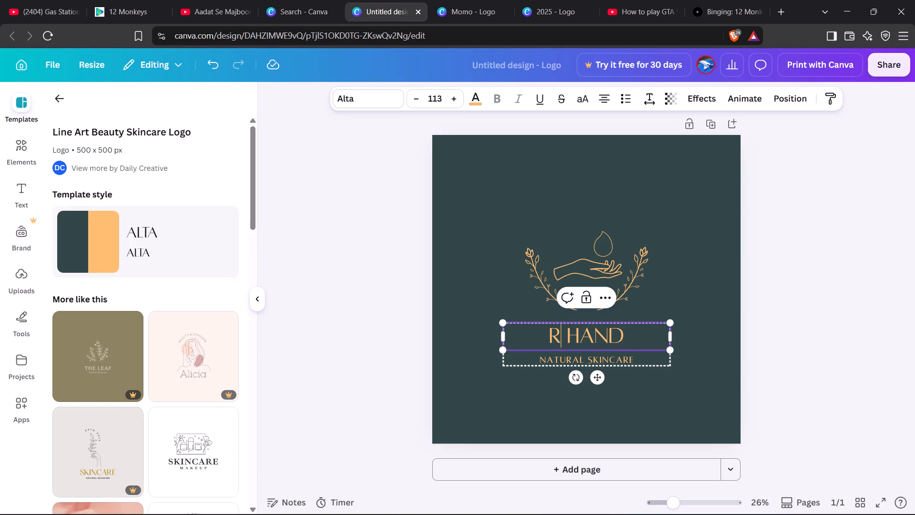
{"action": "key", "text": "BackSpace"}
Enter NANI'S before HAND so the logo title reads NANI'S HAND.
{"action": "type", "text": "nan"}
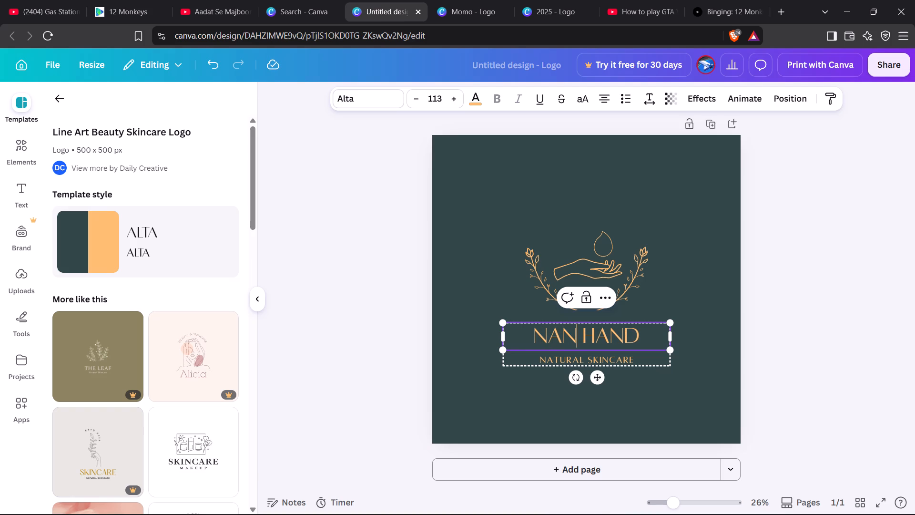
{"action": "key", "text": "s"}
{"action": "key", "text": "BackSpace"}
{"action": "key", "text": "i"}
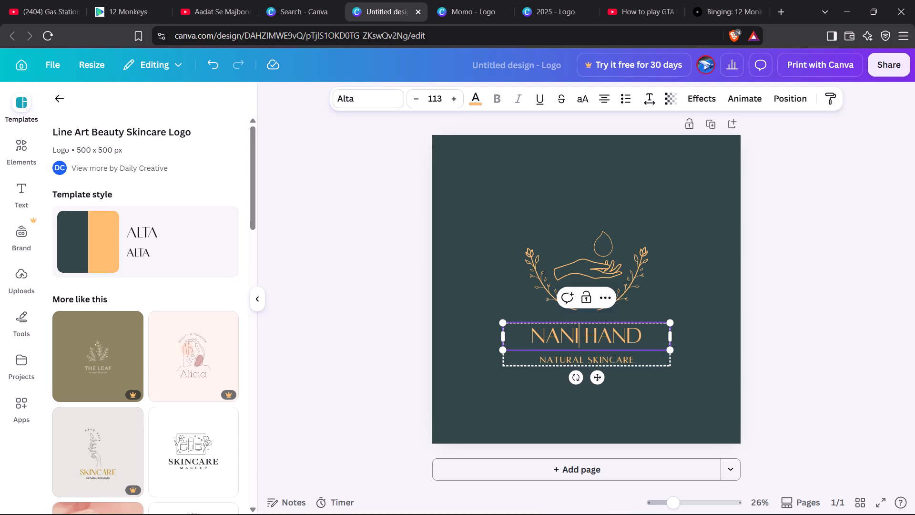
{"action": "key", "text": "apostrophe"}
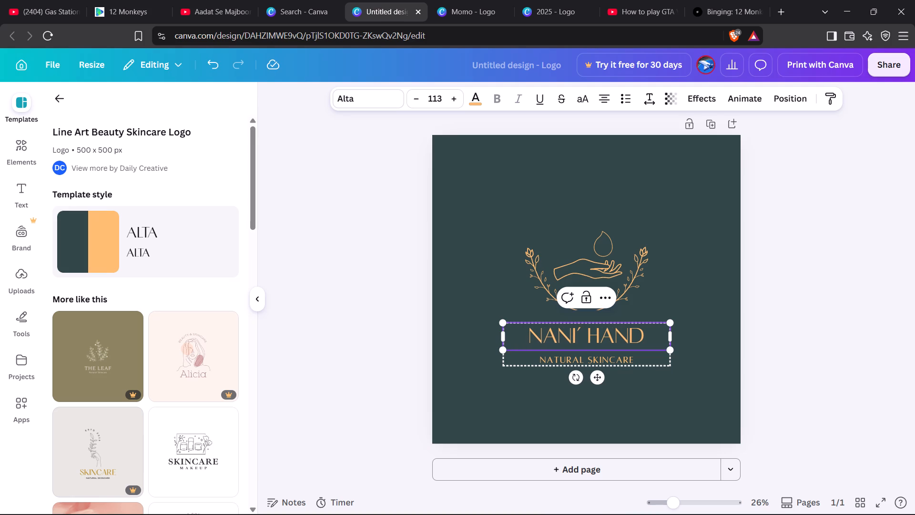
{"action": "key", "text": "s"}
{"action": "left_click", "coordinate": [870, 306]}
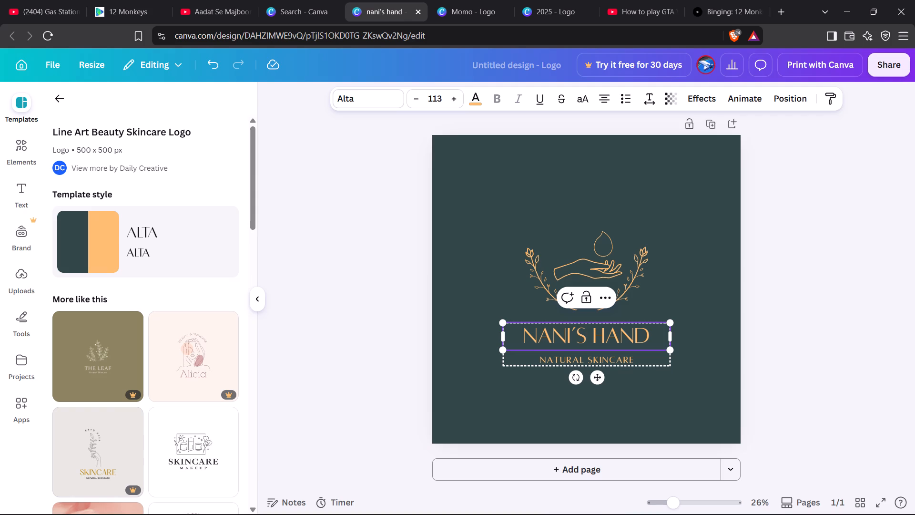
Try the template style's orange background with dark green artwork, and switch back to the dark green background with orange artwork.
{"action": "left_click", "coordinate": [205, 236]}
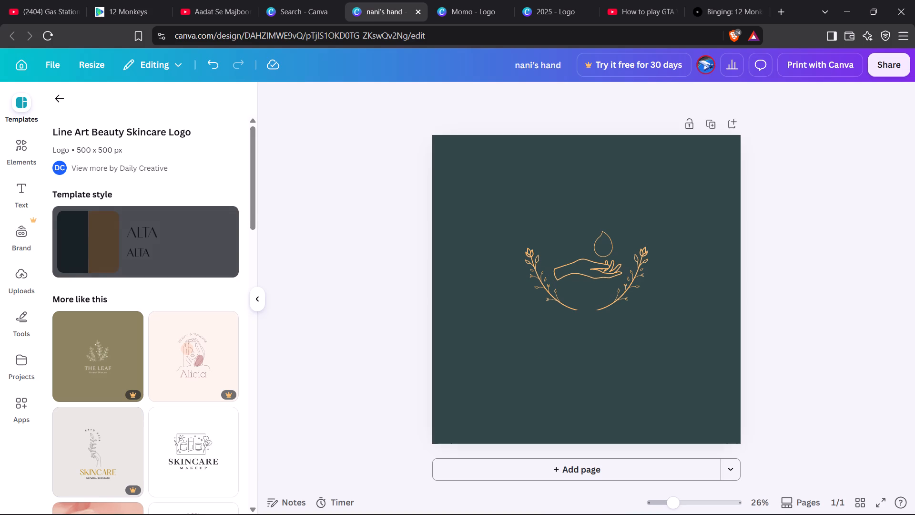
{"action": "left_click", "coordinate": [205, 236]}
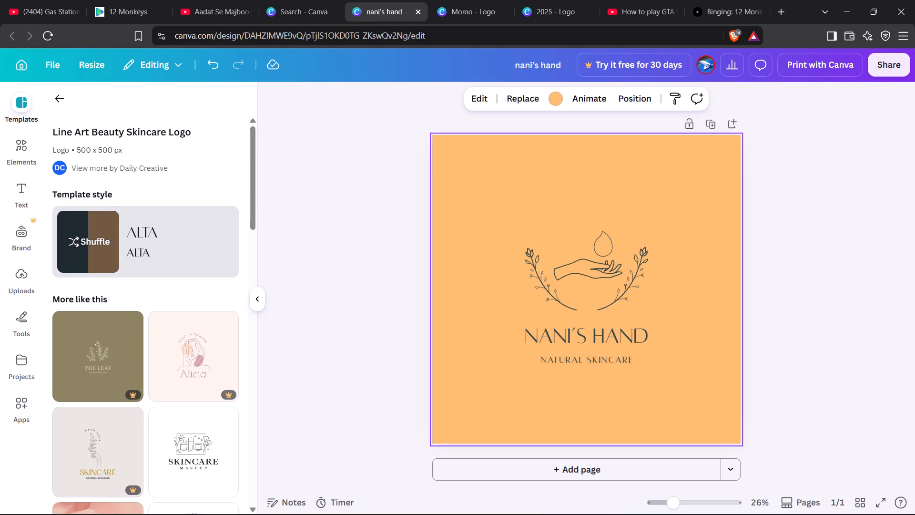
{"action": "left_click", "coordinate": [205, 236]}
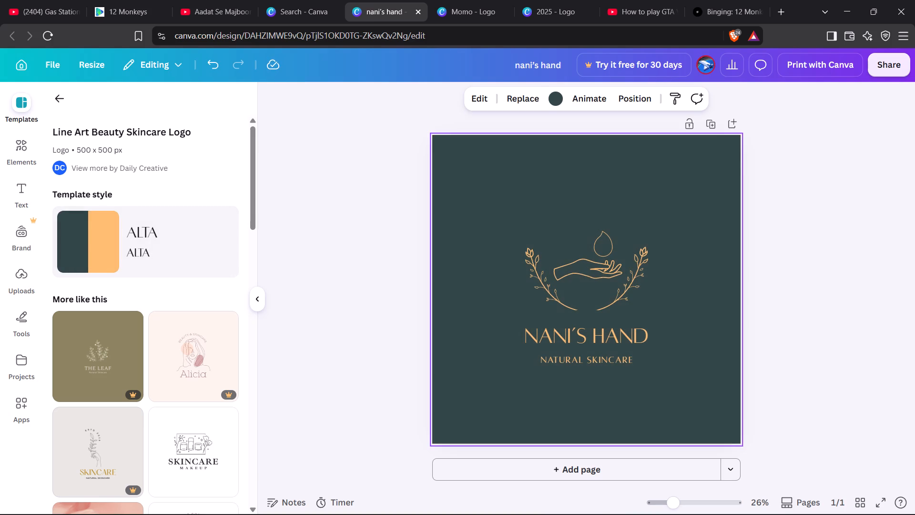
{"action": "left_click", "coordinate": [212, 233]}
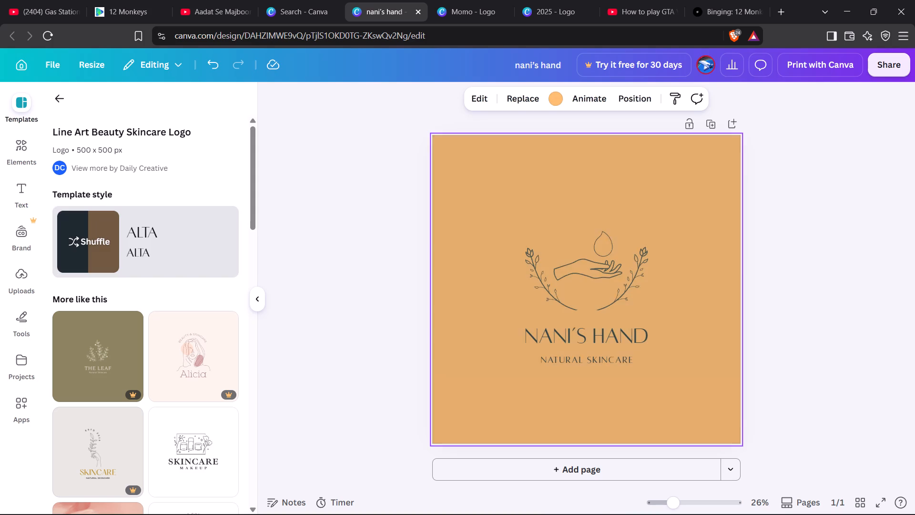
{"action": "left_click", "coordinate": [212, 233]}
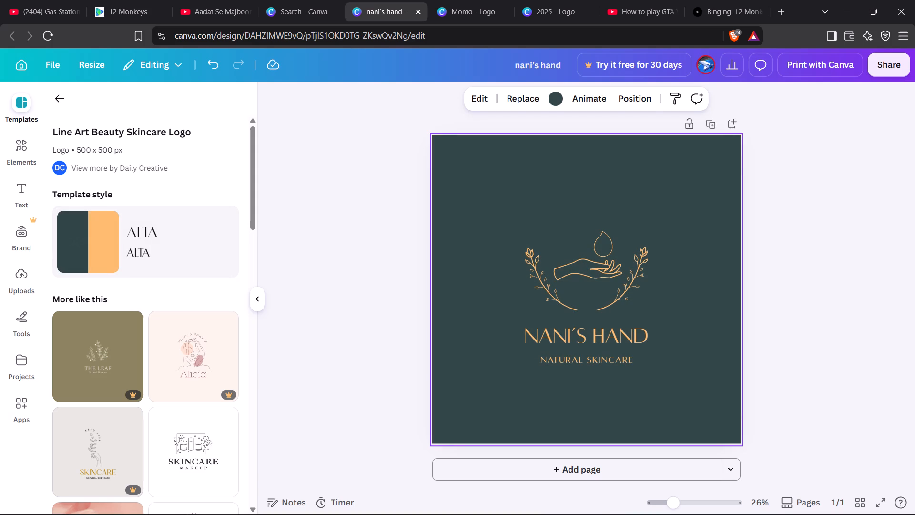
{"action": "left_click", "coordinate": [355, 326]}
Look through the similar skincare logo templates for alternative designs.
{"action": "scroll", "coordinate": [170, 403], "scroll_direction": "down", "scroll_amount": 1}
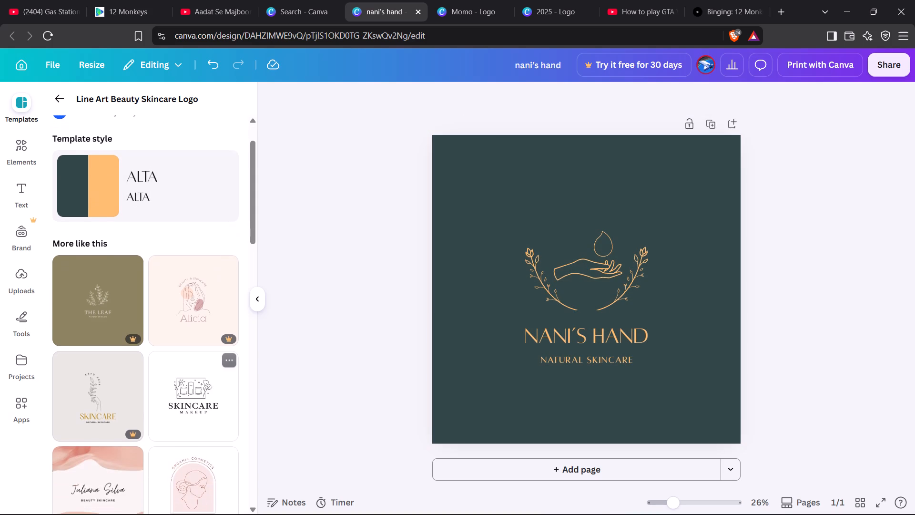
{"action": "scroll", "coordinate": [170, 403], "scroll_direction": "down", "scroll_amount": 6}
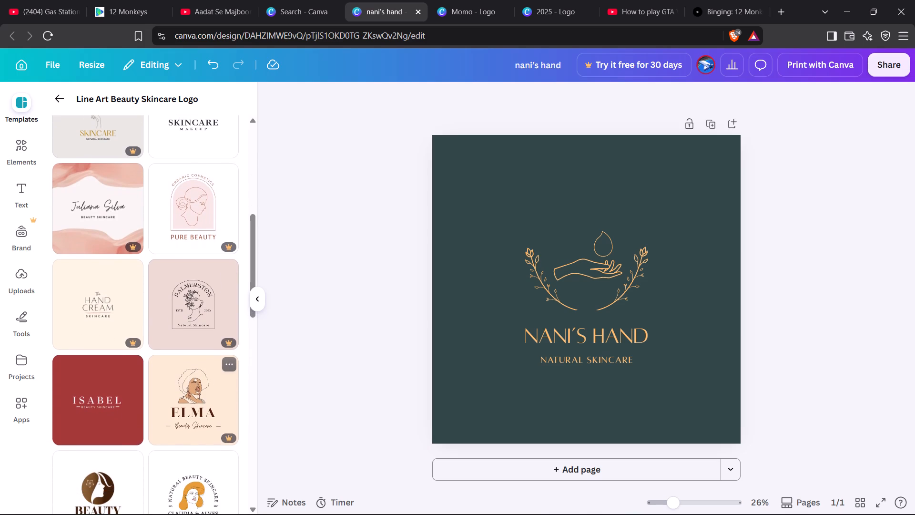
{"action": "scroll", "coordinate": [170, 403], "scroll_direction": "down", "scroll_amount": 2}
{"action": "scroll", "coordinate": [170, 403], "scroll_direction": "up", "scroll_amount": 6}
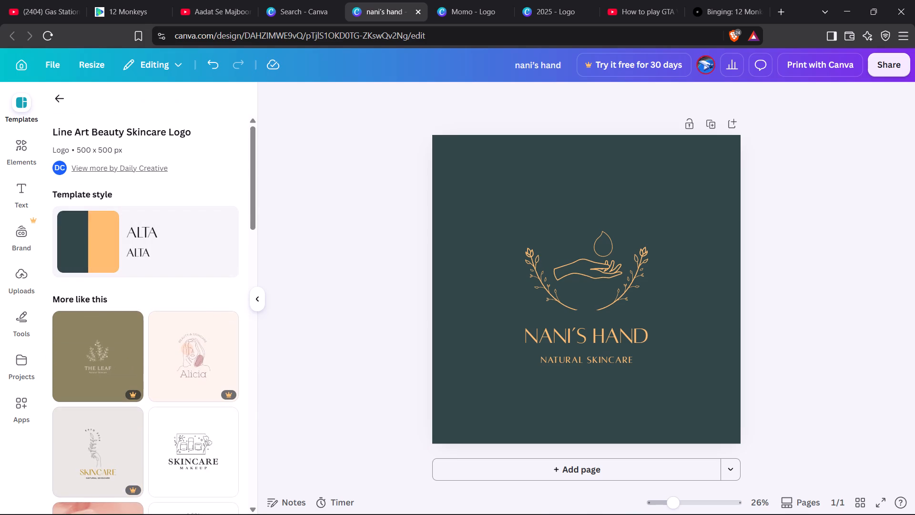
Leave the similar skincare templates and replace the logo template search with "cinderella".
{"action": "left_click", "coordinate": [54, 102]}
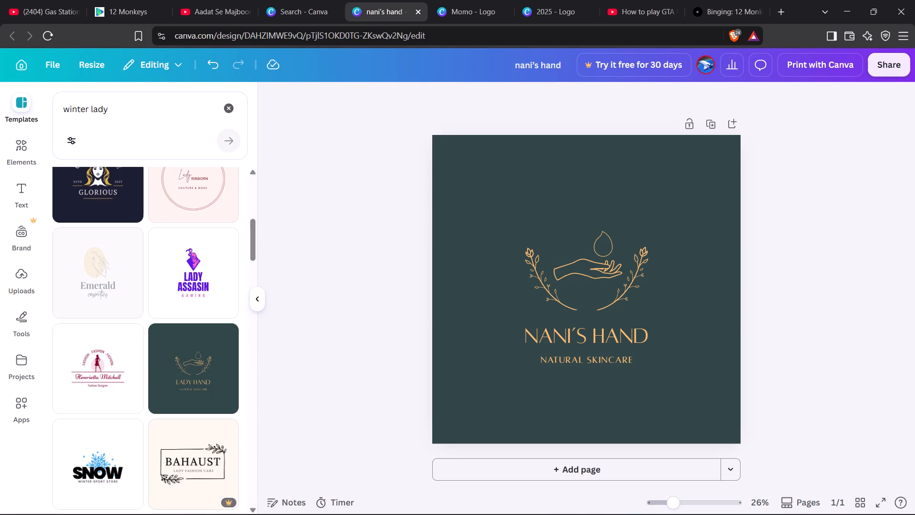
{"action": "left_click", "coordinate": [154, 120]}
{"action": "left_click", "coordinate": [154, 115]}
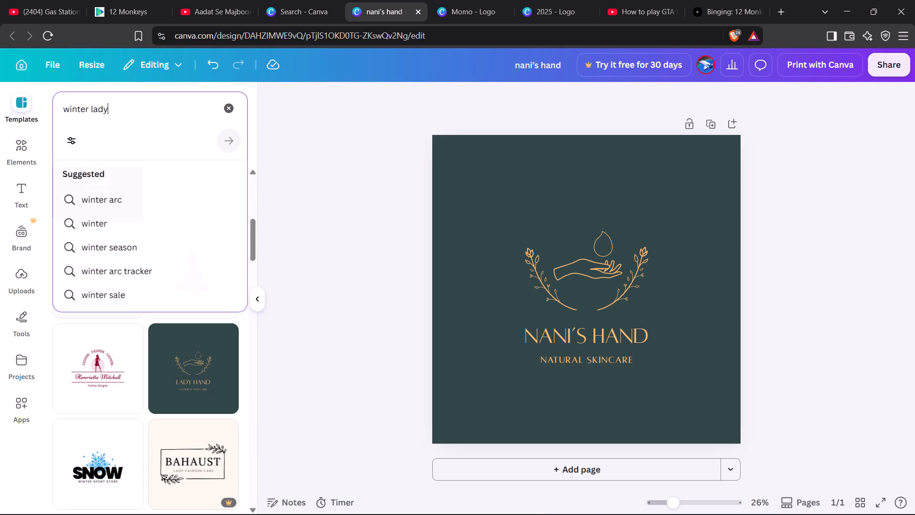
{"action": "key", "text": "BackSpace"}
{"action": "key", "text": "BackSpace"}
{"action": "key", "text": "BackSpace"}
{"action": "key", "text": "BackSpace"}
{"action": "key", "text": "BackSpace"}
{"action": "key", "text": "BackSpace"}
{"action": "key", "text": "BackSpace"}
{"action": "key", "text": "BackSpace"}
{"action": "key", "text": "BackSpace"}
{"action": "key", "text": "BackSpace"}
{"action": "key", "text": "BackSpace"}
{"action": "key", "text": "BackSpace"}
{"action": "key", "text": "BackSpace"}
{"action": "key", "text": "BackSpace"}
{"action": "key", "text": "BackSpace"}
{"action": "key", "text": "BackSpace"}
{"action": "key", "text": "BackSpace"}
{"action": "key", "text": "BackSpace"}
{"action": "key", "text": "BackSpace"}
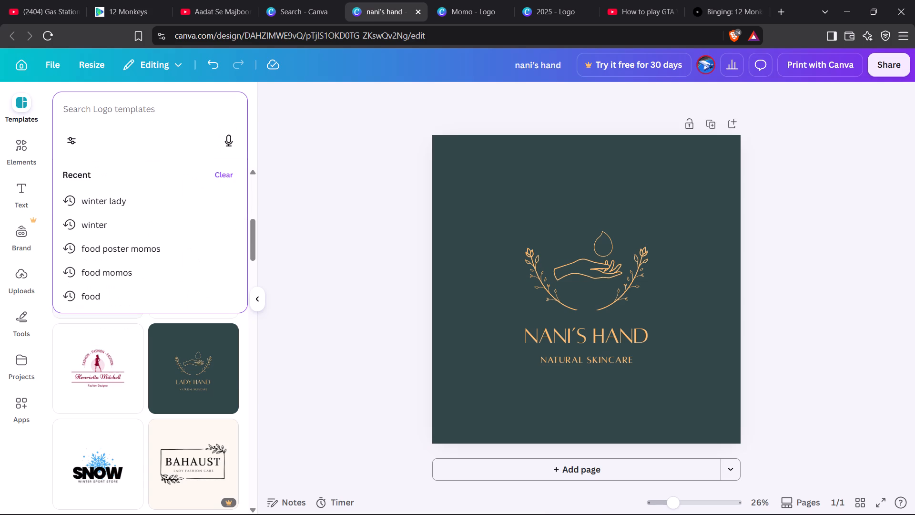
{"action": "type", "text": "cin"}
{"action": "type", "text": "dre"}
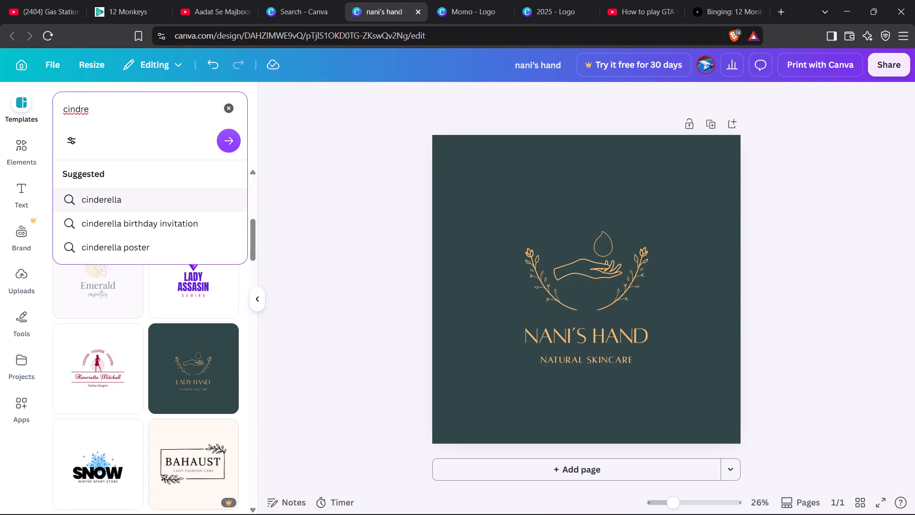
{"action": "left_click", "coordinate": [162, 195]}
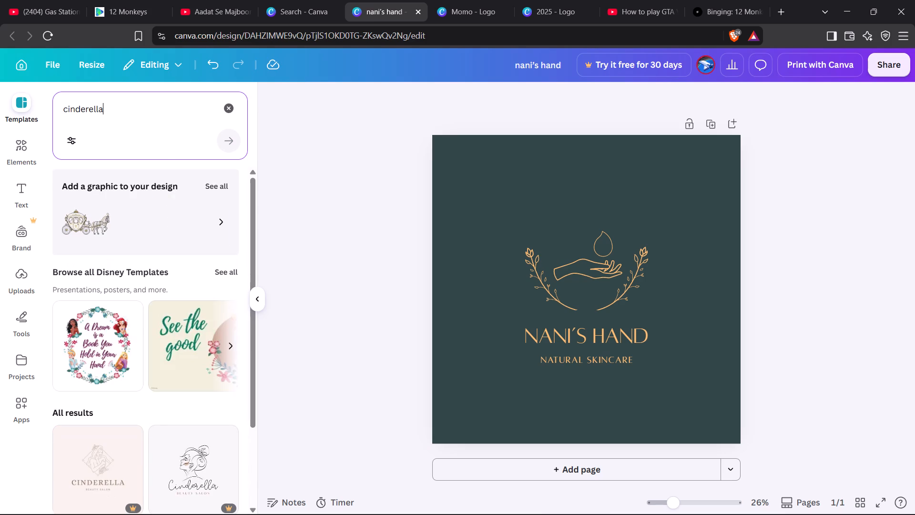
Look through the Cinderella template results for a suitable logo design.
{"action": "scroll", "coordinate": [200, 317], "scroll_direction": "down", "scroll_amount": 4}
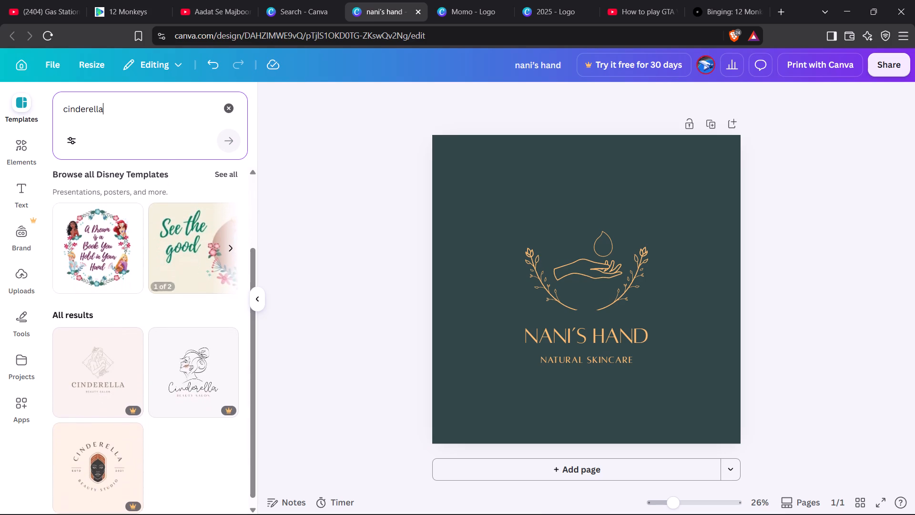
{"action": "scroll", "coordinate": [200, 317], "scroll_direction": "down", "scroll_amount": 3}
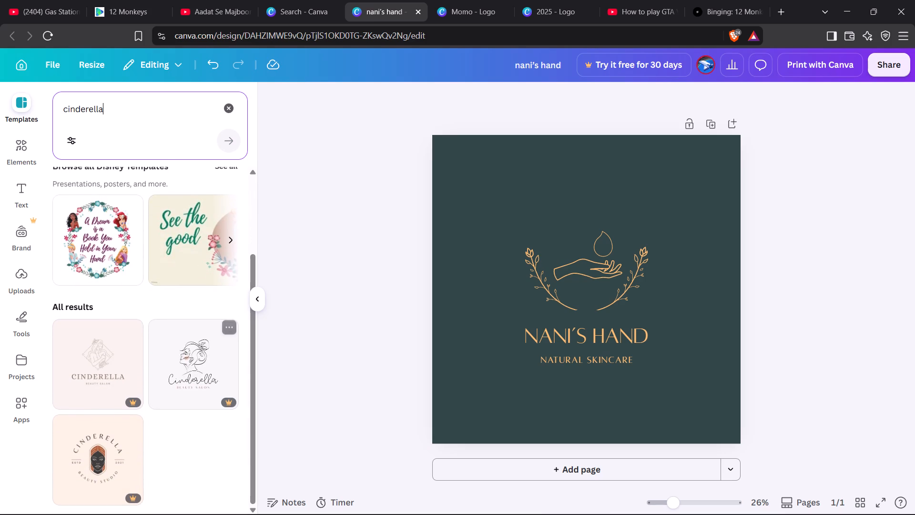
{"action": "scroll", "coordinate": [188, 393], "scroll_direction": "down", "scroll_amount": 2}
{"action": "scroll", "coordinate": [188, 393], "scroll_direction": "up", "scroll_amount": 4}
{"action": "scroll", "coordinate": [188, 393], "scroll_direction": "down", "scroll_amount": 4}
{"action": "scroll", "coordinate": [188, 393], "scroll_direction": "up", "scroll_amount": 1}
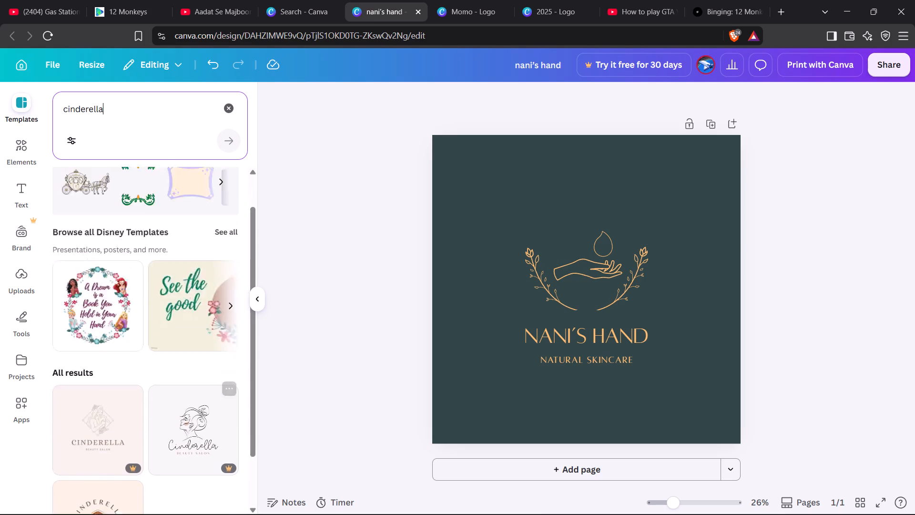
{"action": "scroll", "coordinate": [188, 393], "scroll_direction": "up", "scroll_amount": 1}
{"action": "scroll", "coordinate": [188, 393], "scroll_direction": "down", "scroll_amount": 3}
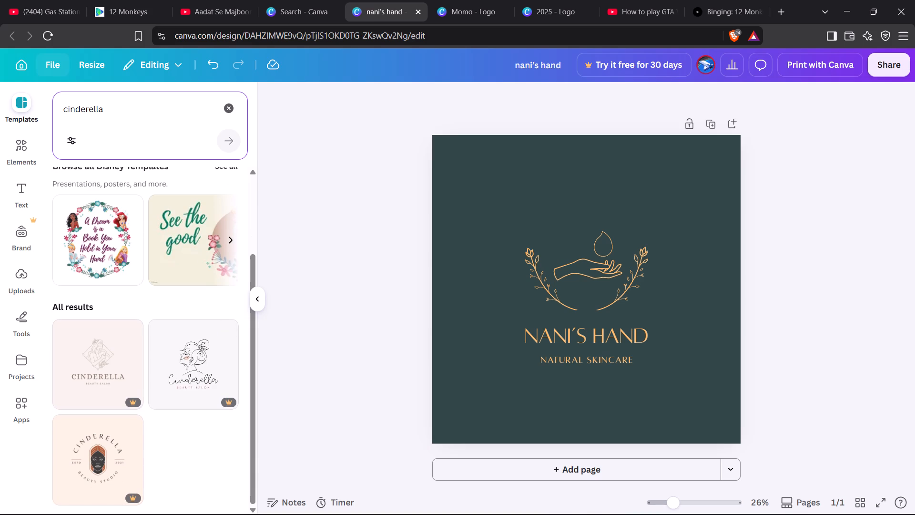
Clear the Cinderella search and look through the general logo template suggestions for another design.
{"action": "left_click", "coordinate": [231, 113]}
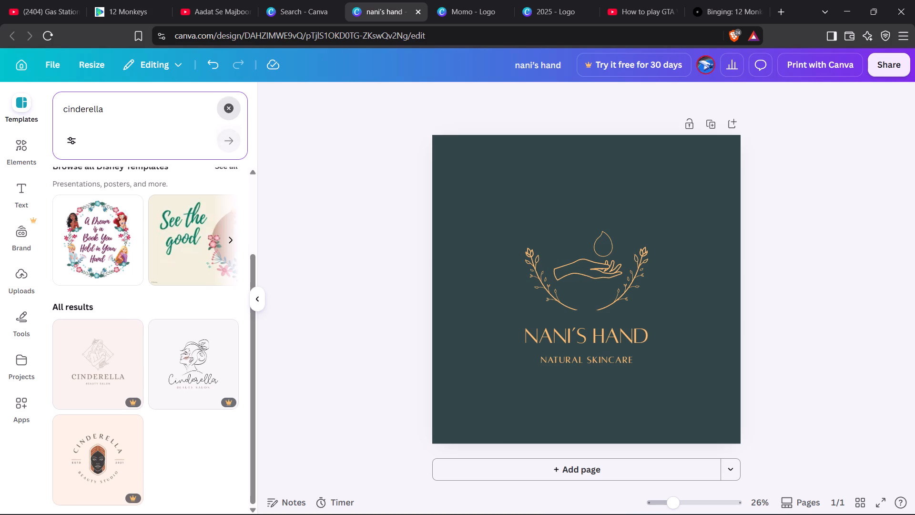
{"action": "left_click", "coordinate": [346, 294]}
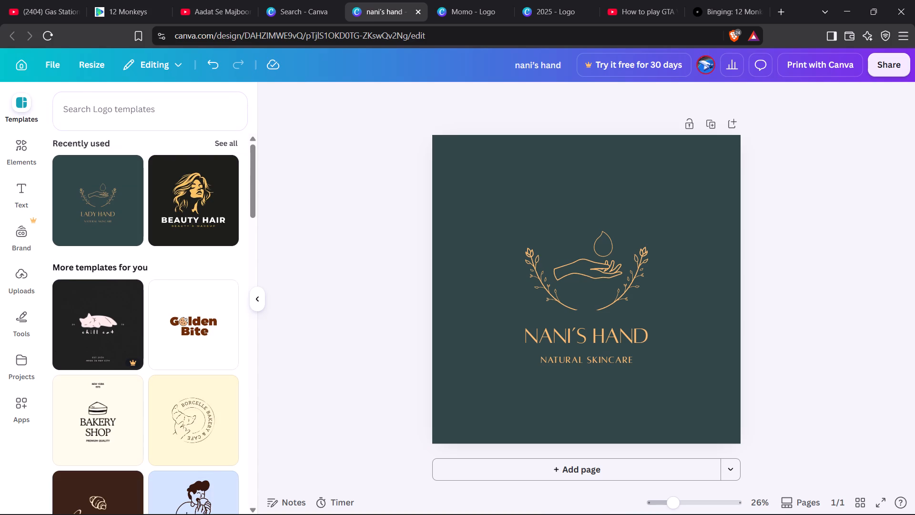
{"action": "scroll", "coordinate": [92, 358], "scroll_direction": "down", "scroll_amount": 5}
{"action": "scroll", "coordinate": [92, 358], "scroll_direction": "up", "scroll_amount": 7}
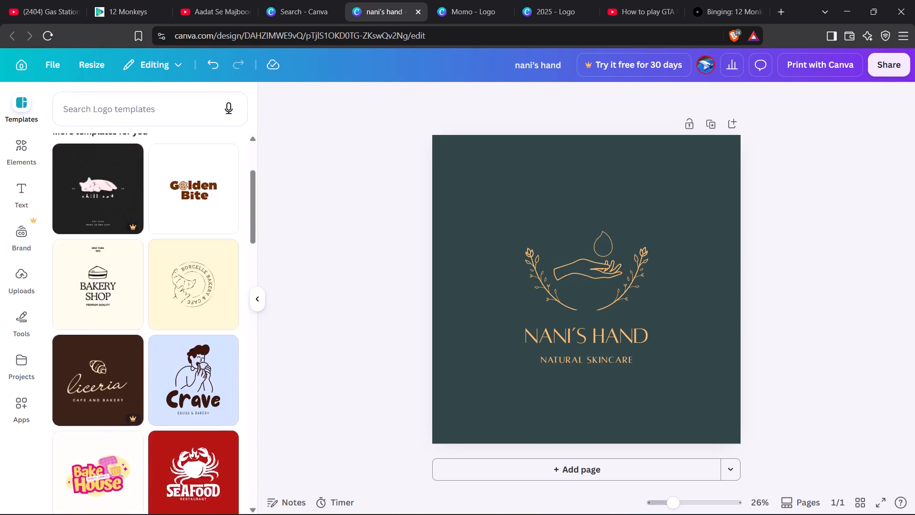
{"action": "scroll", "coordinate": [92, 358], "scroll_direction": "down", "scroll_amount": 10}
{"action": "scroll", "coordinate": [92, 358], "scroll_direction": "up", "scroll_amount": 1}
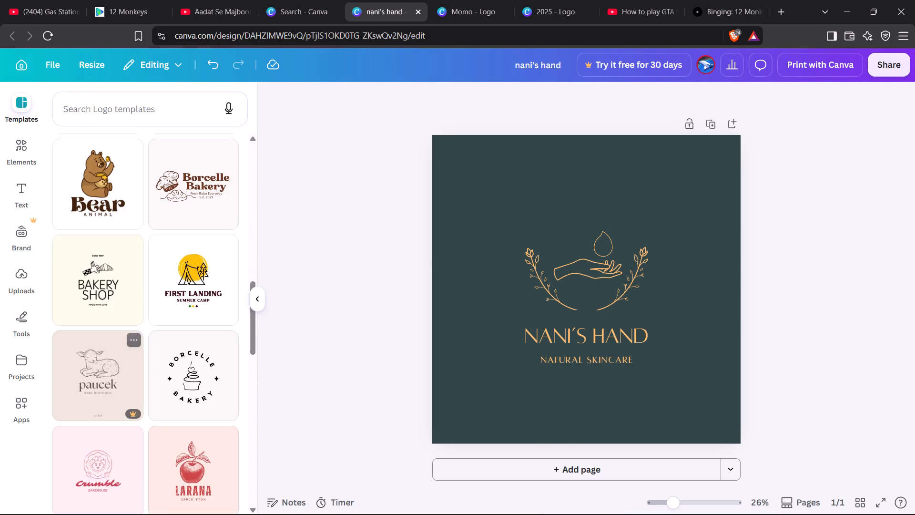
{"action": "scroll", "coordinate": [92, 358], "scroll_direction": "down", "scroll_amount": 3}
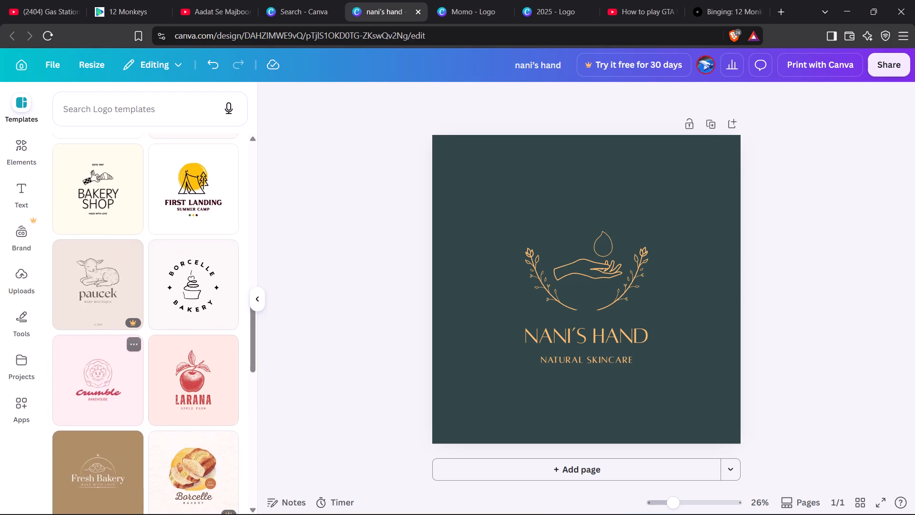
{"action": "scroll", "coordinate": [92, 358], "scroll_direction": "down", "scroll_amount": 3}
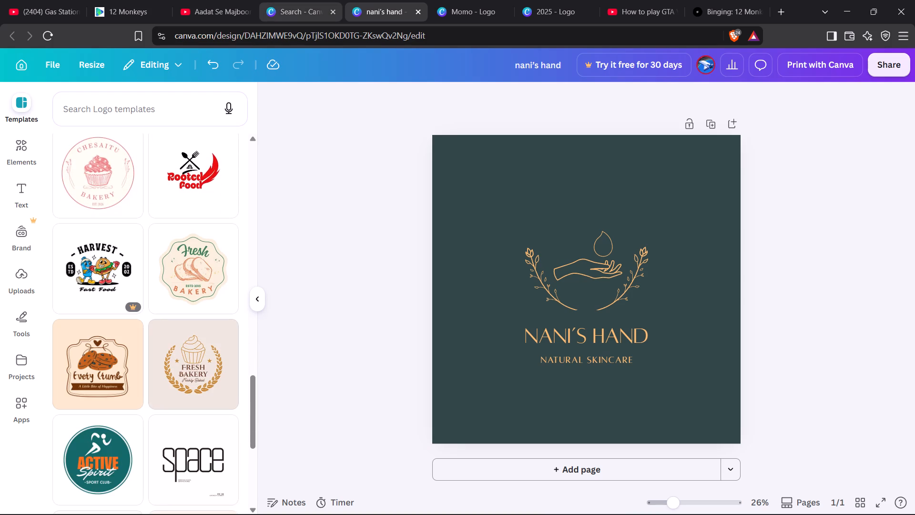
From the template search page, open both pages of the Blue White Minimalist Streetwear Logo template for customising.
{"action": "left_click", "coordinate": [290, 4]}
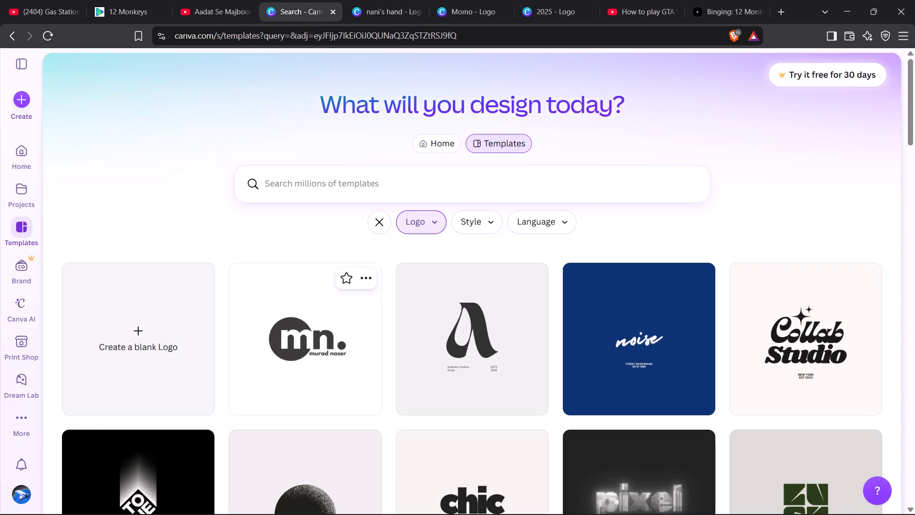
{"action": "left_click", "coordinate": [610, 320]}
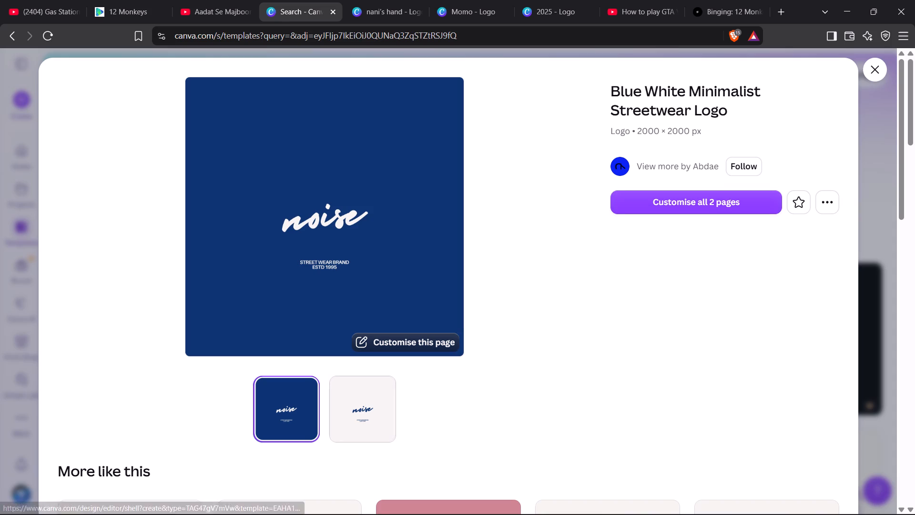
{"action": "left_click", "coordinate": [296, 434]}
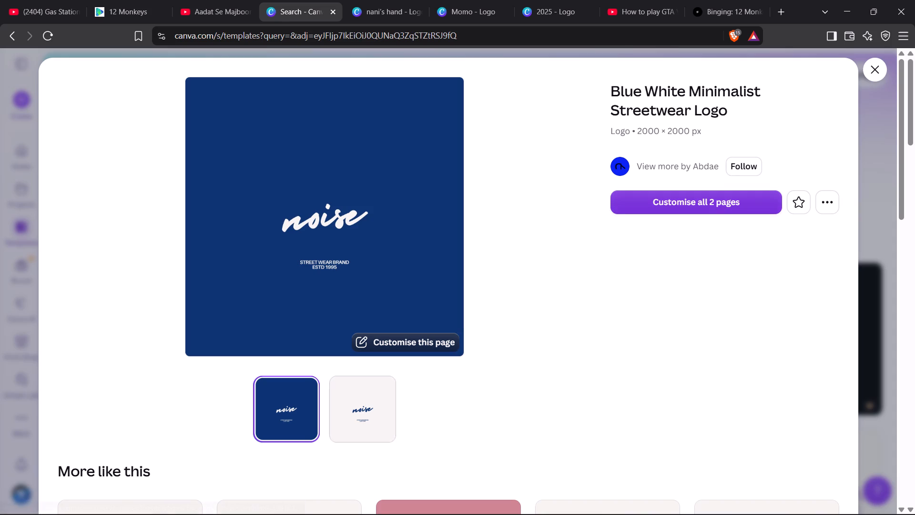
{"action": "left_click", "coordinate": [719, 204]}
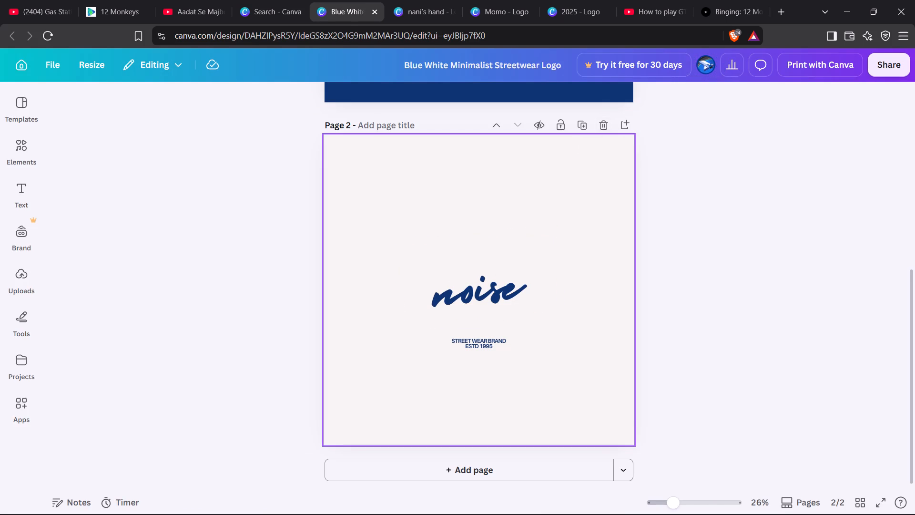
Replace the word noise on the blue page 1 with Sparkle.
{"action": "scroll", "coordinate": [516, 364], "scroll_direction": "up", "scroll_amount": 6}
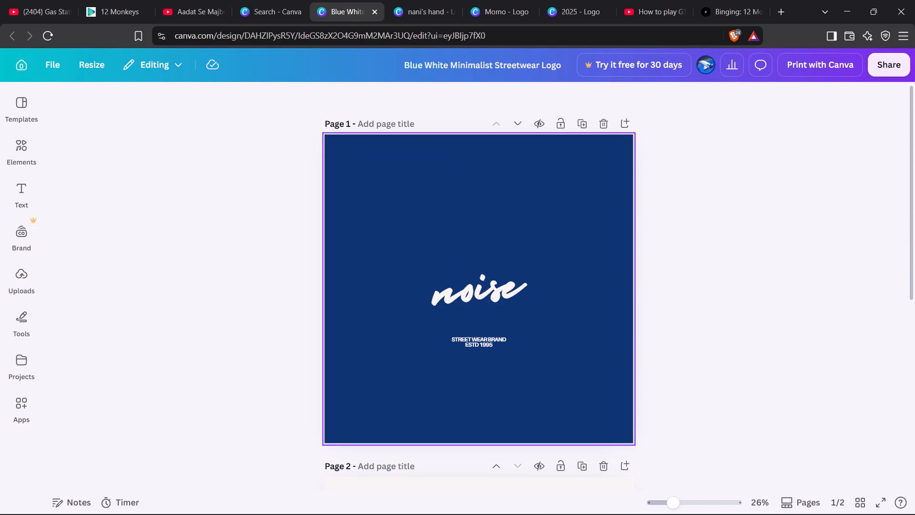
{"action": "left_click", "coordinate": [500, 281]}
{"action": "left_click", "coordinate": [513, 285]}
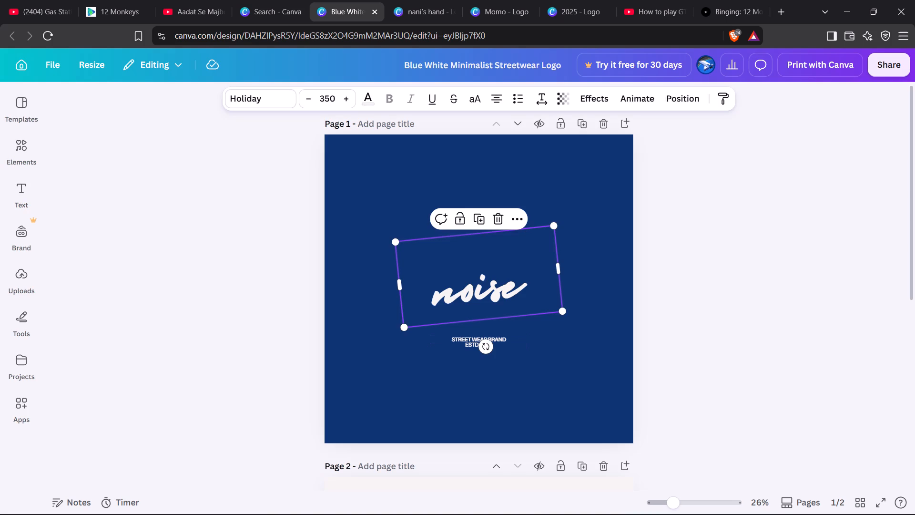
{"action": "key", "text": "BackSpace"}
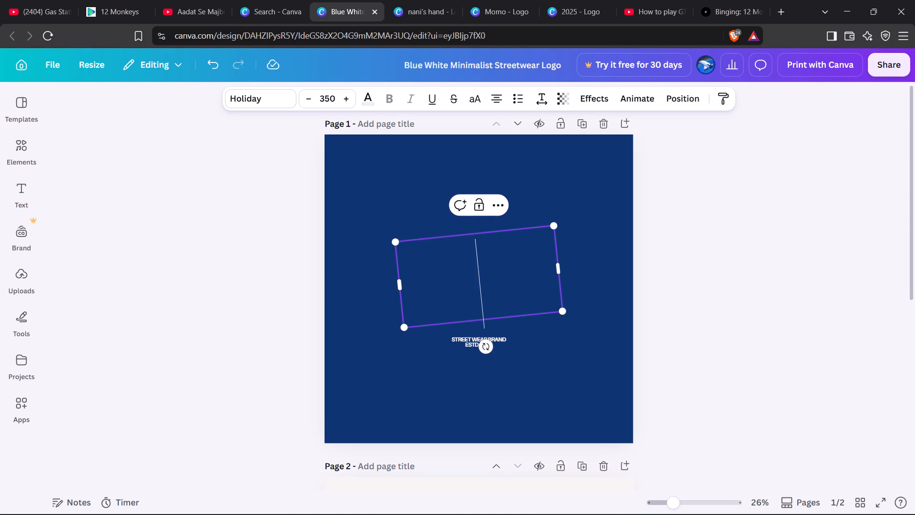
{"action": "type", "text": "sp"}
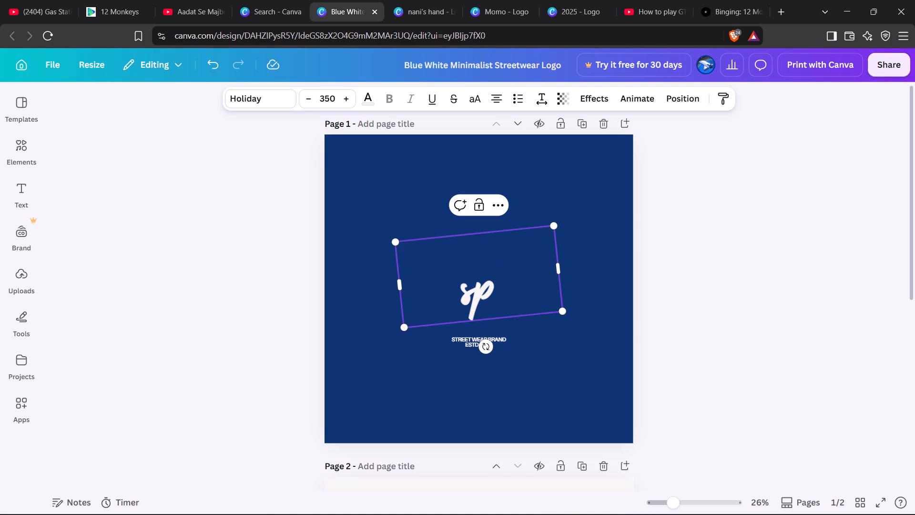
{"action": "key", "text": "BackSpace"}
{"action": "key", "text": "BackSpace"}
{"action": "key", "text": "shift+s"}
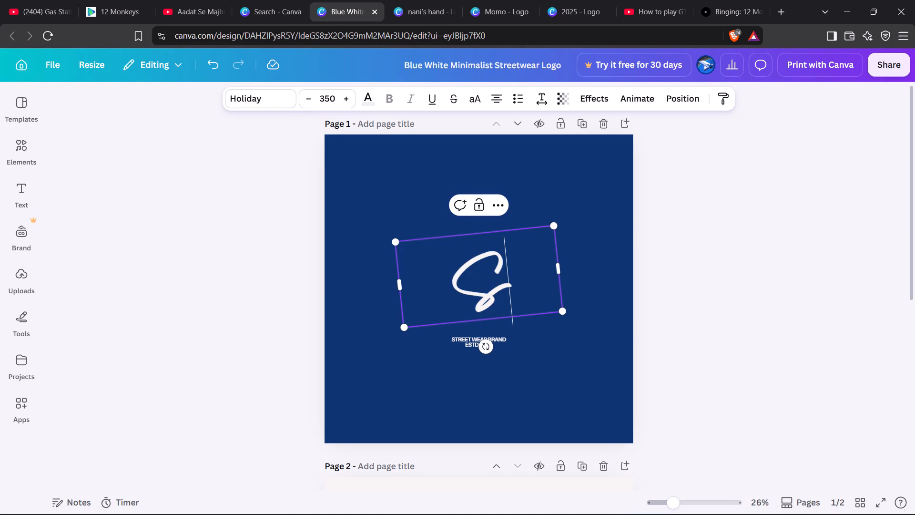
{"action": "type", "text": "pa"}
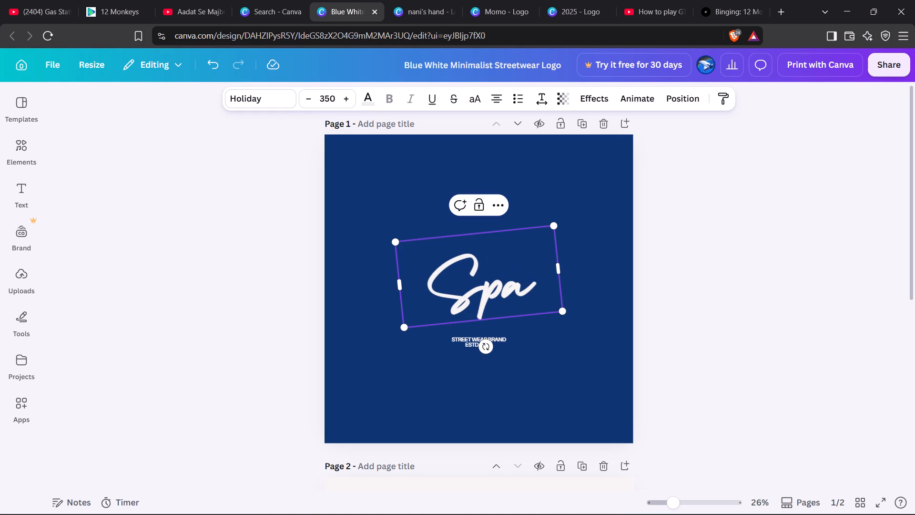
{"action": "key", "text": "r"}
{"action": "type", "text": "kle"}
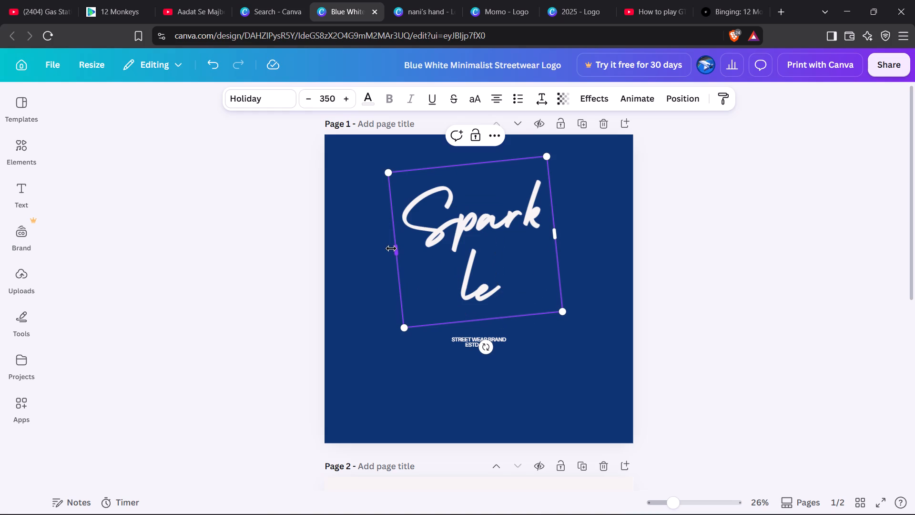
Widen the Sparkle text box so the word fits on one line, and centre it above the tagline.
{"action": "left_click_drag", "start_coordinate": [392, 250], "coordinate": [360, 259]}
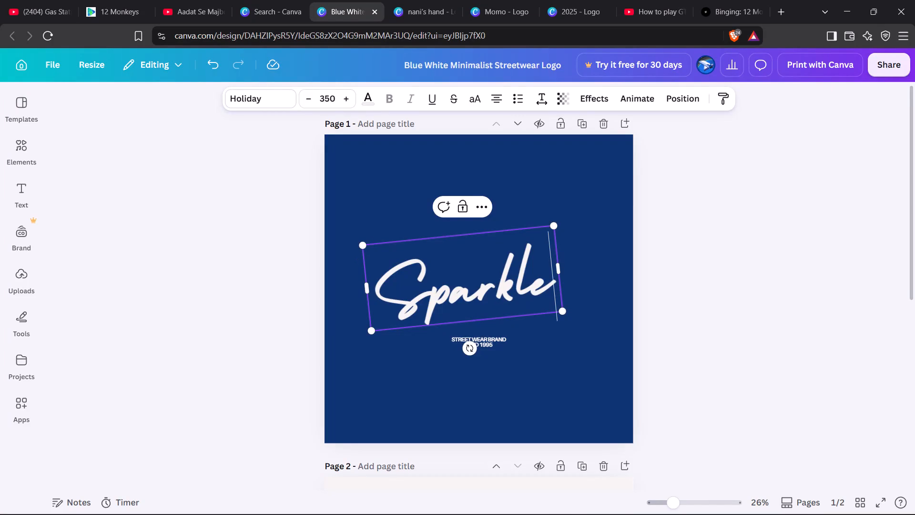
{"action": "key", "text": "Right"}
{"action": "key", "text": "Right"}
{"action": "key", "text": "Right"}
{"action": "key", "text": "Right"}
{"action": "left_click_drag", "start_coordinate": [446, 325], "coordinate": [462, 325]}
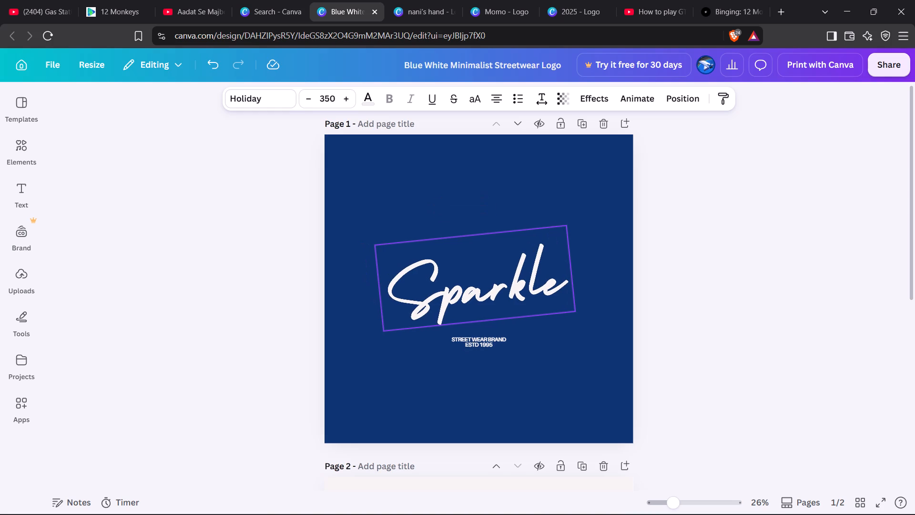
{"action": "left_click_drag", "start_coordinate": [462, 325], "coordinate": [462, 325]}
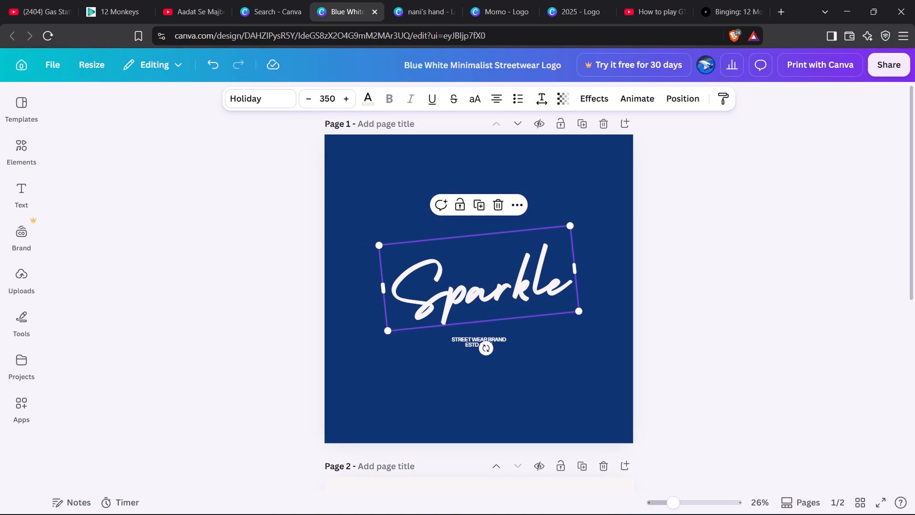
{"action": "left_click", "coordinate": [717, 221]}
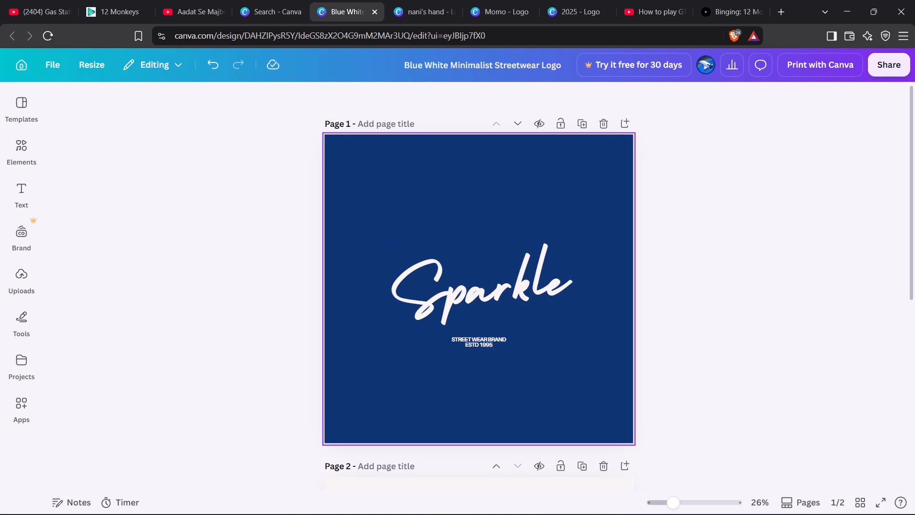
Search the photo elements for beautiful girl and look through the results.
{"action": "left_click", "coordinate": [21, 145]}
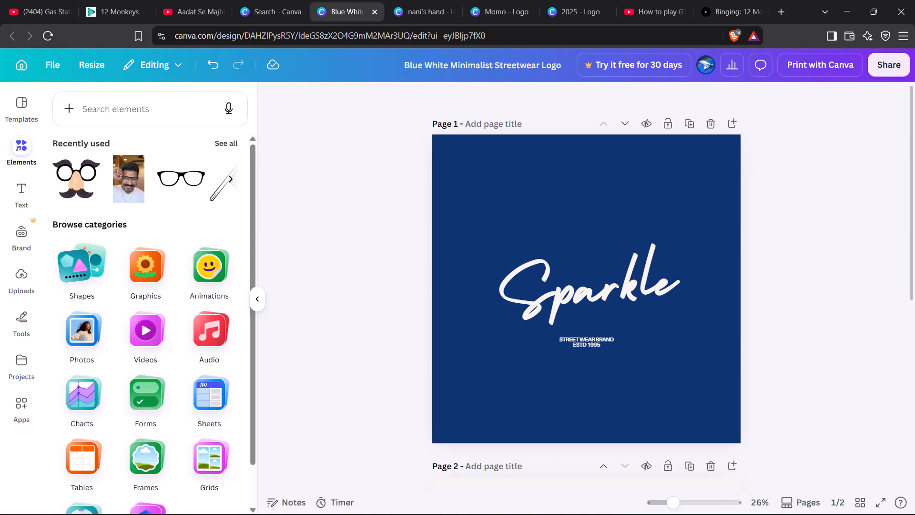
{"action": "left_click", "coordinate": [90, 344]}
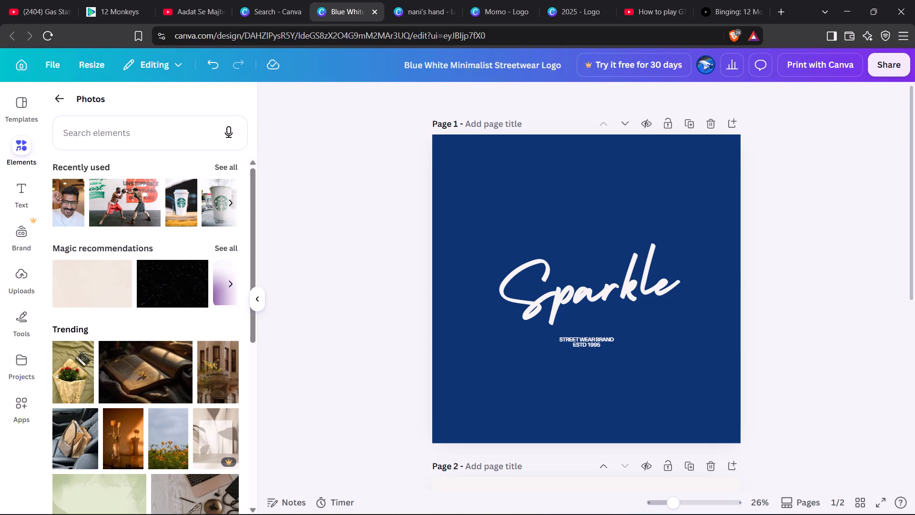
{"action": "left_click", "coordinate": [130, 131]}
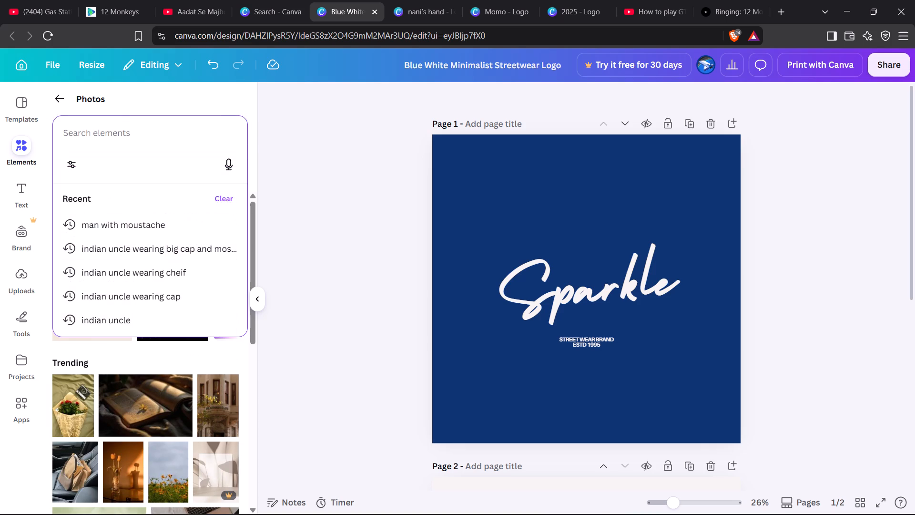
{"action": "type", "text": "be"}
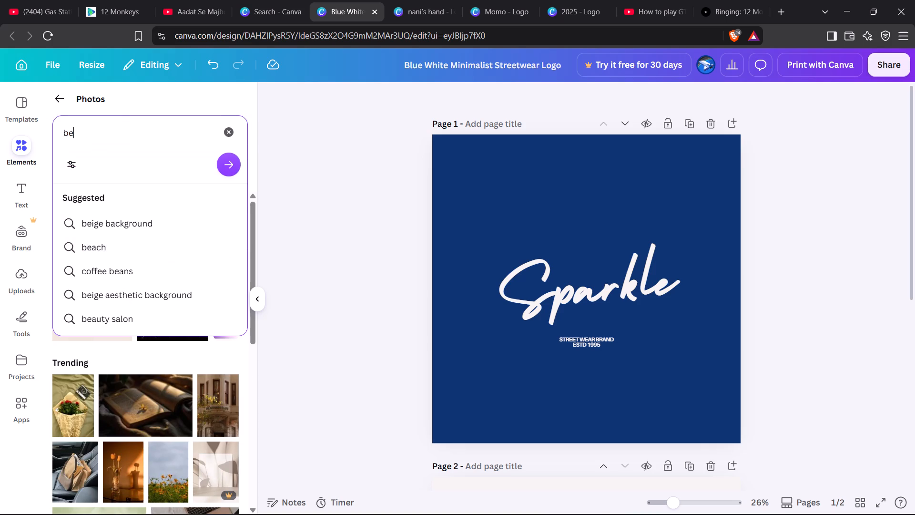
{"action": "key", "text": "a"}
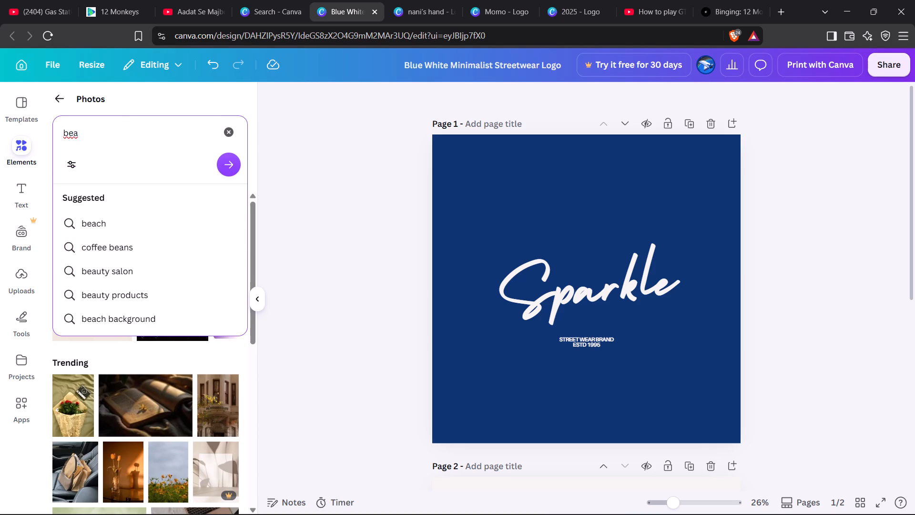
{"action": "type", "text": "utifu"}
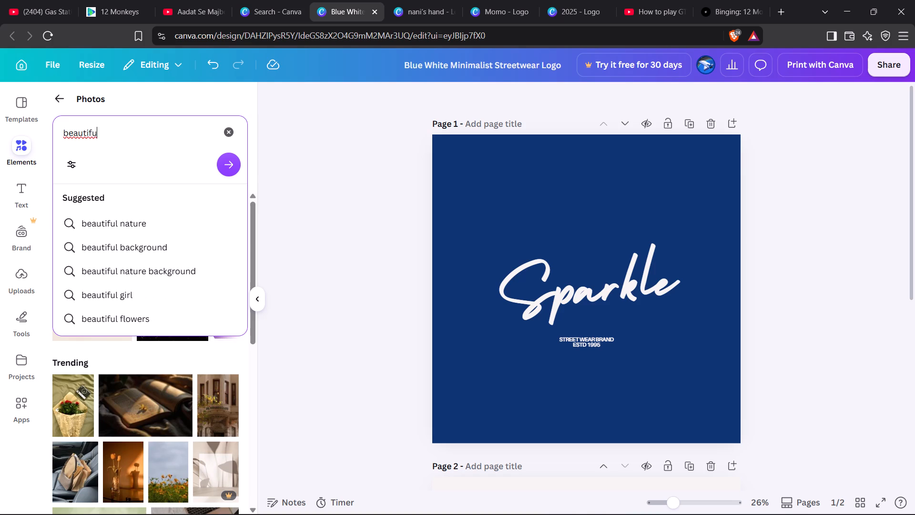
{"action": "type", "text": "l"}
{"action": "key", "text": "space"}
{"action": "left_click", "coordinate": [126, 294]}
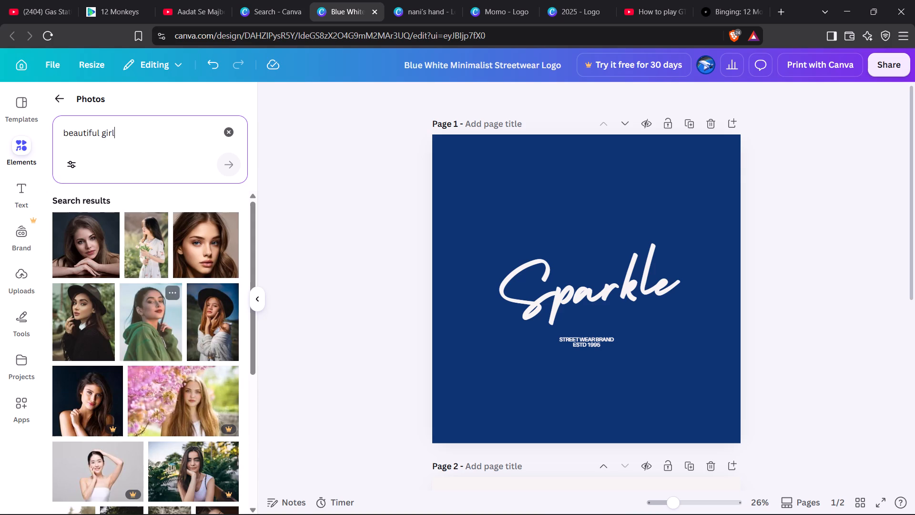
{"action": "scroll", "coordinate": [126, 294], "scroll_direction": "down", "scroll_amount": 6}
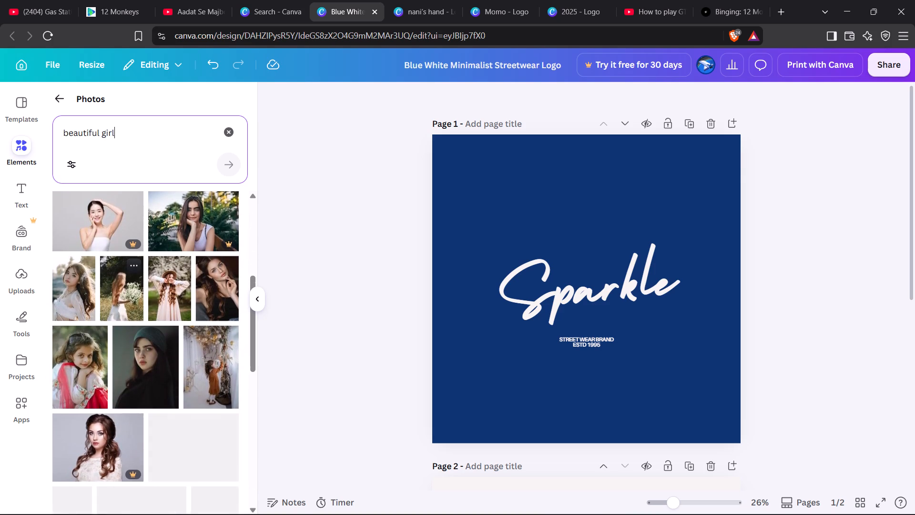
{"action": "scroll", "coordinate": [126, 294], "scroll_direction": "up", "scroll_amount": 9}
Replace the photo search with the suggested term cinderella background.
{"action": "left_click", "coordinate": [150, 137]}
{"action": "key", "text": "BackSpace"}
{"action": "key", "text": "BackSpace"}
{"action": "key", "text": "BackSpace"}
{"action": "key", "text": "BackSpace"}
{"action": "key", "text": "BackSpace"}
{"action": "key", "text": "BackSpace"}
{"action": "key", "text": "BackSpace"}
{"action": "key", "text": "BackSpace"}
{"action": "key", "text": "BackSpace"}
{"action": "key", "text": "BackSpace"}
{"action": "key", "text": "BackSpace"}
{"action": "key", "text": "BackSpace"}
{"action": "key", "text": "BackSpace"}
{"action": "key", "text": "BackSpace"}
{"action": "key", "text": "BackSpace"}
{"action": "key", "text": "BackSpace"}
{"action": "key", "text": "BackSpace"}
{"action": "key", "text": "BackSpace"}
{"action": "key", "text": "BackSpace"}
{"action": "key", "text": "BackSpace"}
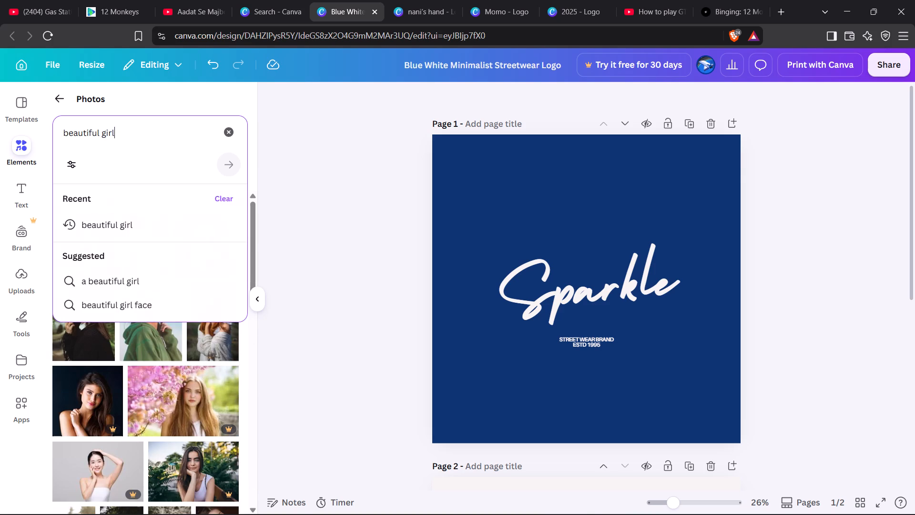
{"action": "type", "text": "cind"}
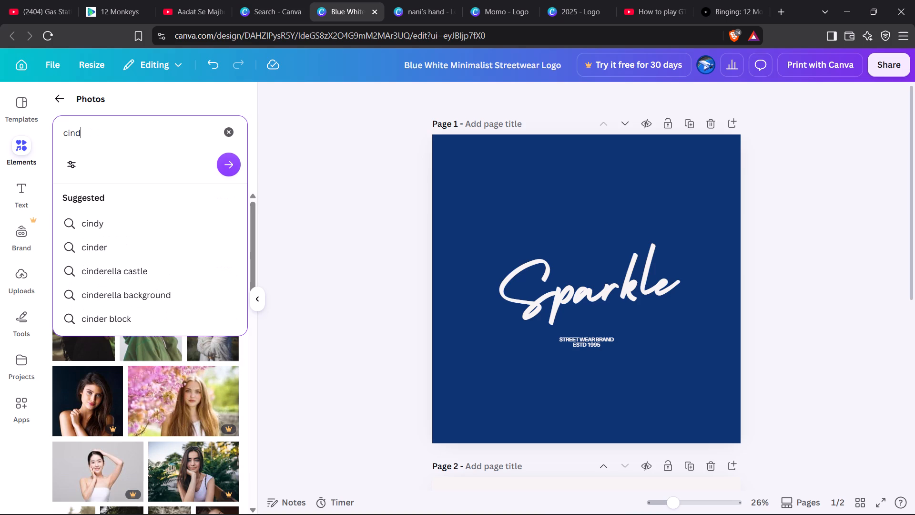
{"action": "left_click", "coordinate": [172, 295]}
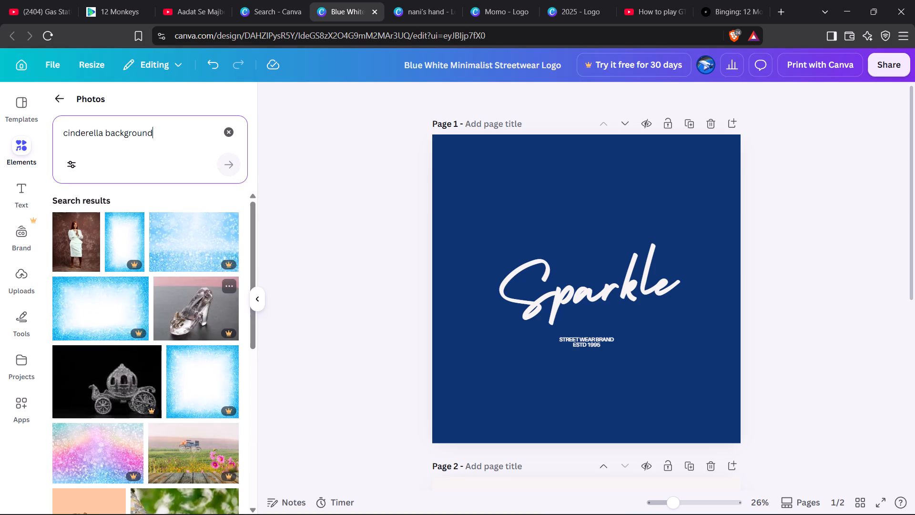
Shorten the photo search to cinderella and look through the results for a suitable picture.
{"action": "key", "text": "BackSpace"}
{"action": "key", "text": "BackSpace"}
{"action": "key", "text": "BackSpace"}
{"action": "key", "text": "BackSpace"}
{"action": "key", "text": "BackSpace"}
{"action": "key", "text": "BackSpace"}
{"action": "key", "text": "BackSpace"}
{"action": "key", "text": "BackSpace"}
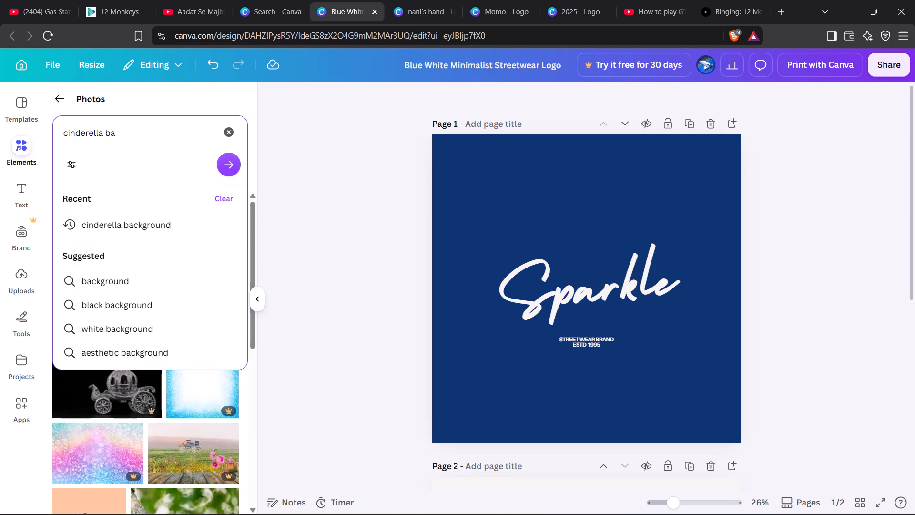
{"action": "key", "text": "BackSpace"}
{"action": "key", "text": "BackSpace"}
{"action": "key", "text": "Return"}
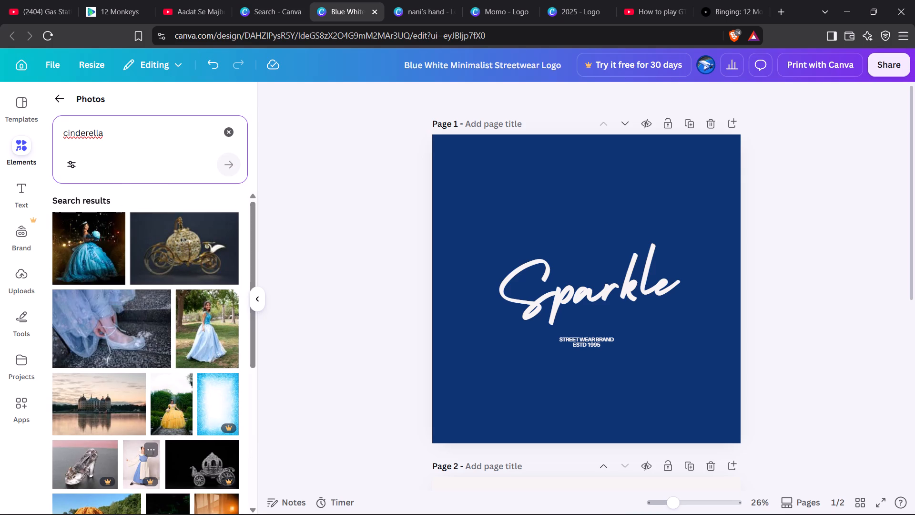
{"action": "scroll", "coordinate": [122, 443], "scroll_direction": "down", "scroll_amount": 8}
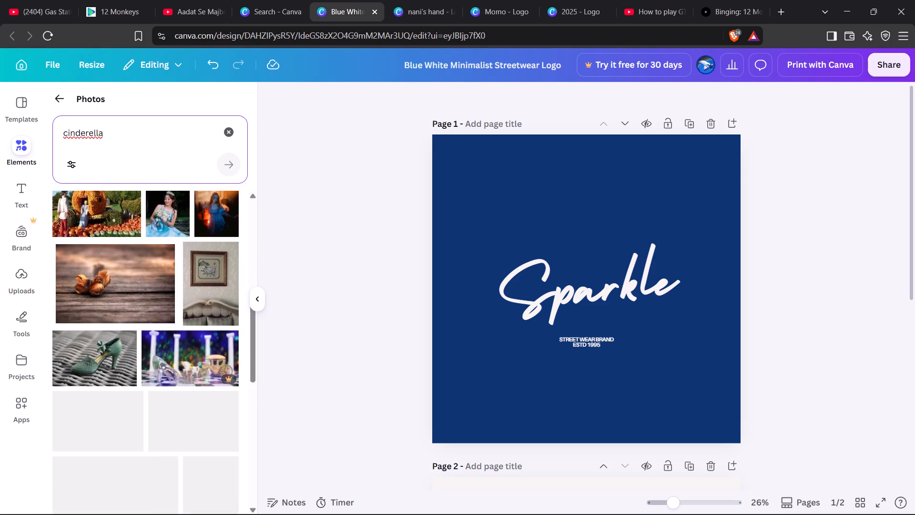
{"action": "scroll", "coordinate": [122, 443], "scroll_direction": "down", "scroll_amount": 2}
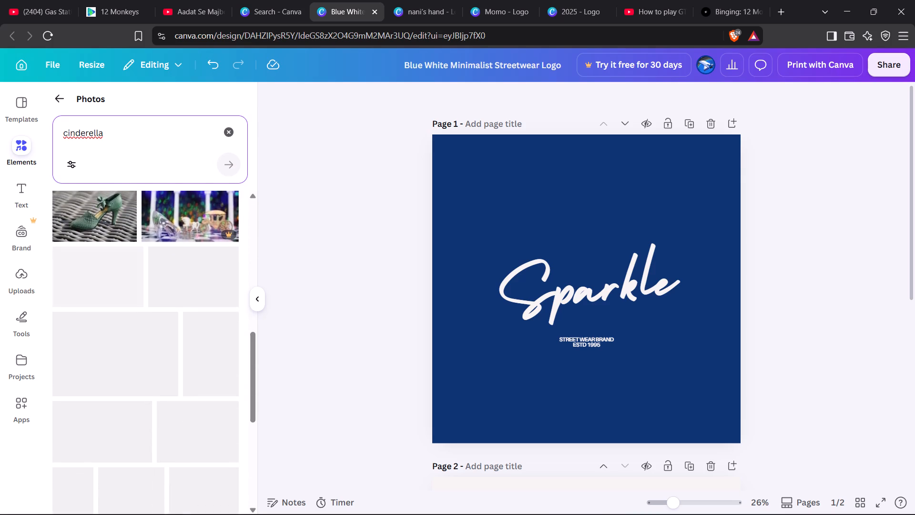
{"action": "scroll", "coordinate": [122, 443], "scroll_direction": "up", "scroll_amount": 2}
{"action": "scroll", "coordinate": [122, 443], "scroll_direction": "down", "scroll_amount": 3}
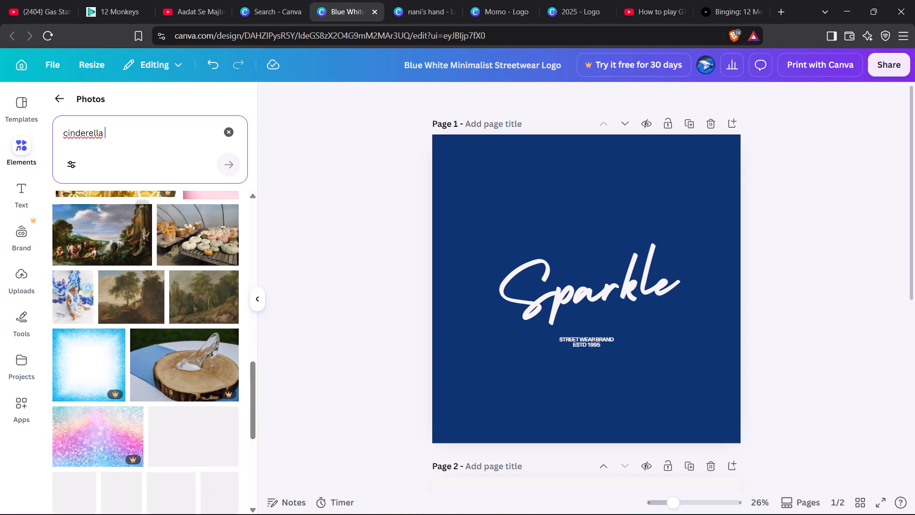
{"action": "scroll", "coordinate": [122, 443], "scroll_direction": "down", "scroll_amount": 3}
{"action": "scroll", "coordinate": [122, 443], "scroll_direction": "up", "scroll_amount": 9}
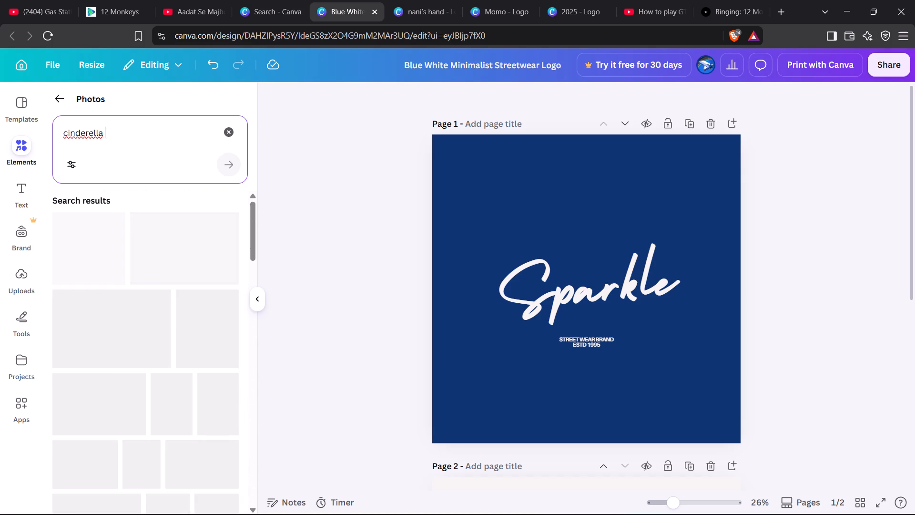
Clear the cinderella search and rerun the recent photo search for cinderella background.
{"action": "left_click", "coordinate": [170, 132]}
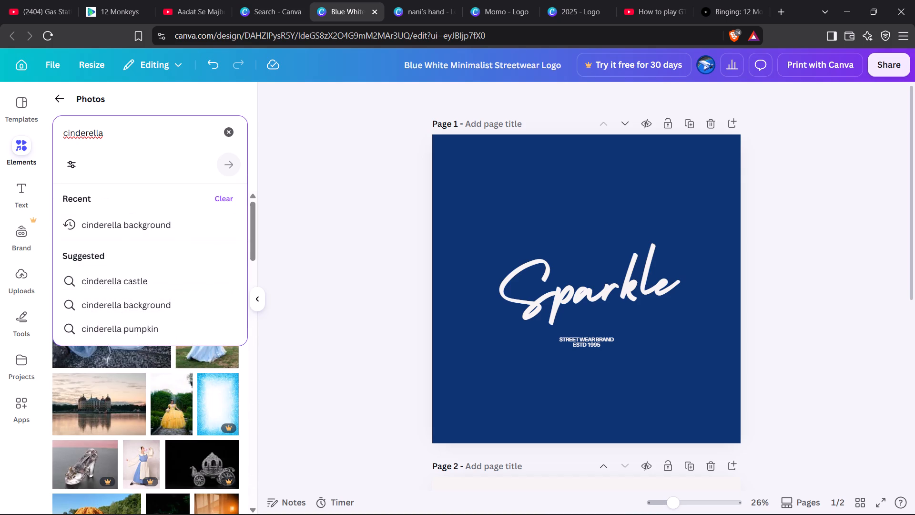
{"action": "key", "text": "BackSpace"}
{"action": "key", "text": "BackSpace"}
{"action": "key", "text": "BackSpace"}
{"action": "key", "text": "BackSpace"}
{"action": "key", "text": "BackSpace"}
{"action": "key", "text": "BackSpace"}
{"action": "key", "text": "BackSpace"}
{"action": "key", "text": "BackSpace"}
{"action": "key", "text": "BackSpace"}
{"action": "key", "text": "BackSpace"}
{"action": "key", "text": "BackSpace"}
{"action": "key", "text": "BackSpace"}
{"action": "key", "text": "BackSpace"}
{"action": "key", "text": "BackSpace"}
{"action": "key", "text": "BackSpace"}
{"action": "key", "text": "BackSpace"}
{"action": "key", "text": "BackSpace"}
{"action": "key", "text": "BackSpace"}
{"action": "key", "text": "BackSpace"}
{"action": "key", "text": "BackSpace"}
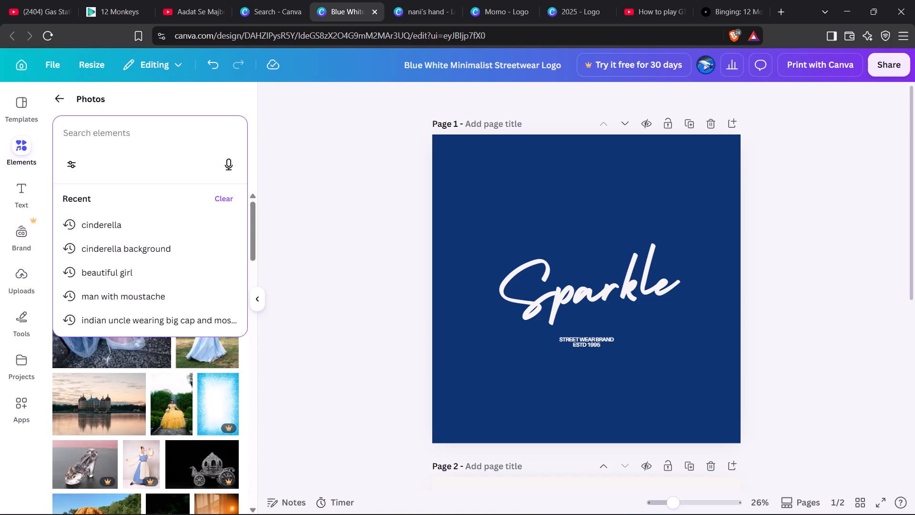
{"action": "key", "text": "b"}
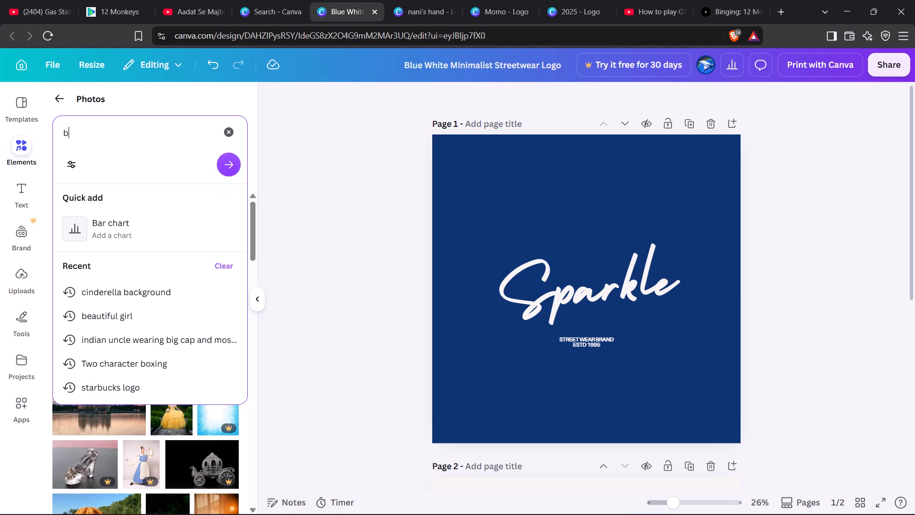
{"action": "key", "text": "BackSpace"}
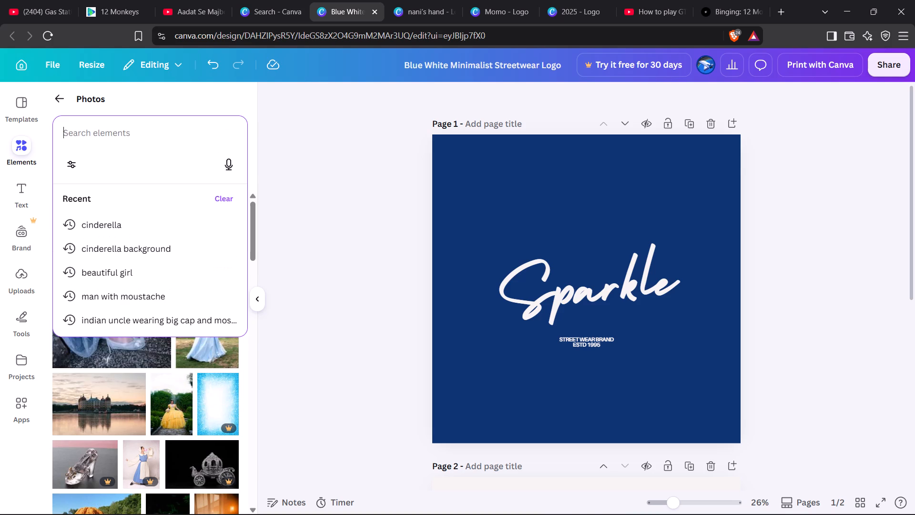
{"action": "left_click", "coordinate": [206, 245]}
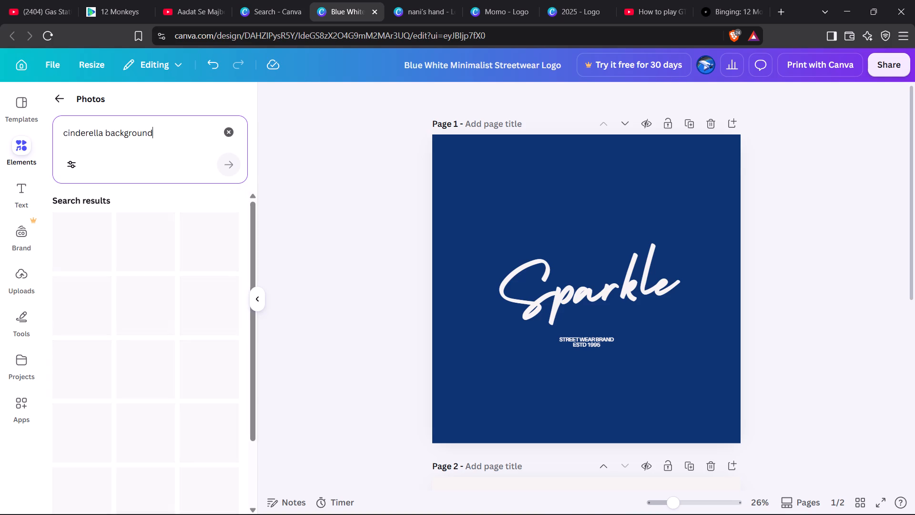
Search the photos for cinderella dress and add the black-and-white picture of the laced corset gown to page 1.
{"action": "left_click", "coordinate": [191, 126]}
{"action": "key", "text": "BackSpace"}
{"action": "key", "text": "BackSpace"}
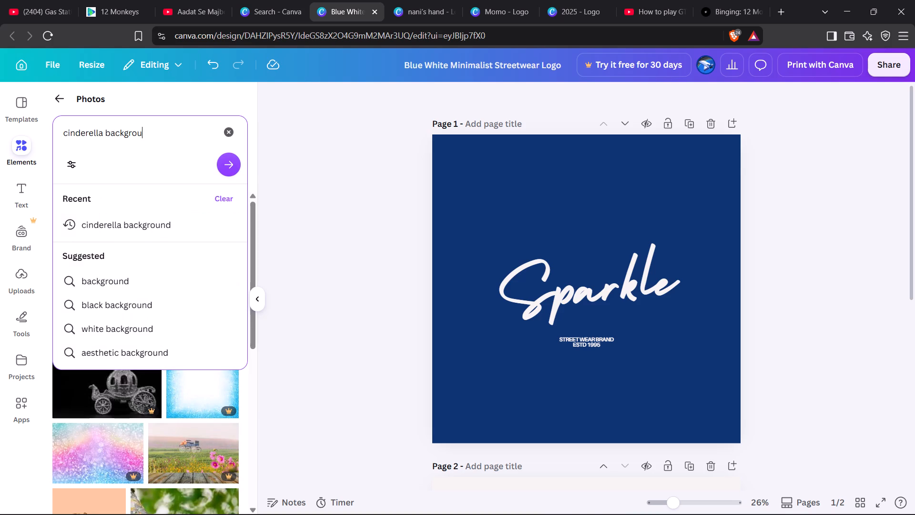
{"action": "key", "text": "BackSpace"}
{"action": "key", "text": "BackSpace"}
{"action": "key", "text": "BackSpace"}
{"action": "key", "text": "BackSpace"}
{"action": "key", "text": "BackSpace"}
{"action": "key", "text": "BackSpace"}
{"action": "key", "text": "BackSpace"}
{"action": "key", "text": "BackSpace"}
{"action": "type", "text": "dress"}
{"action": "key", "text": "Return"}
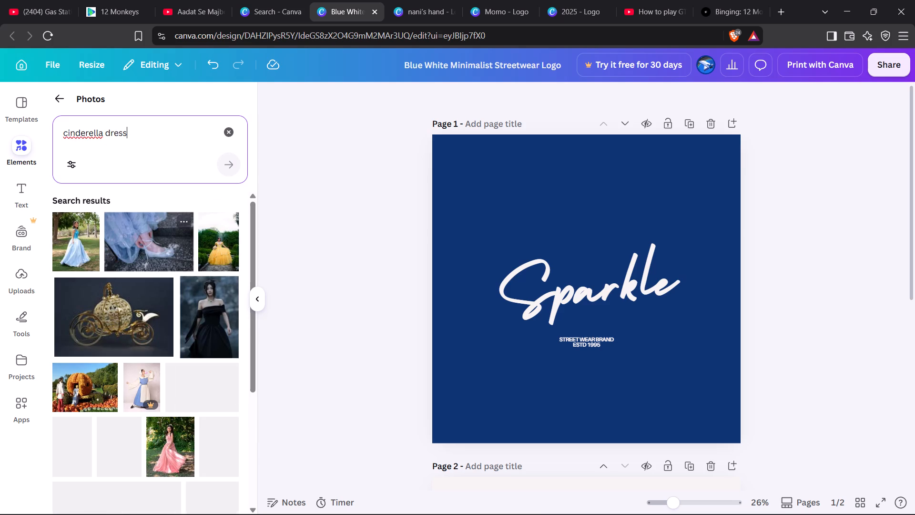
{"action": "scroll", "coordinate": [183, 261], "scroll_direction": "down", "scroll_amount": 1}
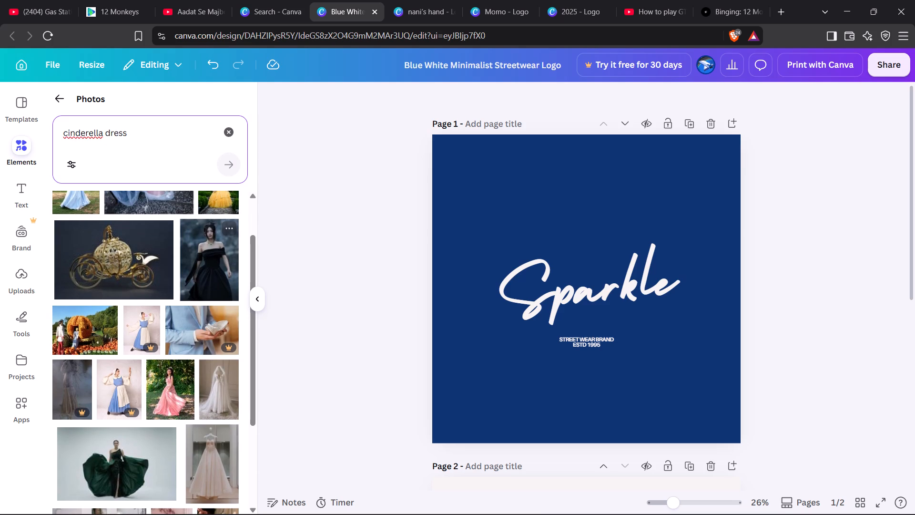
{"action": "scroll", "coordinate": [191, 346], "scroll_direction": "down", "scroll_amount": 4}
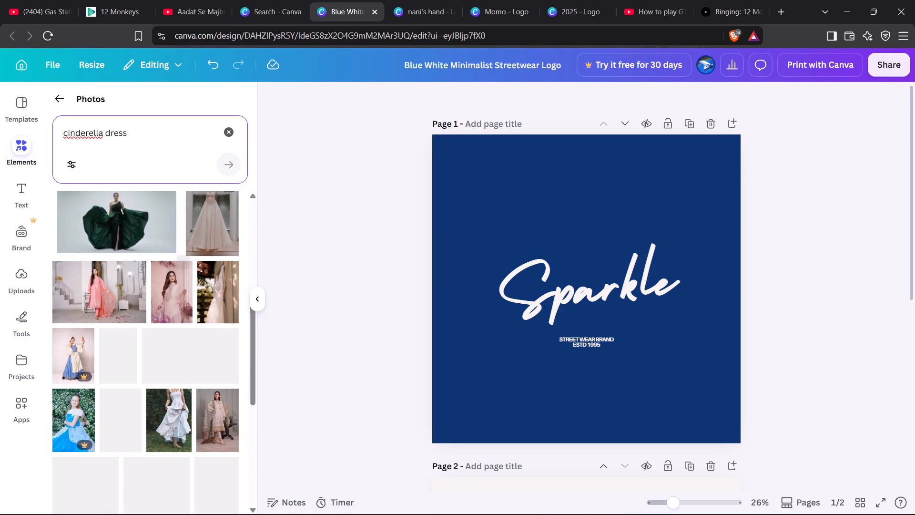
{"action": "scroll", "coordinate": [191, 346], "scroll_direction": "down", "scroll_amount": 5}
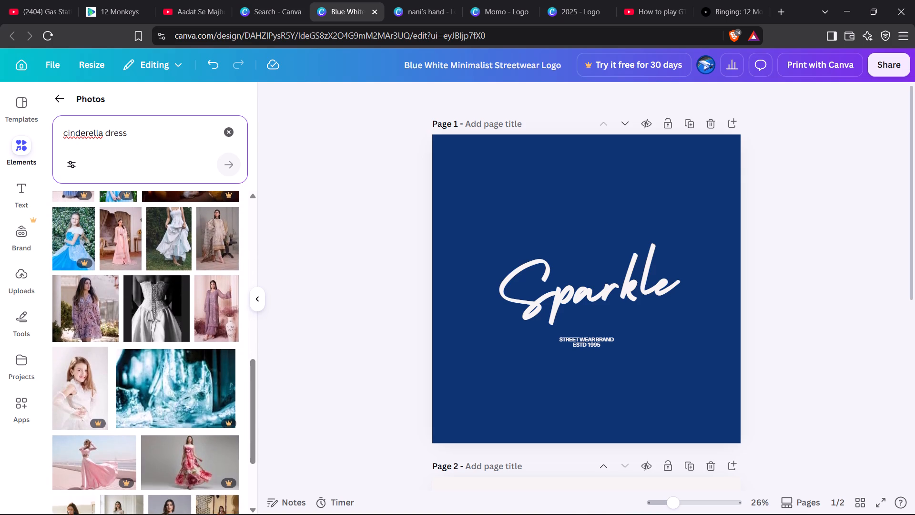
{"action": "scroll", "coordinate": [191, 346], "scroll_direction": "down", "scroll_amount": 1}
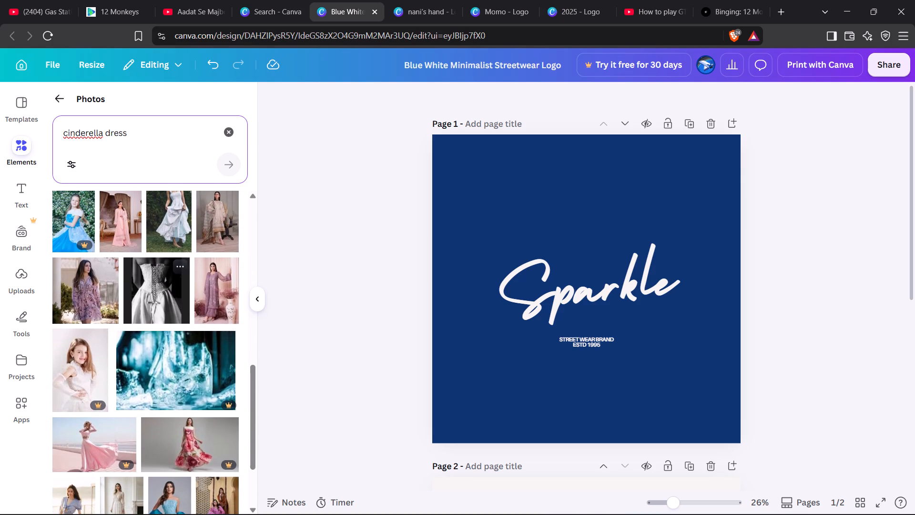
{"action": "left_click", "coordinate": [168, 311]}
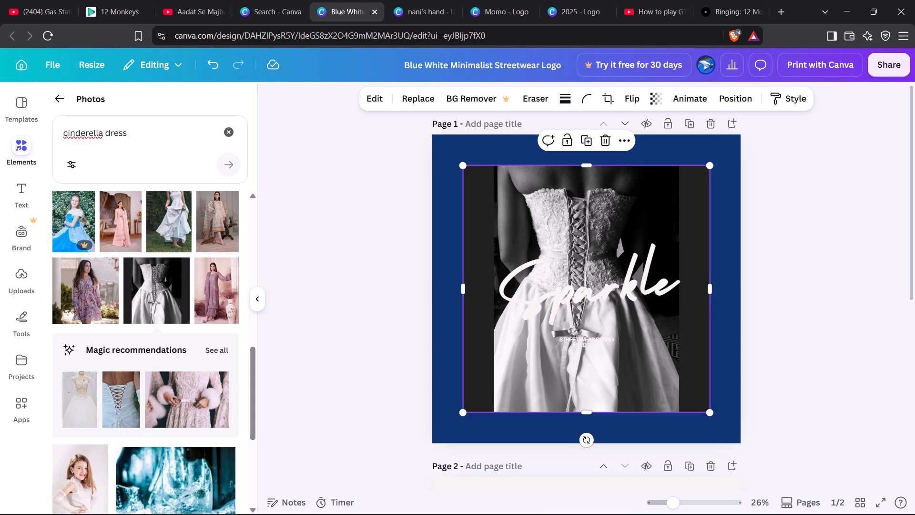
Apply the Doodle style match to the corset gown photo.
{"action": "left_click", "coordinate": [380, 98]}
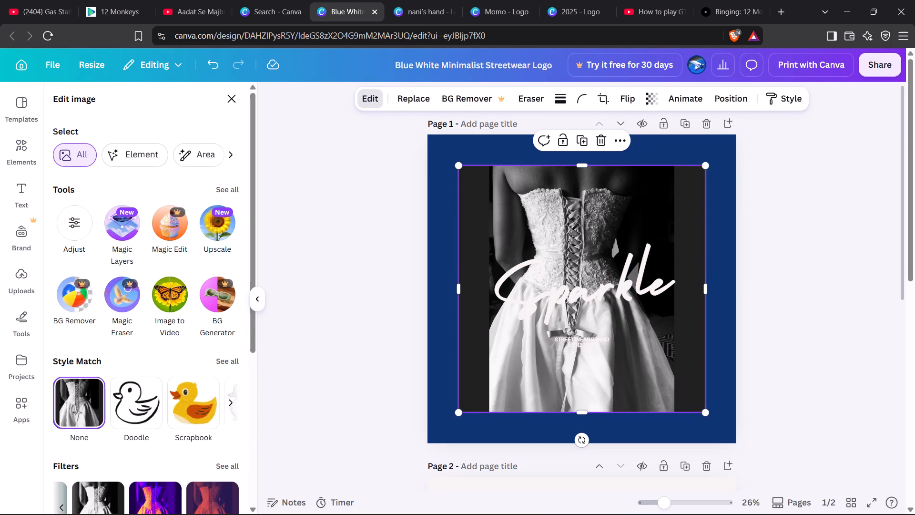
{"action": "left_click", "coordinate": [141, 413]}
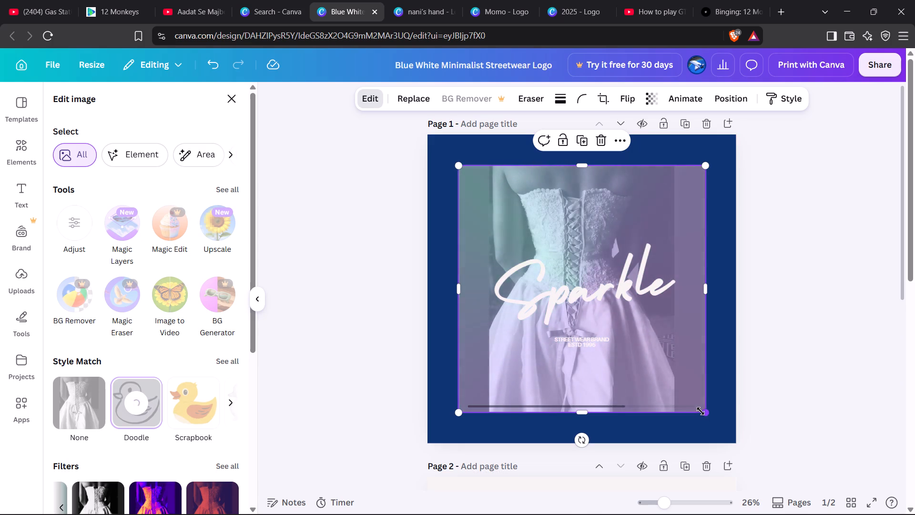
Shrink the doodled corset gown and centre it on page 1 just above the Sparkle lettering.
{"action": "left_click_drag", "start_coordinate": [707, 413], "coordinate": [586, 289]}
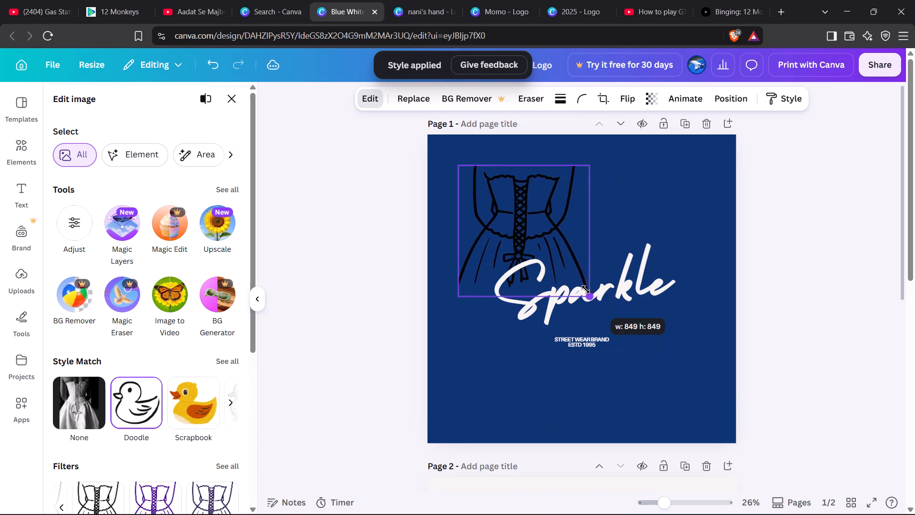
{"action": "left_click_drag", "start_coordinate": [586, 289], "coordinate": [570, 261]}
{"action": "left_click_drag", "start_coordinate": [511, 206], "coordinate": [531, 205]}
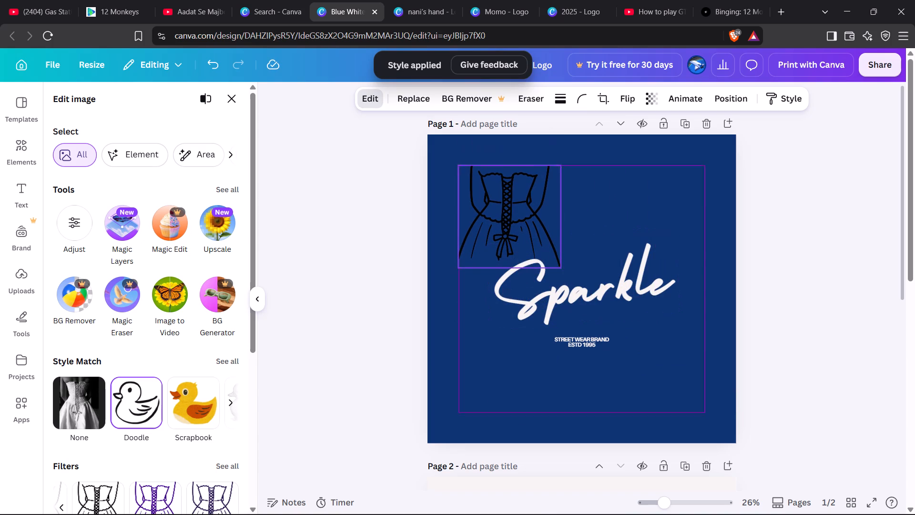
{"action": "left_click_drag", "start_coordinate": [531, 205], "coordinate": [584, 195]}
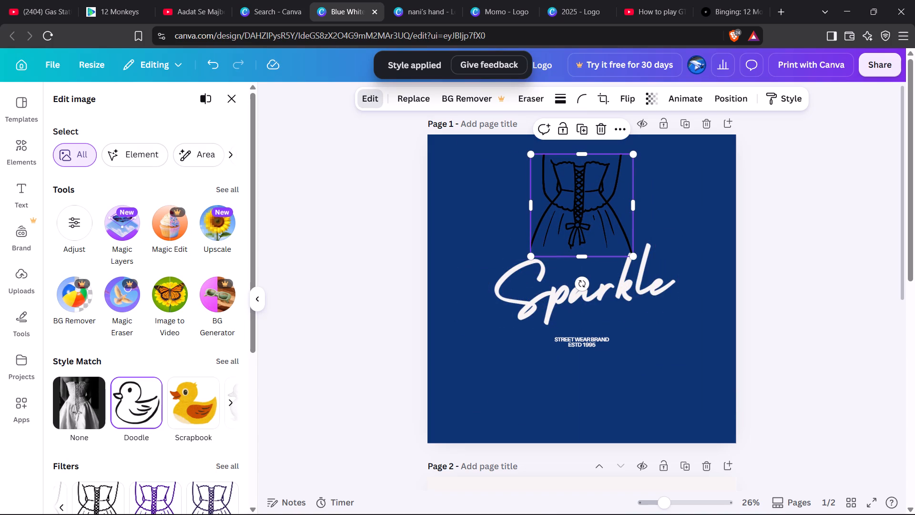
{"action": "left_click", "coordinate": [233, 96]}
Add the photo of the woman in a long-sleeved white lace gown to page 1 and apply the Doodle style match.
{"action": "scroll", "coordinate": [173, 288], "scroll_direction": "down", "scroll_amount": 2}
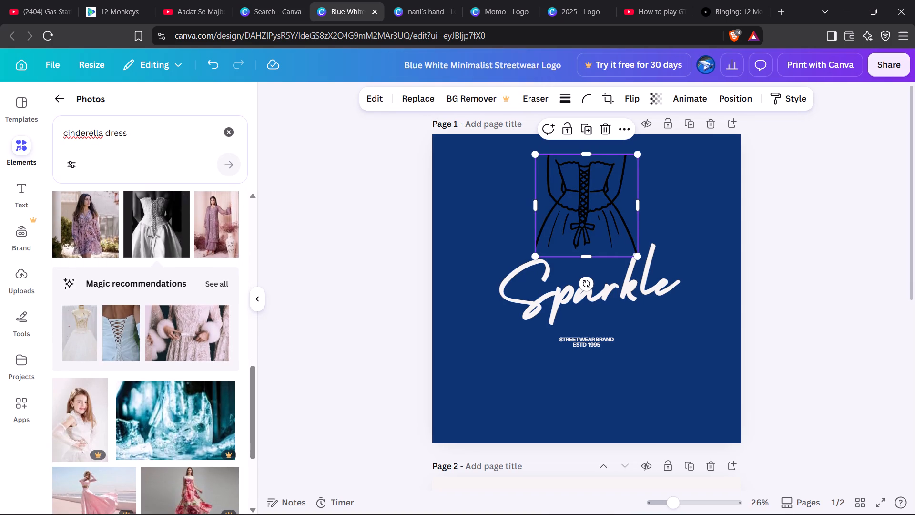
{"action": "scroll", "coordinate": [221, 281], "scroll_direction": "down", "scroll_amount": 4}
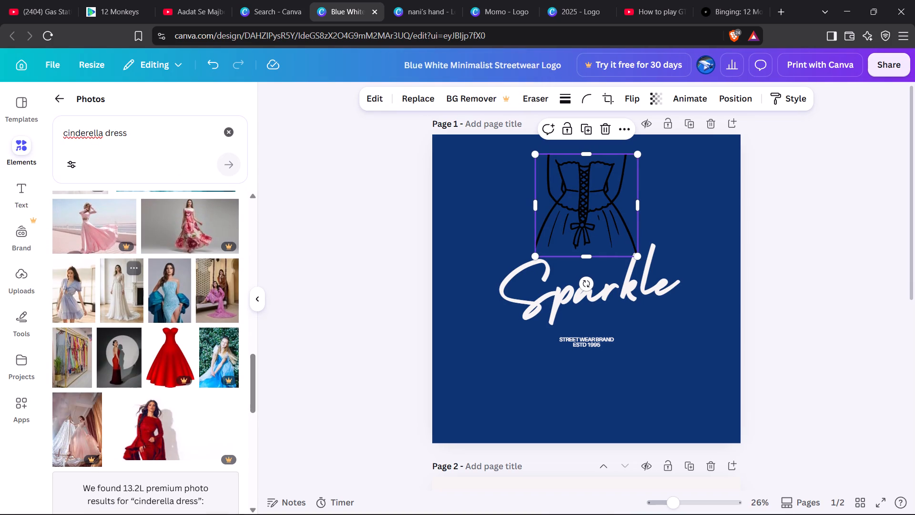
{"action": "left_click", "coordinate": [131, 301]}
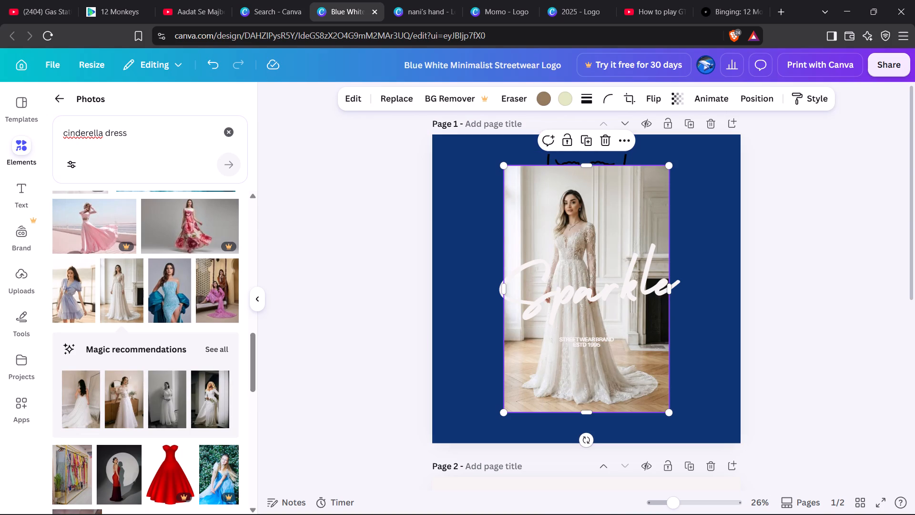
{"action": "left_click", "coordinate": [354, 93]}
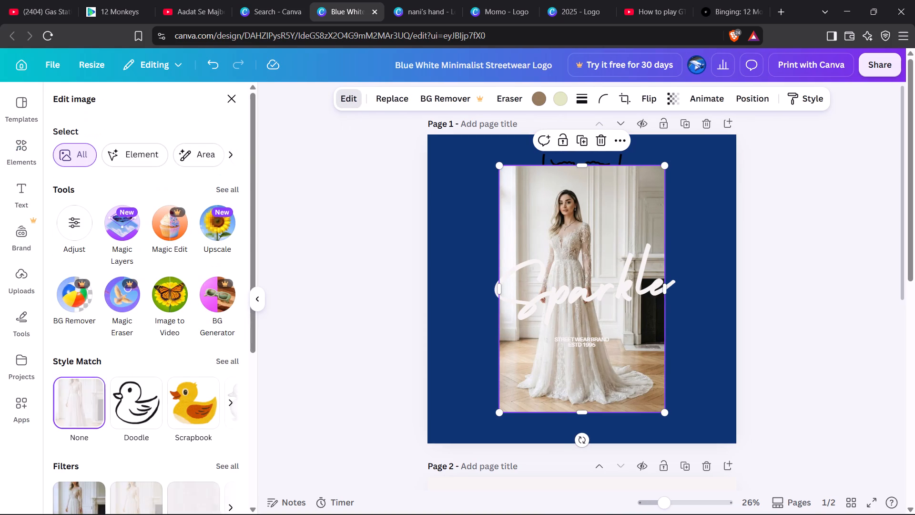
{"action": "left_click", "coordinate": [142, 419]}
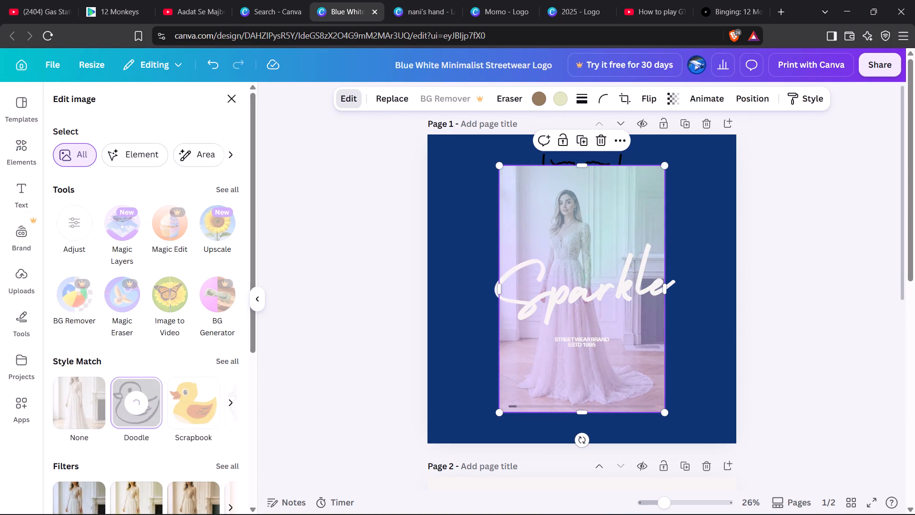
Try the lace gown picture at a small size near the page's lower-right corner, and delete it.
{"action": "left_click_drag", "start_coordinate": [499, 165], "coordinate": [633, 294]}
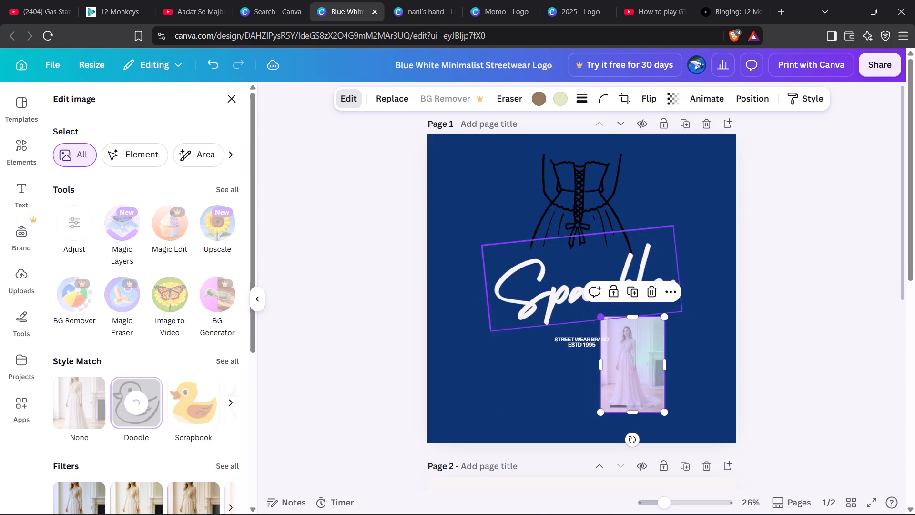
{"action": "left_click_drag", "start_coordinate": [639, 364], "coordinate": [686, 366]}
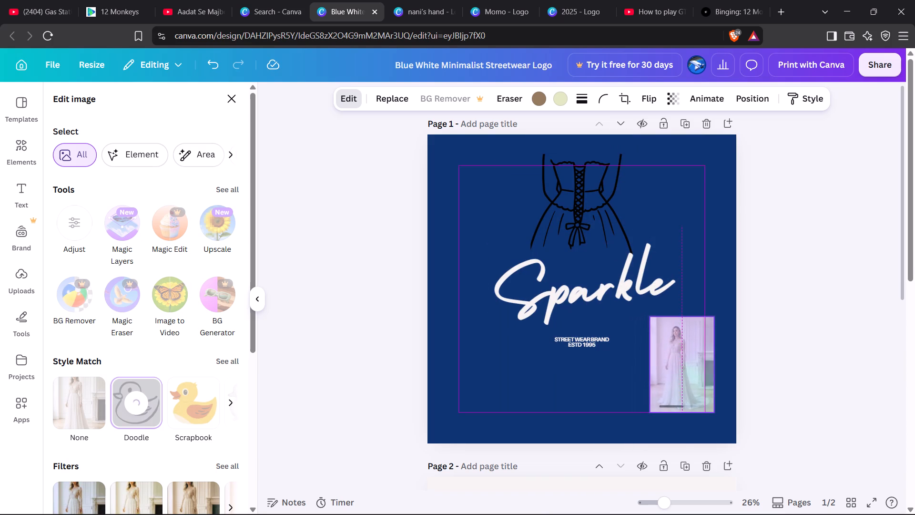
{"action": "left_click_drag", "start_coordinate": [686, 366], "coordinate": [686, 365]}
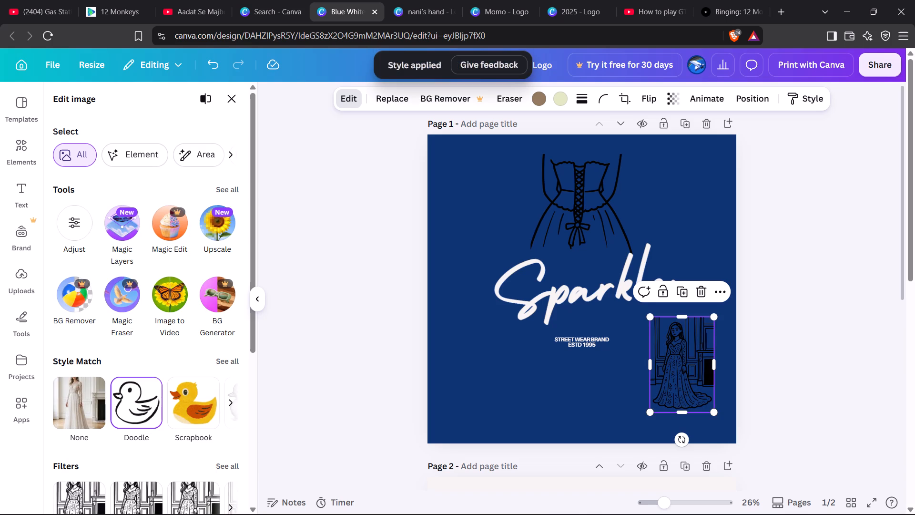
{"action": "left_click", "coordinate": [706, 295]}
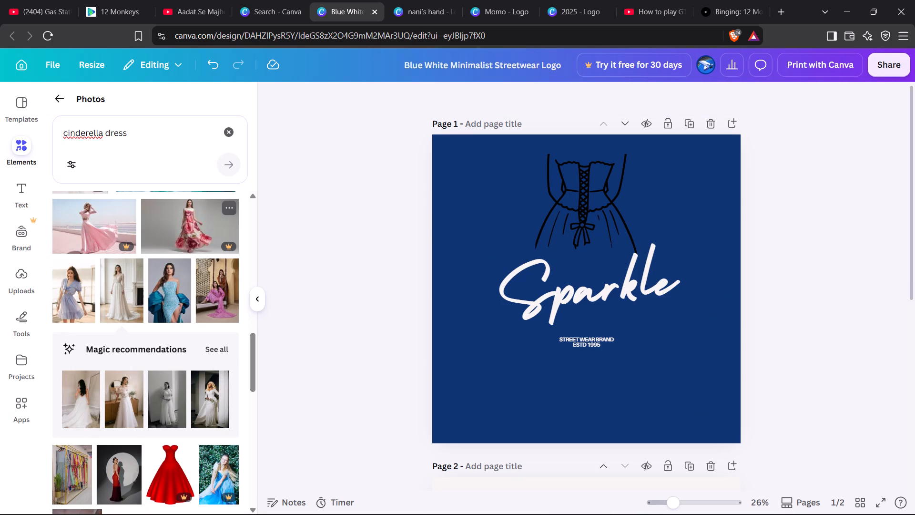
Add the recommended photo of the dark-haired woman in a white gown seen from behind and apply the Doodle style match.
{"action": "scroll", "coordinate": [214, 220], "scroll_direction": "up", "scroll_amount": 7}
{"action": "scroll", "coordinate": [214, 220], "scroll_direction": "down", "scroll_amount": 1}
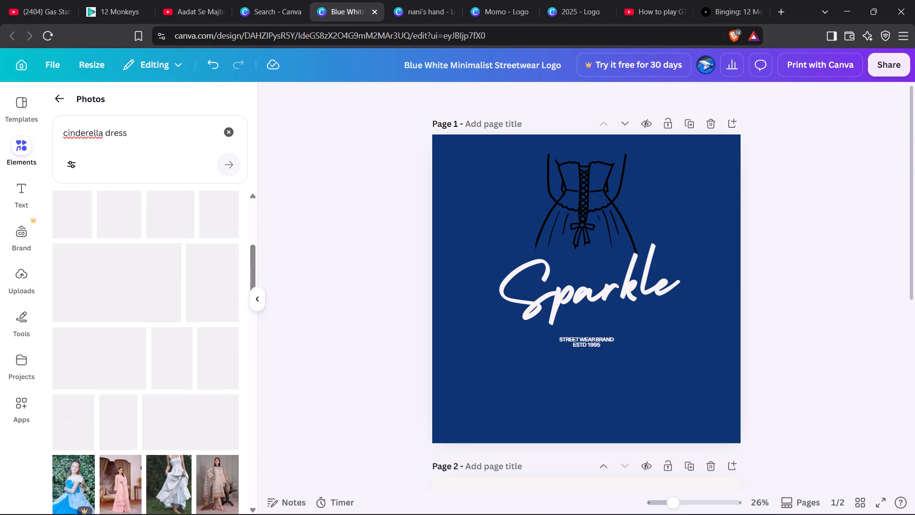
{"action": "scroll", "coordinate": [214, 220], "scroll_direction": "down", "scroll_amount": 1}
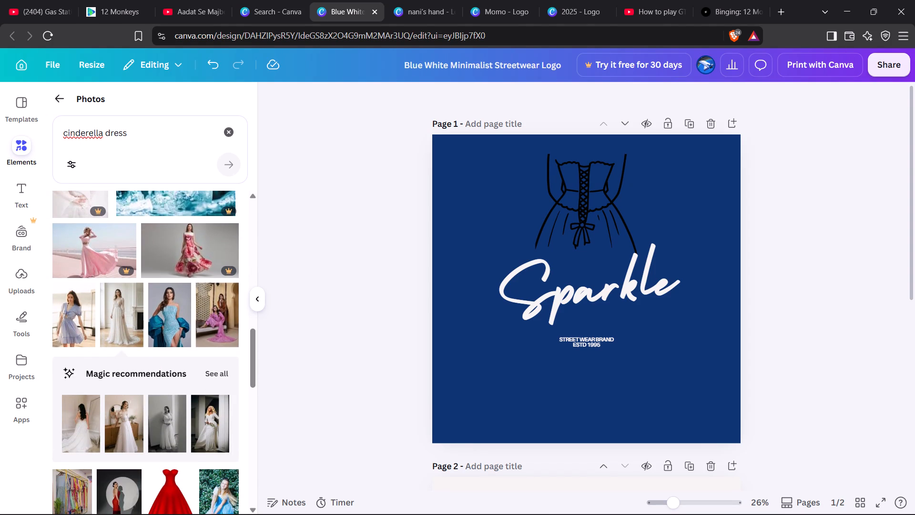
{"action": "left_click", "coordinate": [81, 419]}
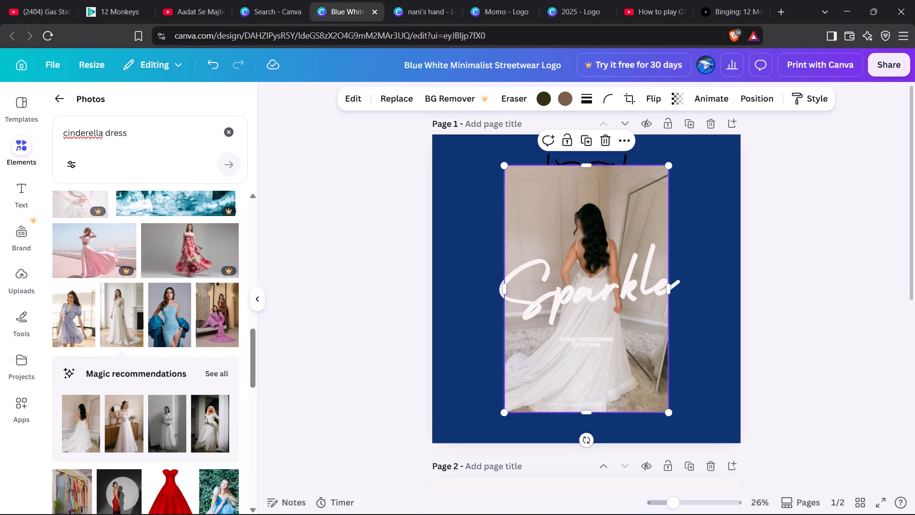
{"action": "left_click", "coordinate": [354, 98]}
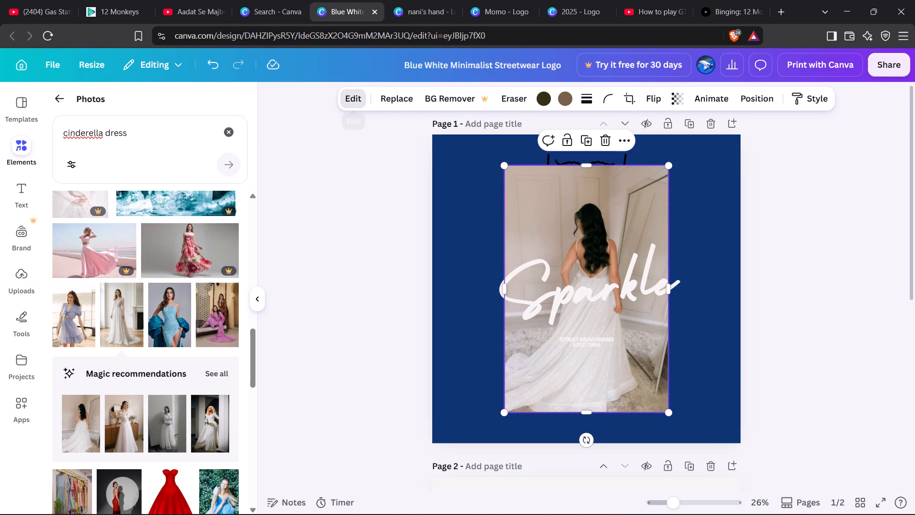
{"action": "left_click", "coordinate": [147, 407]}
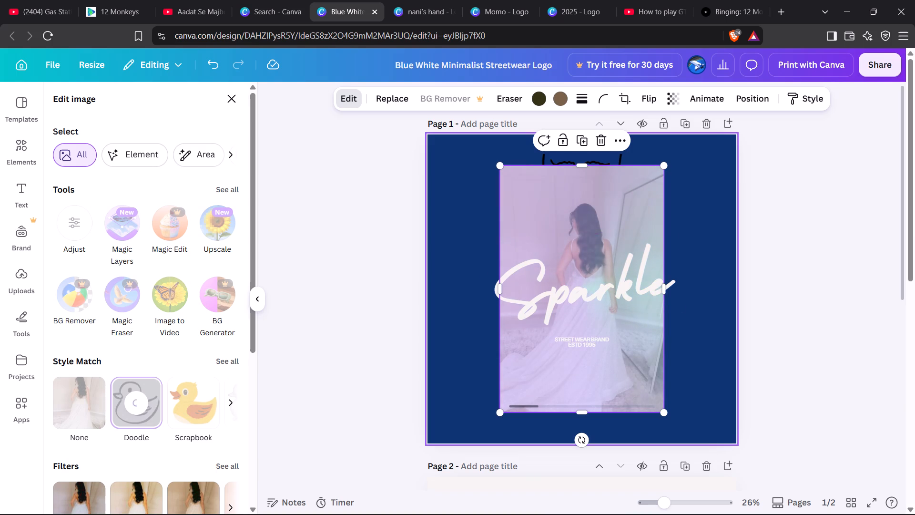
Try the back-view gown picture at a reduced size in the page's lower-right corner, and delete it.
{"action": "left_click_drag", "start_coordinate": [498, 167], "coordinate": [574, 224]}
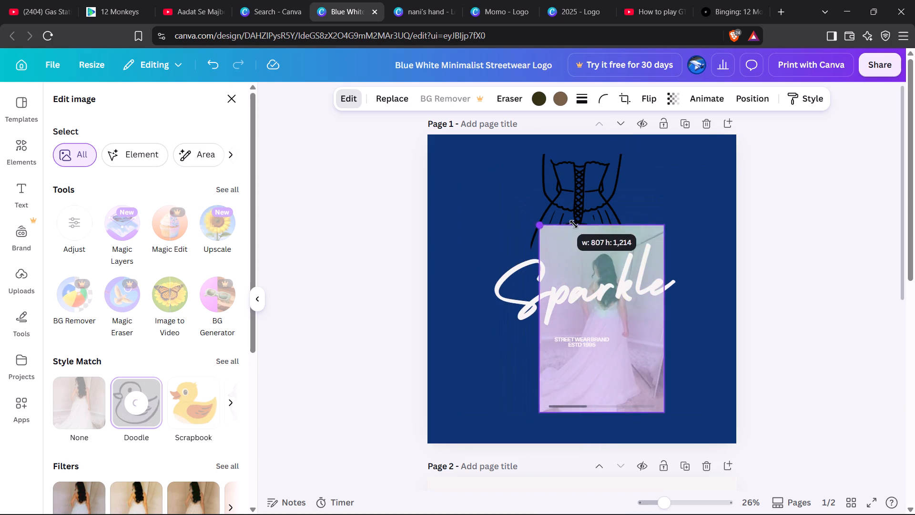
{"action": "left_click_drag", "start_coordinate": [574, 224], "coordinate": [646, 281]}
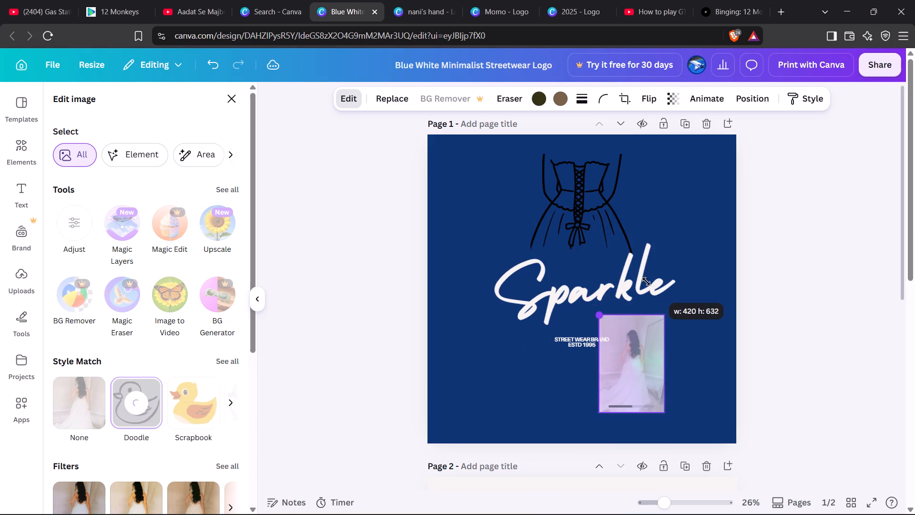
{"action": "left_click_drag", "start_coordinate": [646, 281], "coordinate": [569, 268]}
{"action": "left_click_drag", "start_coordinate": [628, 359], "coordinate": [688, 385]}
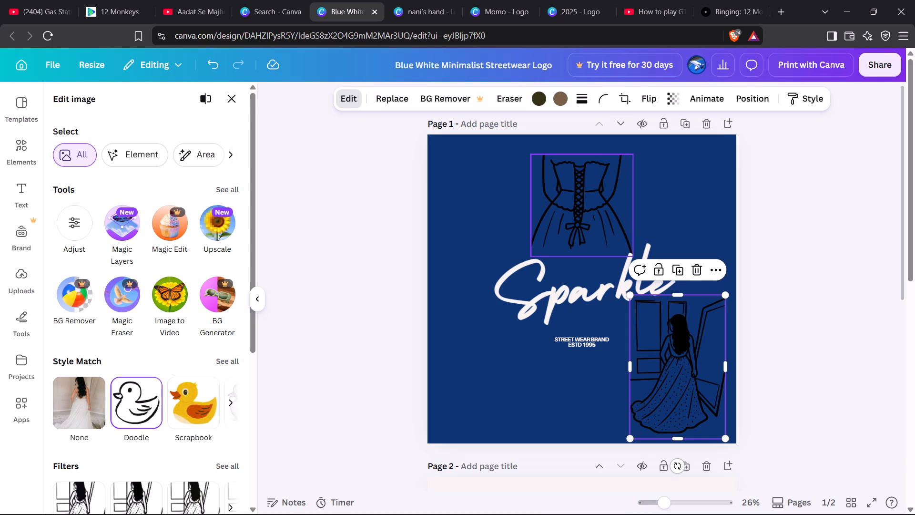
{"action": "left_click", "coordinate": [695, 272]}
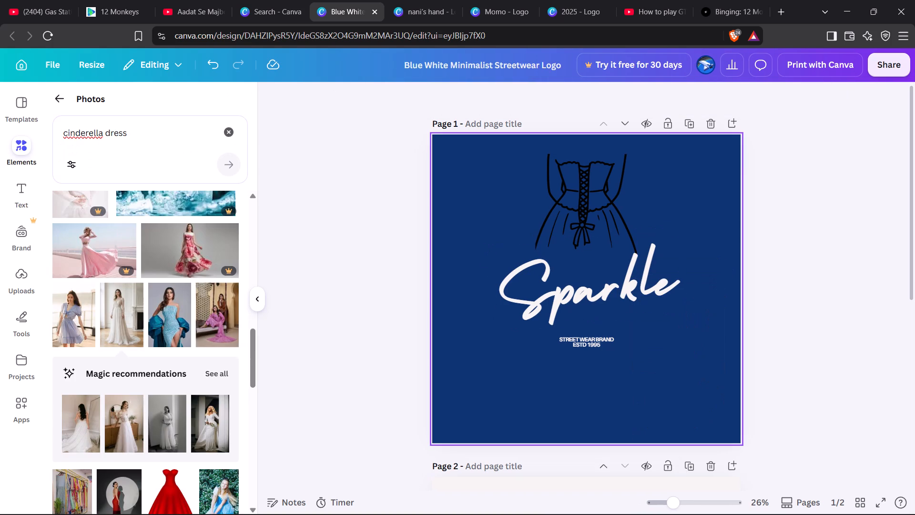
Open the full set of magic photo recommendations and look through it for another dress picture suited to the Sparkle logo.
{"action": "left_click", "coordinate": [217, 370]}
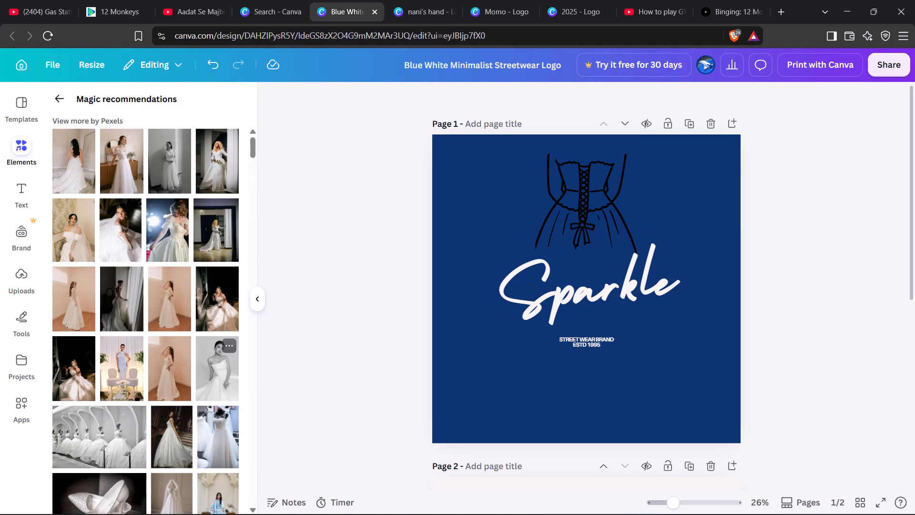
{"action": "scroll", "coordinate": [217, 370], "scroll_direction": "down", "scroll_amount": 2}
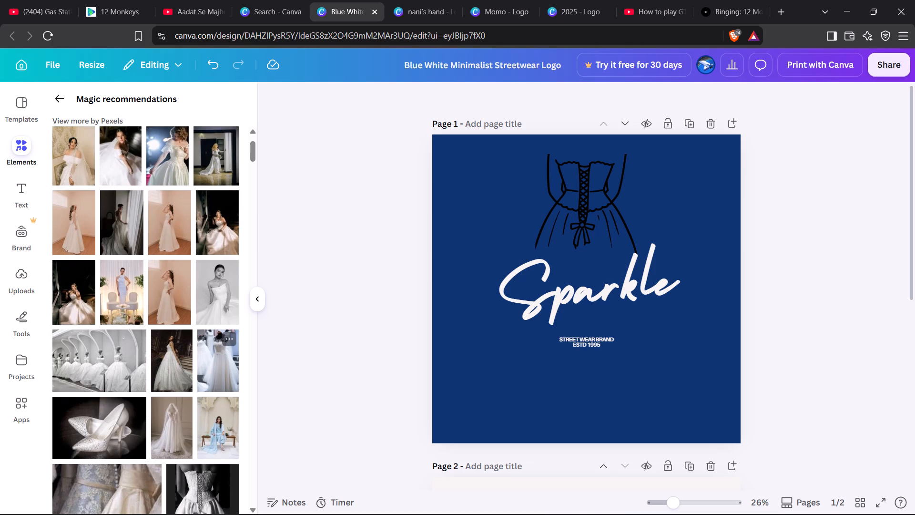
{"action": "scroll", "coordinate": [217, 370], "scroll_direction": "down", "scroll_amount": 3}
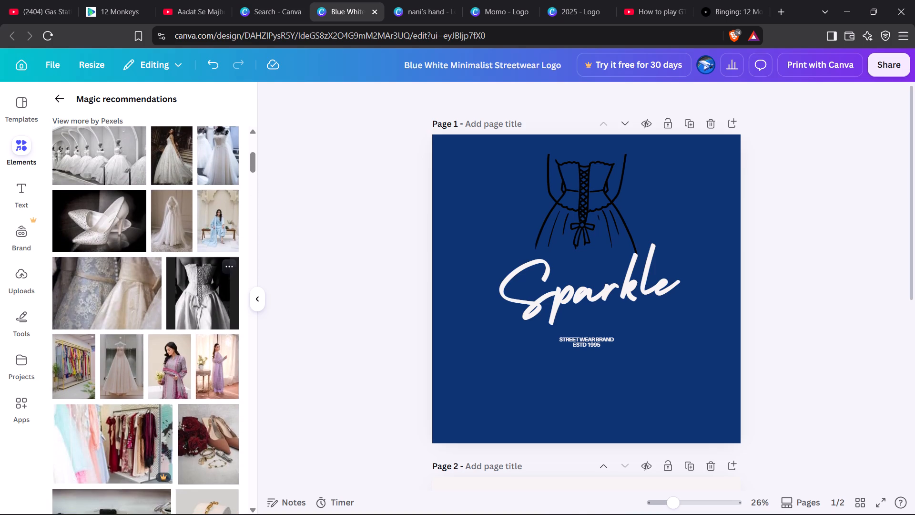
{"action": "scroll", "coordinate": [217, 370], "scroll_direction": "up", "scroll_amount": 1}
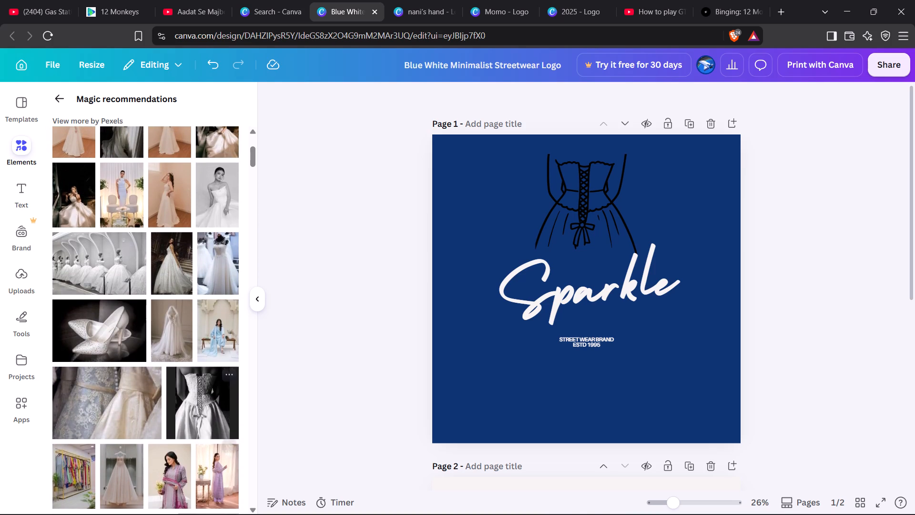
{"action": "scroll", "coordinate": [217, 370], "scroll_direction": "down", "scroll_amount": 1}
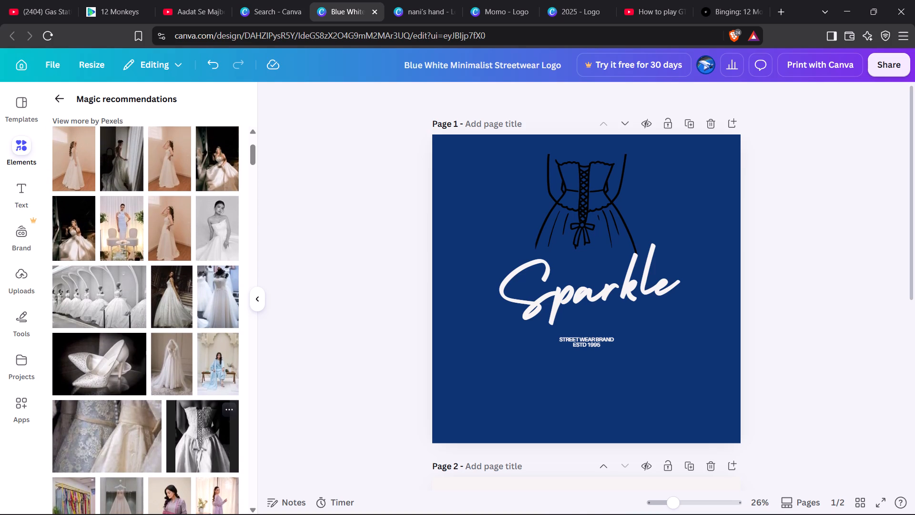
{"action": "scroll", "coordinate": [217, 370], "scroll_direction": "down", "scroll_amount": 2}
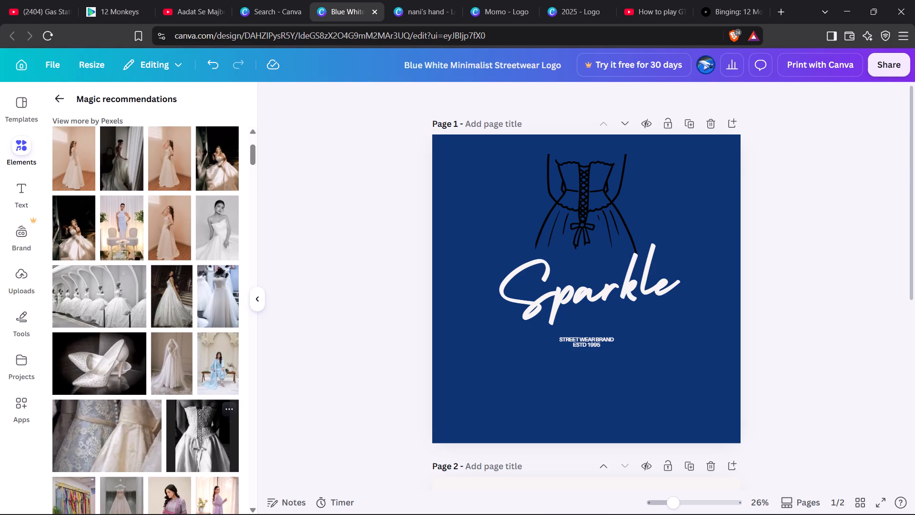
{"action": "scroll", "coordinate": [217, 370], "scroll_direction": "down", "scroll_amount": 1}
{"action": "scroll", "coordinate": [217, 370], "scroll_direction": "up", "scroll_amount": 3}
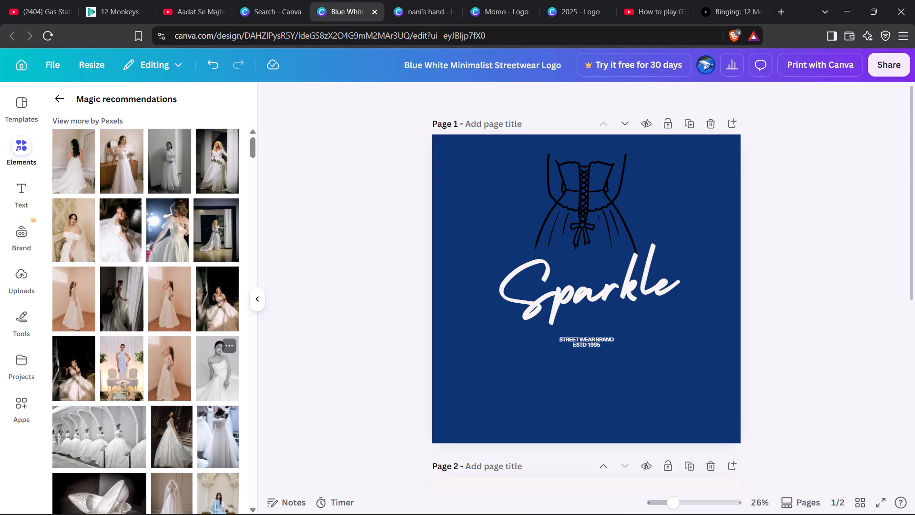
{"action": "scroll", "coordinate": [217, 370], "scroll_direction": "down", "scroll_amount": 4}
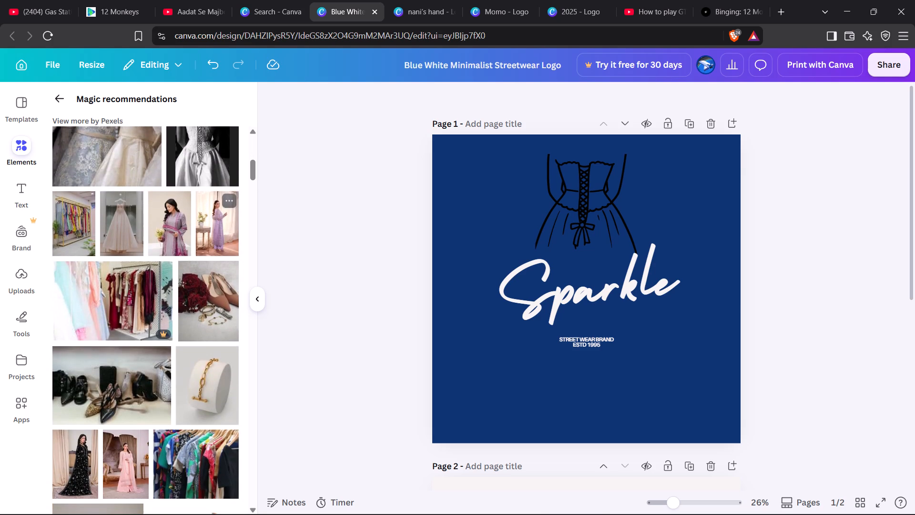
{"action": "scroll", "coordinate": [217, 370], "scroll_direction": "down", "scroll_amount": 2}
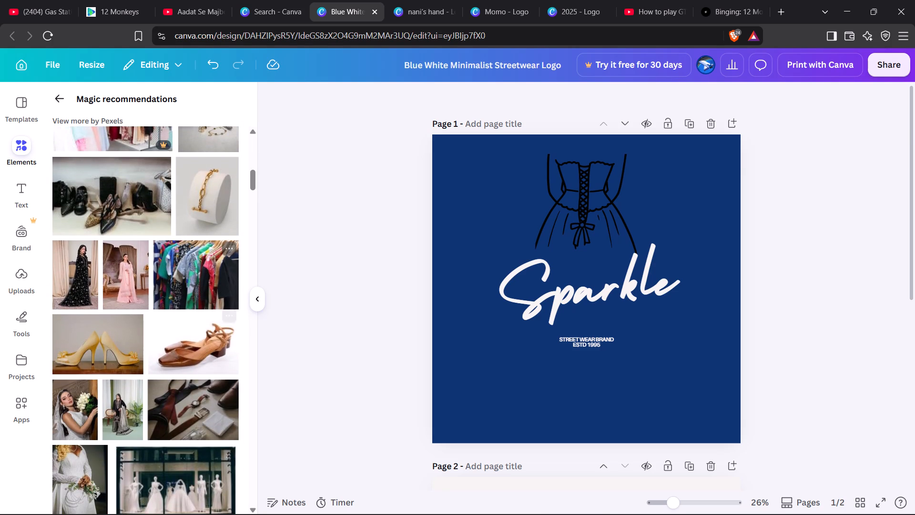
{"action": "scroll", "coordinate": [217, 370], "scroll_direction": "down", "scroll_amount": 5}
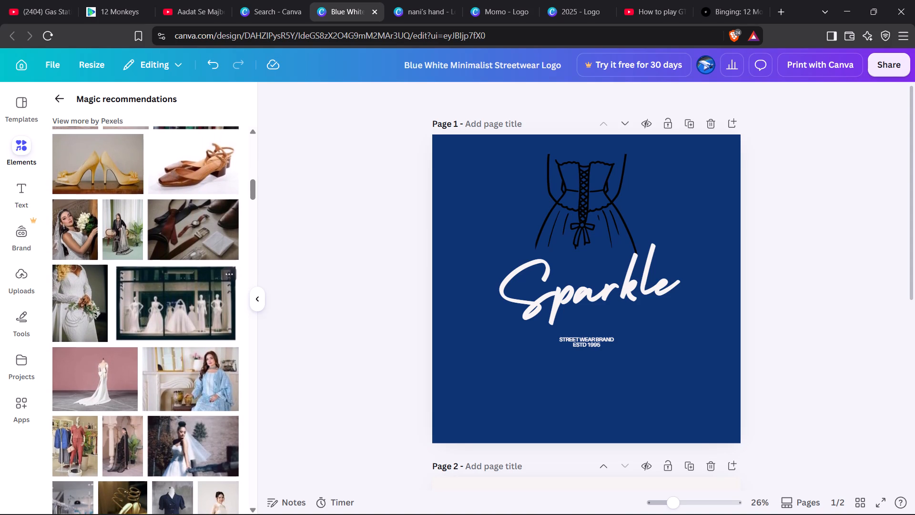
{"action": "scroll", "coordinate": [217, 370], "scroll_direction": "down", "scroll_amount": 2}
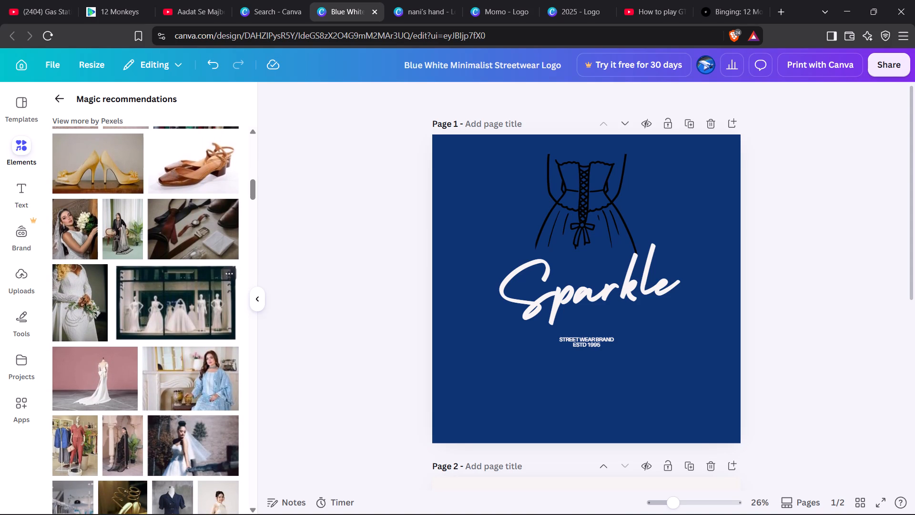
{"action": "scroll", "coordinate": [217, 370], "scroll_direction": "down", "scroll_amount": 1}
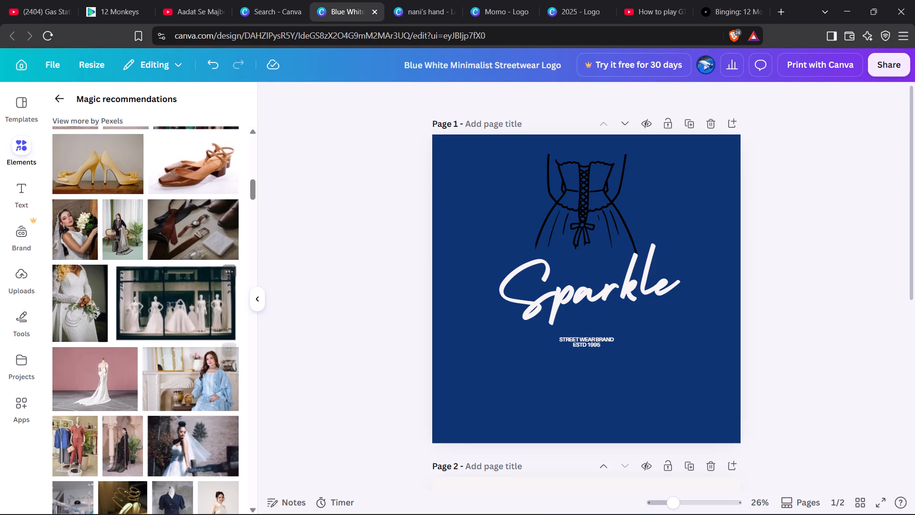
{"action": "scroll", "coordinate": [217, 370], "scroll_direction": "down", "scroll_amount": 2}
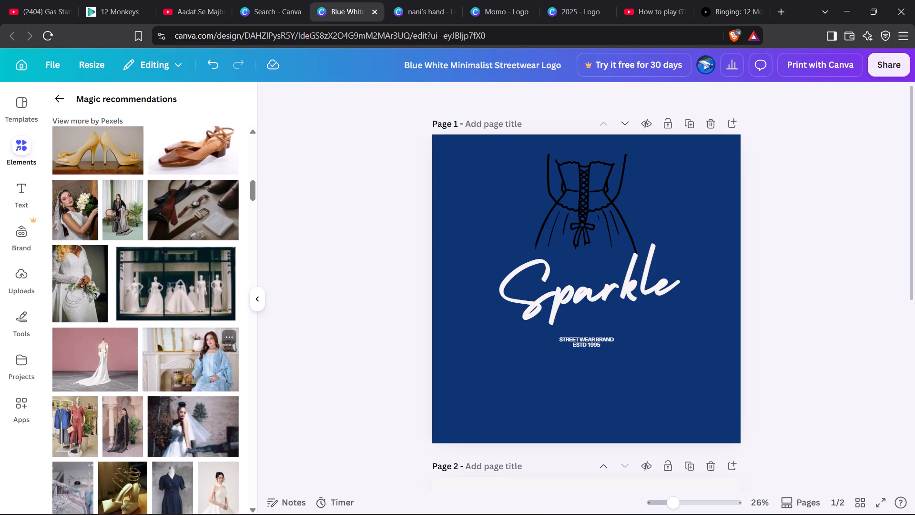
{"action": "scroll", "coordinate": [217, 370], "scroll_direction": "down", "scroll_amount": 3}
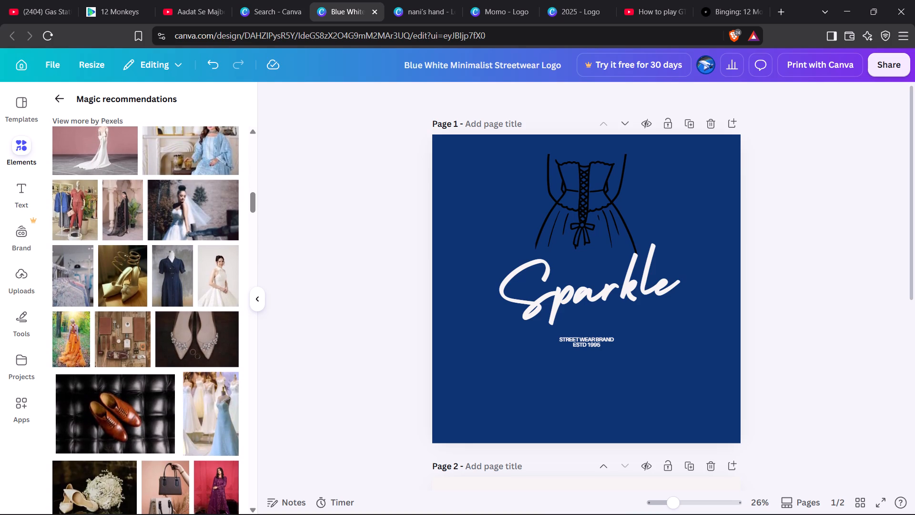
{"action": "scroll", "coordinate": [217, 370], "scroll_direction": "up", "scroll_amount": 1}
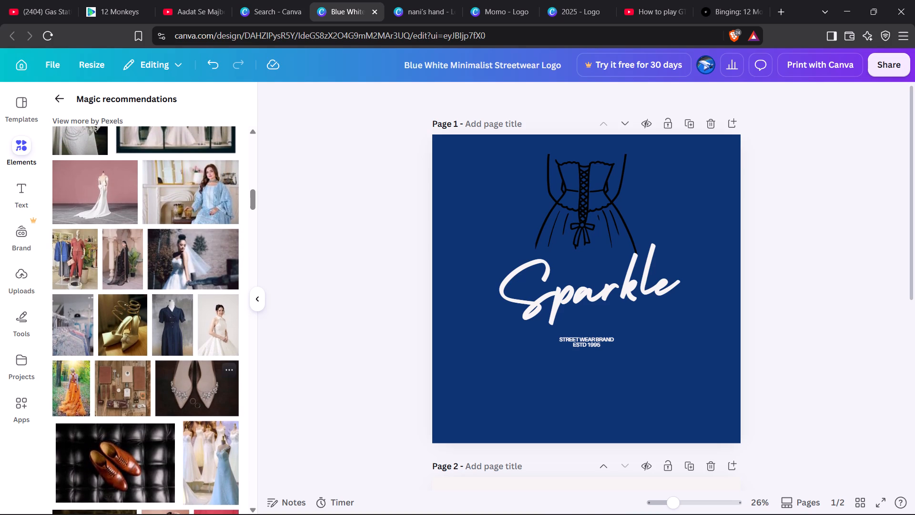
{"action": "scroll", "coordinate": [206, 400], "scroll_direction": "down", "scroll_amount": 2}
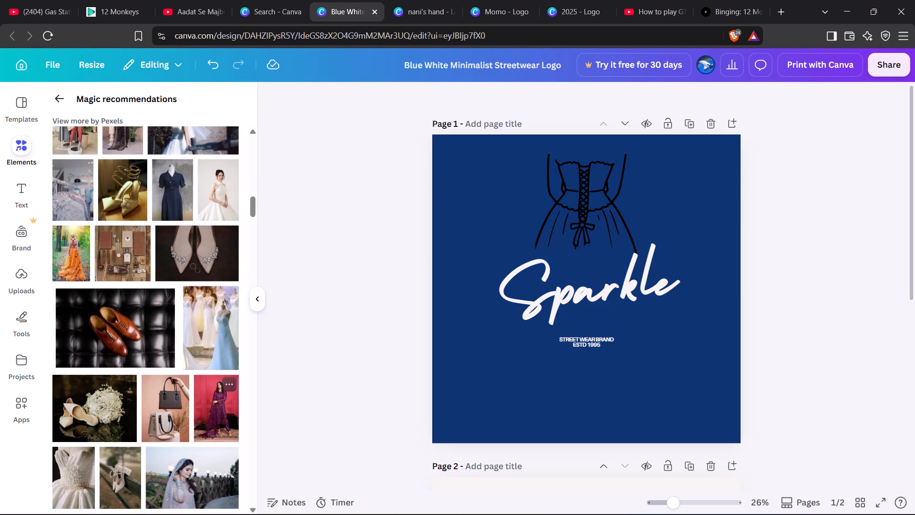
{"action": "scroll", "coordinate": [206, 400], "scroll_direction": "down", "scroll_amount": 3}
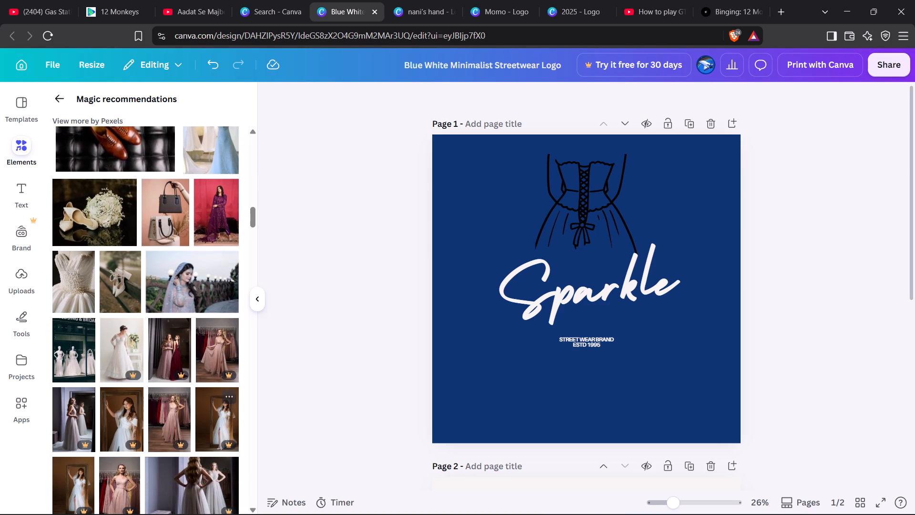
{"action": "scroll", "coordinate": [206, 400], "scroll_direction": "down", "scroll_amount": 3}
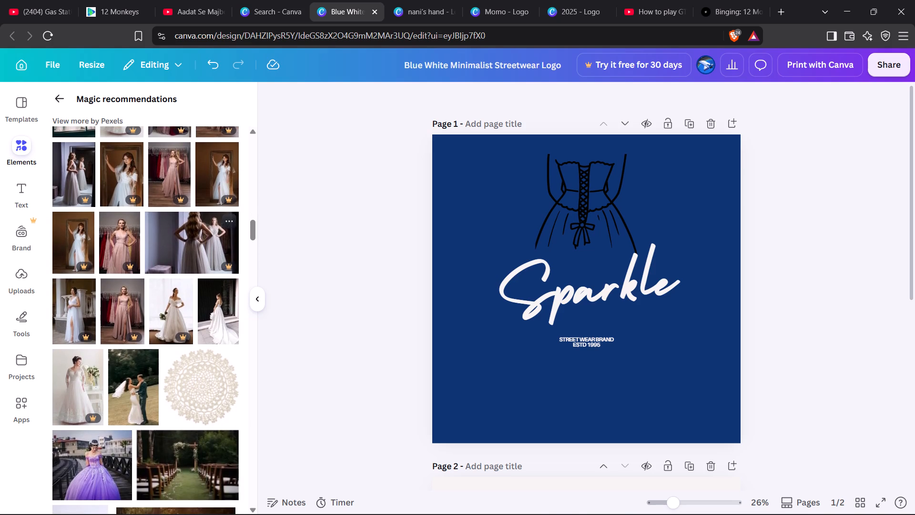
{"action": "scroll", "coordinate": [206, 400], "scroll_direction": "down", "scroll_amount": 3}
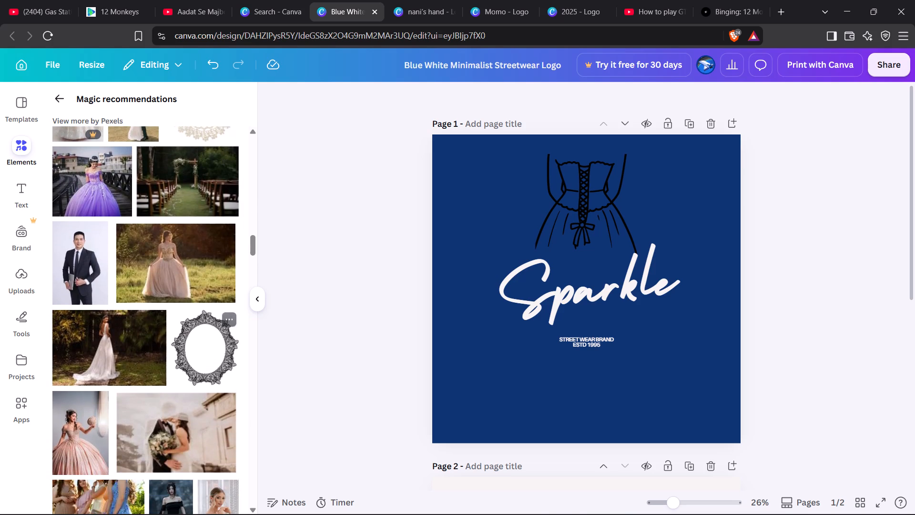
{"action": "scroll", "coordinate": [206, 400], "scroll_direction": "down", "scroll_amount": 2}
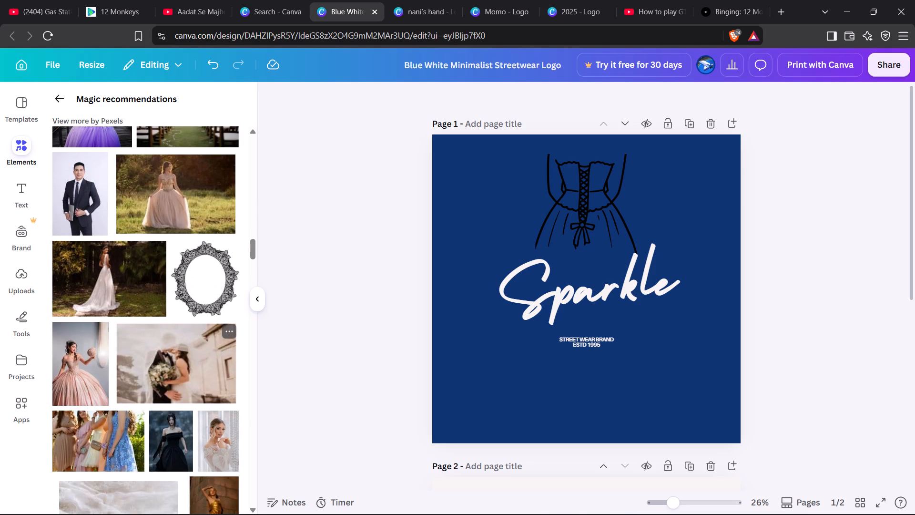
{"action": "scroll", "coordinate": [198, 440], "scroll_direction": "down", "scroll_amount": 1}
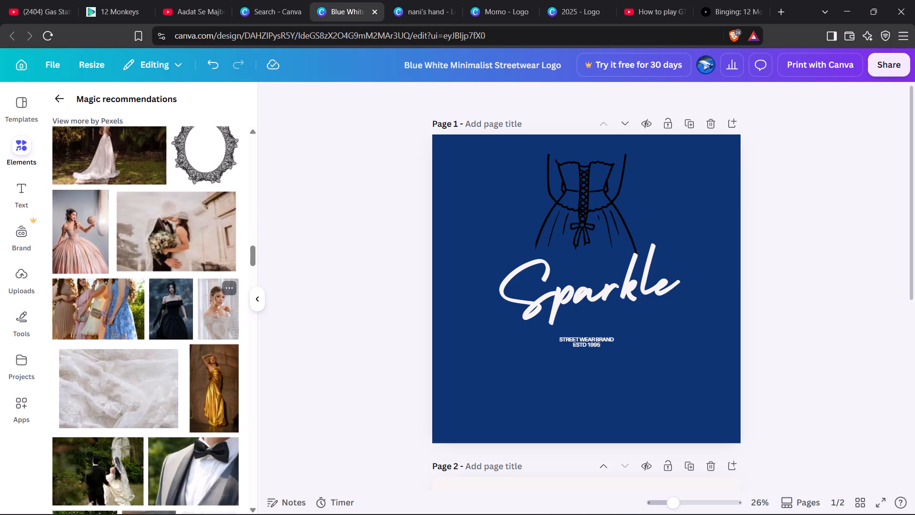
{"action": "scroll", "coordinate": [198, 440], "scroll_direction": "down", "scroll_amount": 3}
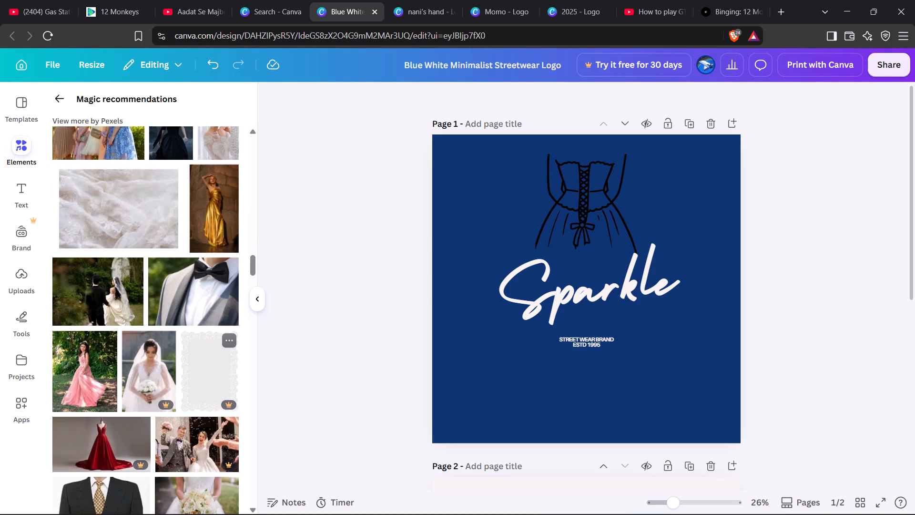
{"action": "scroll", "coordinate": [198, 440], "scroll_direction": "down", "scroll_amount": 4}
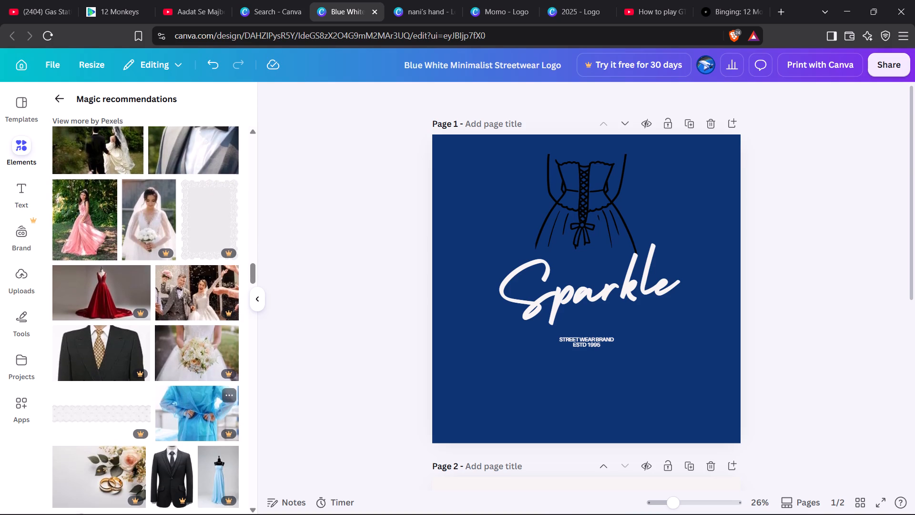
{"action": "scroll", "coordinate": [198, 440], "scroll_direction": "down", "scroll_amount": 3}
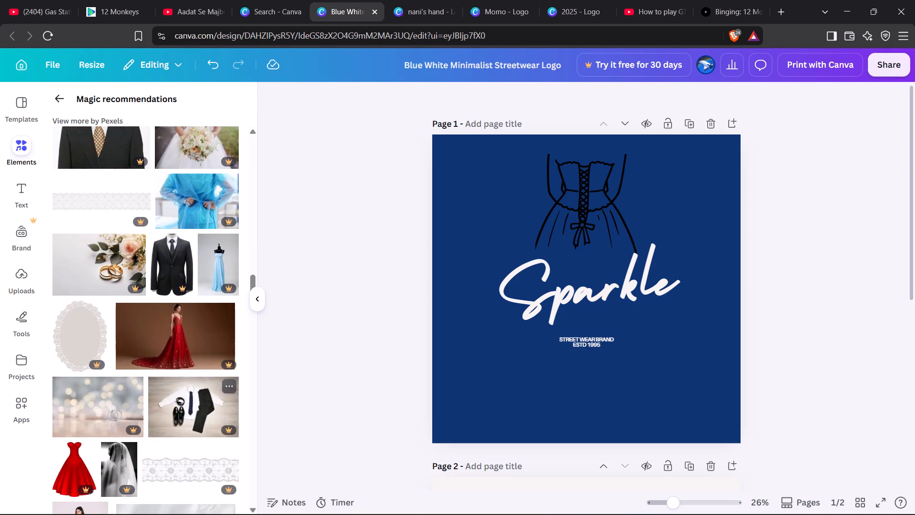
{"action": "scroll", "coordinate": [198, 440], "scroll_direction": "down", "scroll_amount": 3}
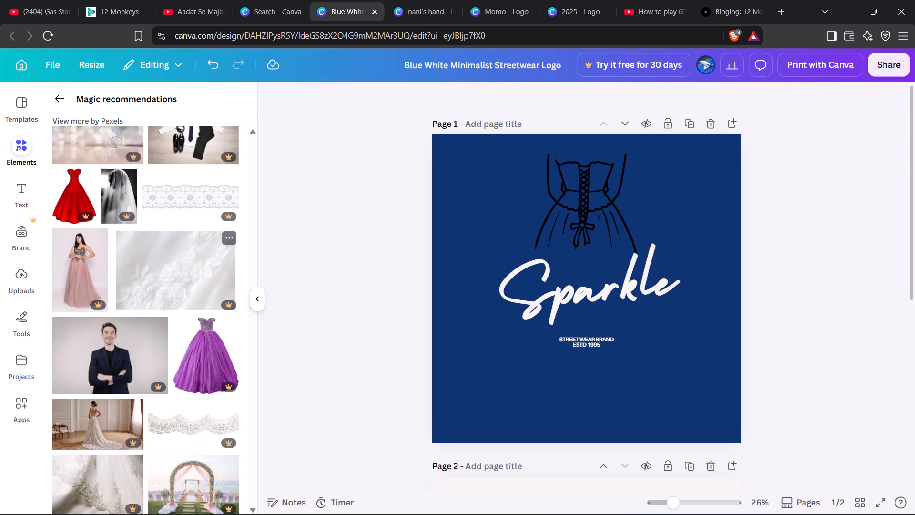
{"action": "scroll", "coordinate": [198, 440], "scroll_direction": "down", "scroll_amount": 3}
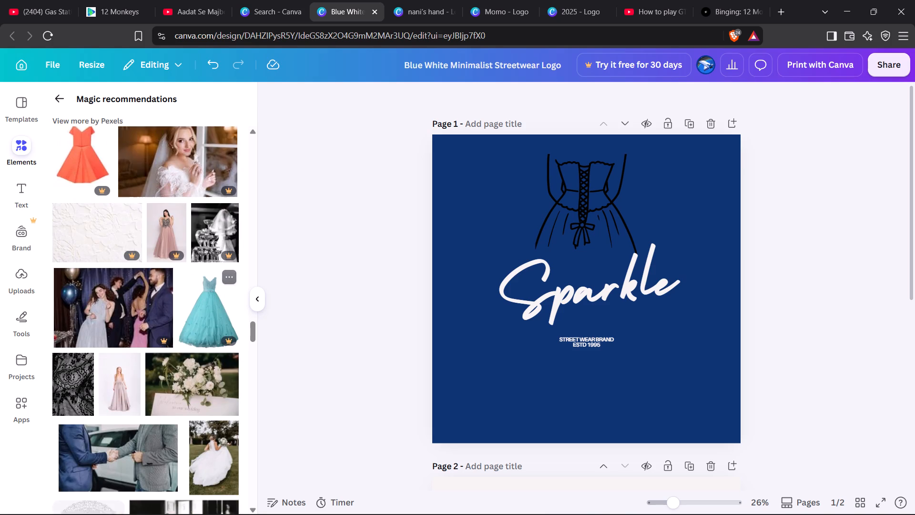
{"action": "scroll", "coordinate": [198, 440], "scroll_direction": "down", "scroll_amount": 4}
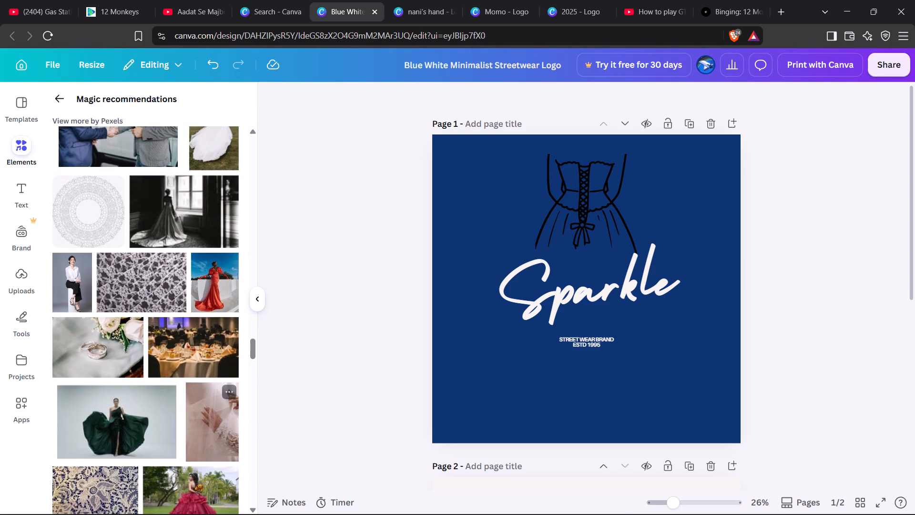
{"action": "scroll", "coordinate": [198, 440], "scroll_direction": "down", "scroll_amount": 1}
{"action": "left_click", "coordinate": [305, 373]}
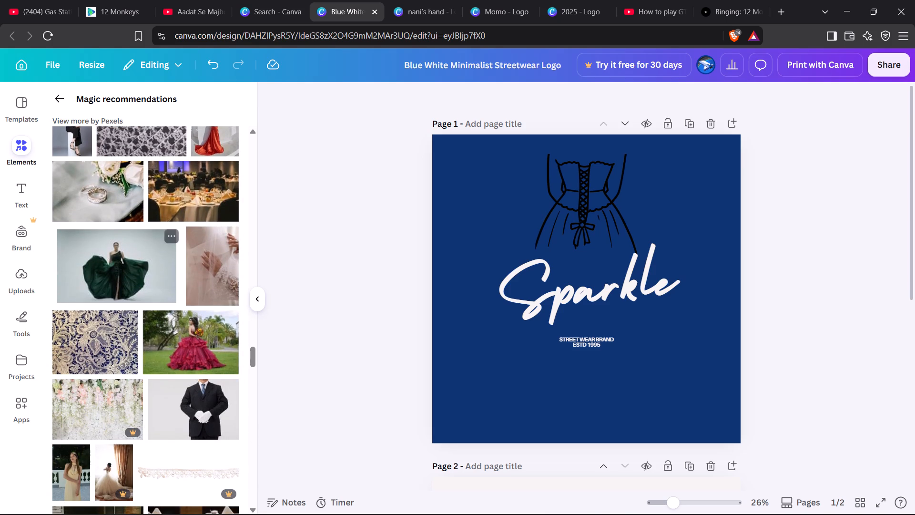
Return to the cinderella dress photo results and look through them for another dress picture suited to the logo.
{"action": "left_click", "coordinate": [58, 92]}
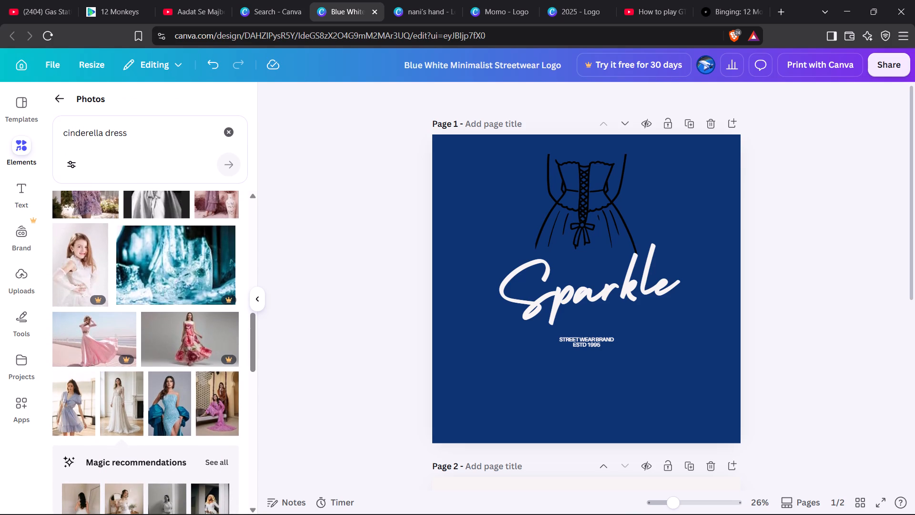
{"action": "scroll", "coordinate": [160, 309], "scroll_direction": "up", "scroll_amount": 4}
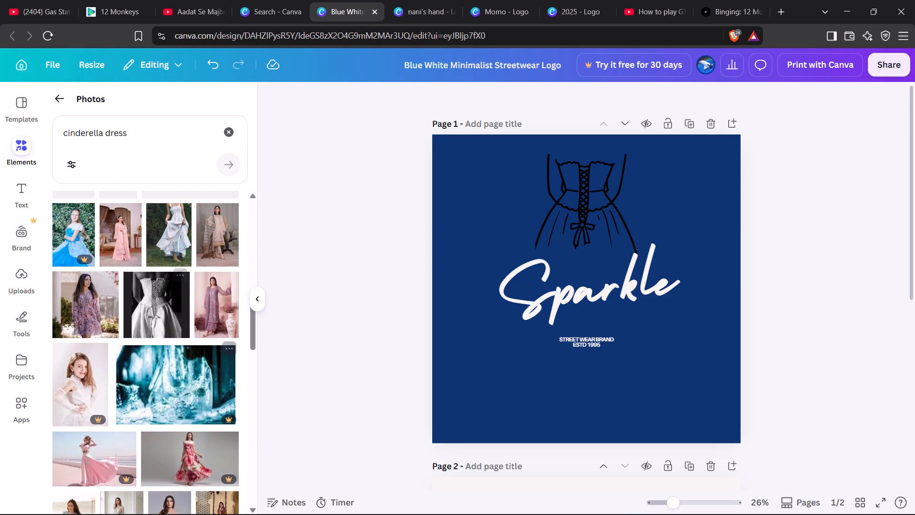
{"action": "scroll", "coordinate": [160, 309], "scroll_direction": "up", "scroll_amount": 2}
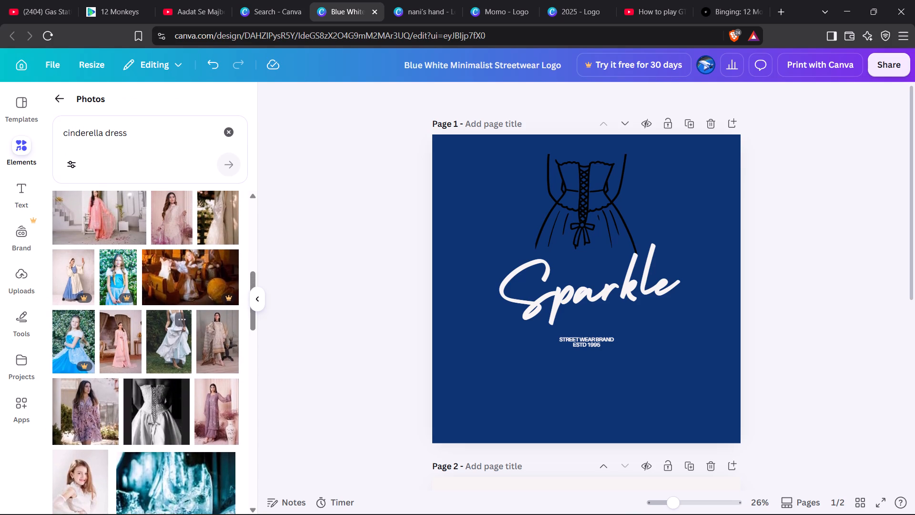
{"action": "scroll", "coordinate": [160, 309], "scroll_direction": "up", "scroll_amount": 6}
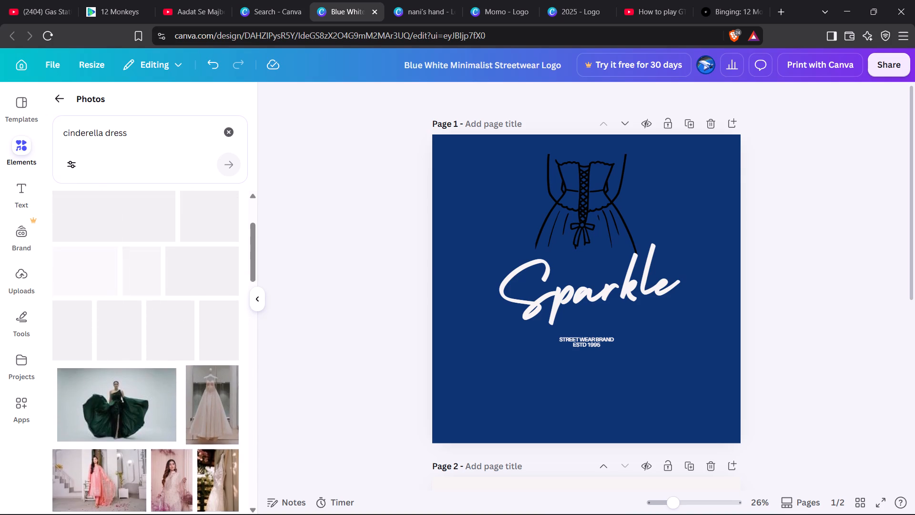
{"action": "scroll", "coordinate": [160, 309], "scroll_direction": "up", "scroll_amount": 3}
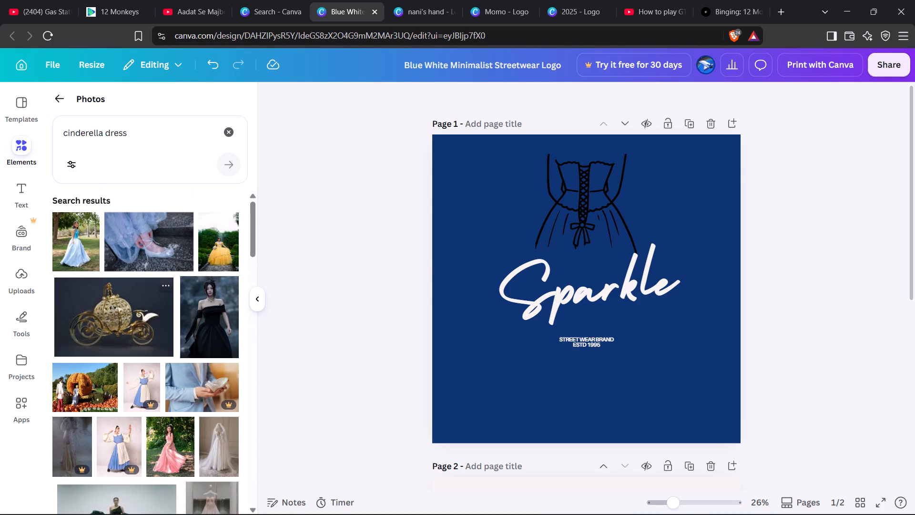
{"action": "scroll", "coordinate": [160, 309], "scroll_direction": "down", "scroll_amount": 8}
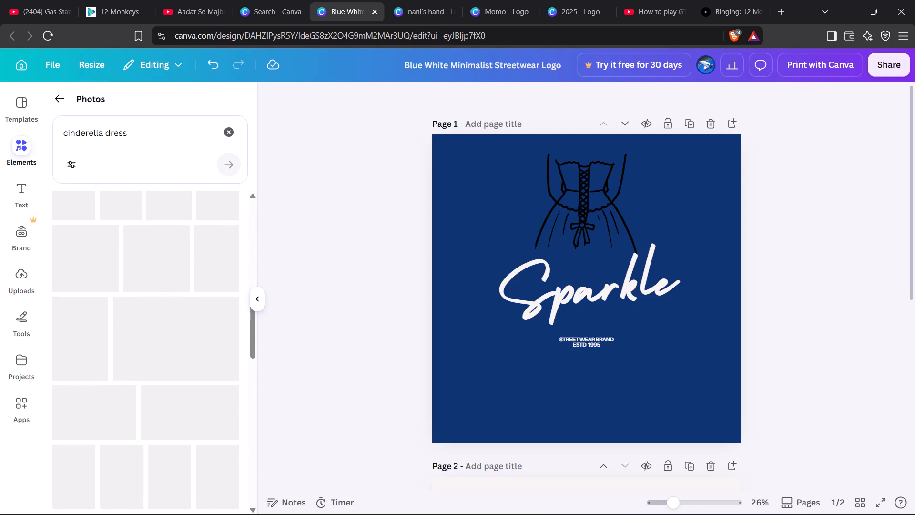
{"action": "scroll", "coordinate": [160, 309], "scroll_direction": "down", "scroll_amount": 2}
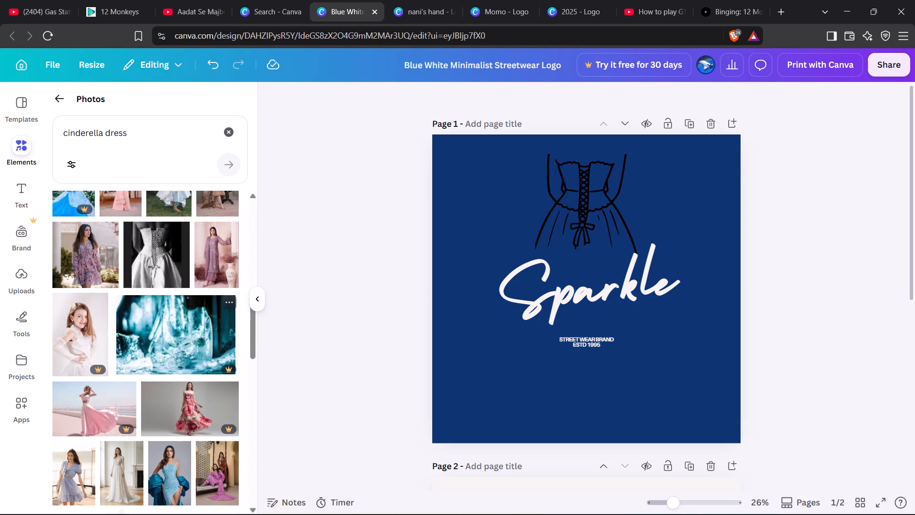
{"action": "scroll", "coordinate": [160, 309], "scroll_direction": "down", "scroll_amount": 2}
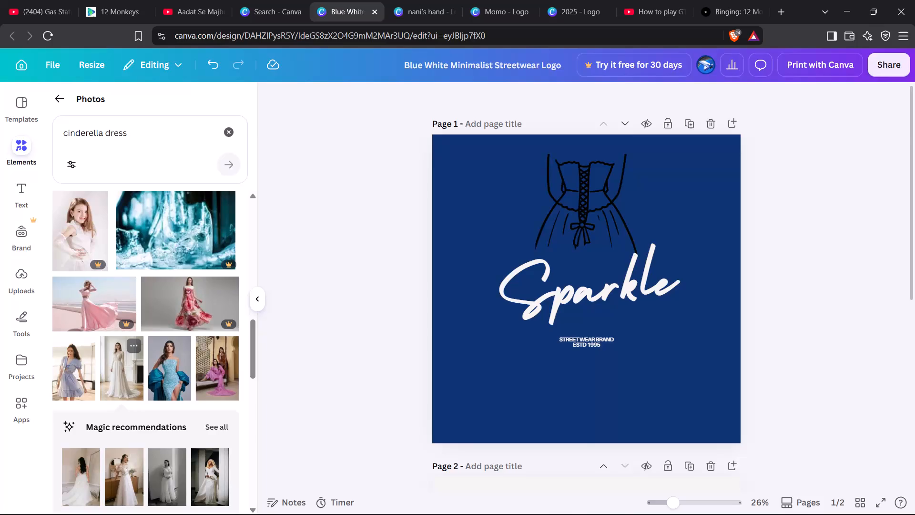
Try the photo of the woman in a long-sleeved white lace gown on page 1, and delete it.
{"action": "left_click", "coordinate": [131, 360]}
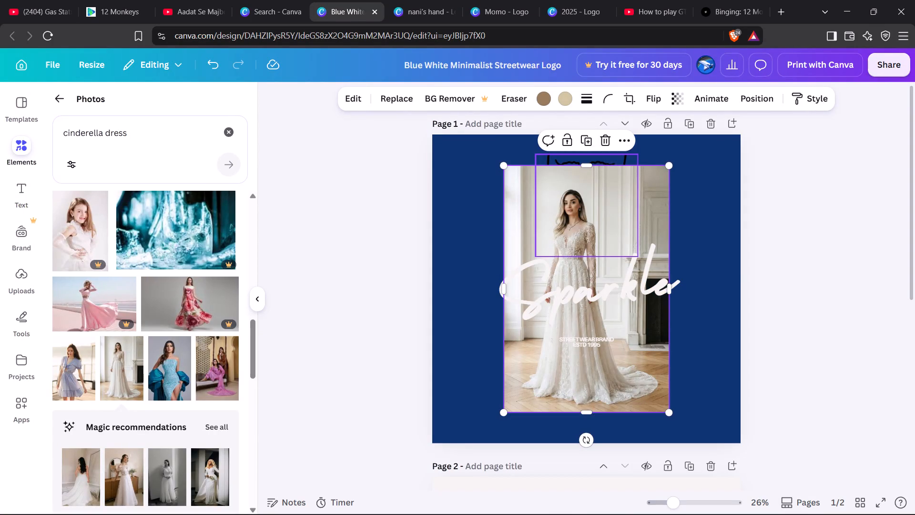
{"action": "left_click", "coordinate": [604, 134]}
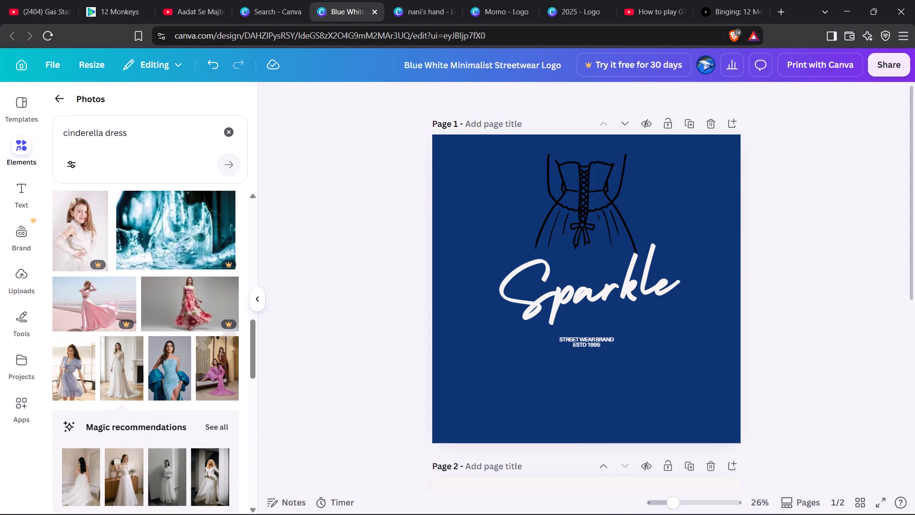
Look through the remaining dress photos and the full set of magic recommendations for a suitable gown picture.
{"action": "scroll", "coordinate": [174, 435], "scroll_direction": "down", "scroll_amount": 3}
{"action": "scroll", "coordinate": [174, 435], "scroll_direction": "up", "scroll_amount": 2}
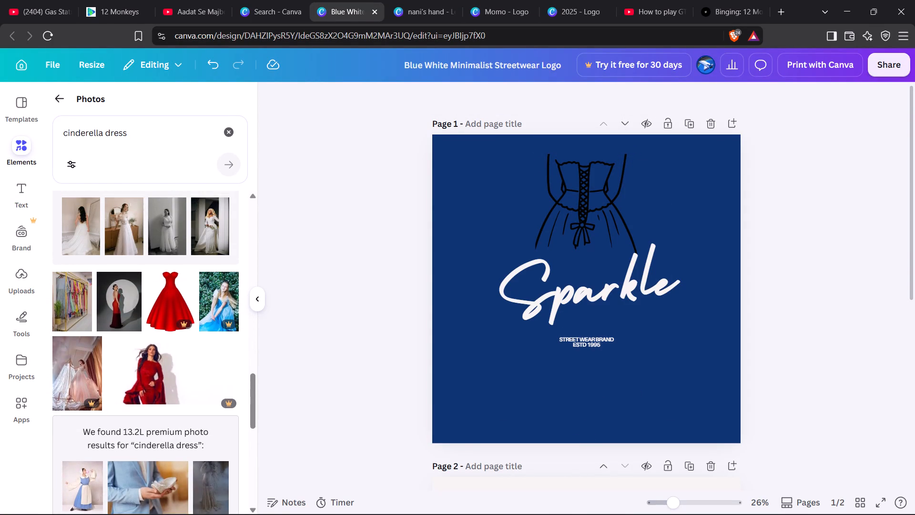
{"action": "scroll", "coordinate": [200, 366], "scroll_direction": "up", "scroll_amount": 1}
{"action": "scroll", "coordinate": [199, 420], "scroll_direction": "up", "scroll_amount": 2}
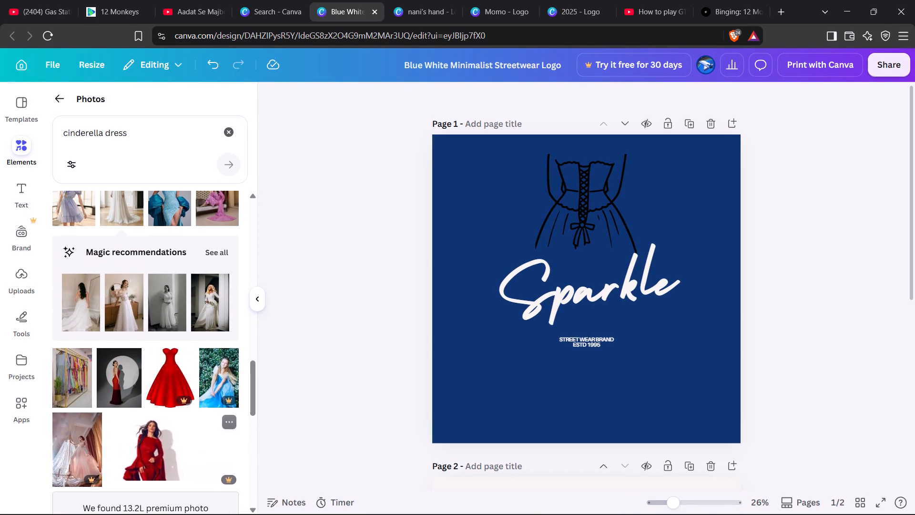
{"action": "left_click", "coordinate": [218, 249]}
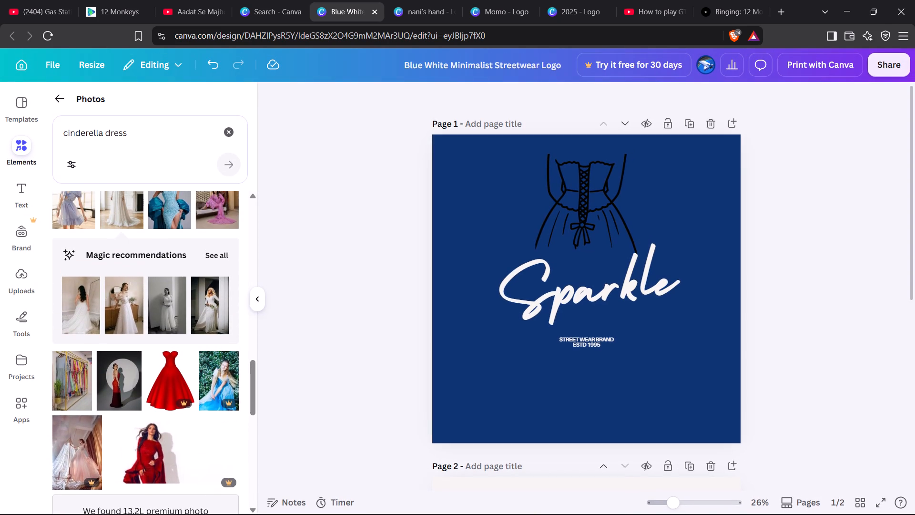
{"action": "scroll", "coordinate": [146, 278], "scroll_direction": "up", "scroll_amount": 2}
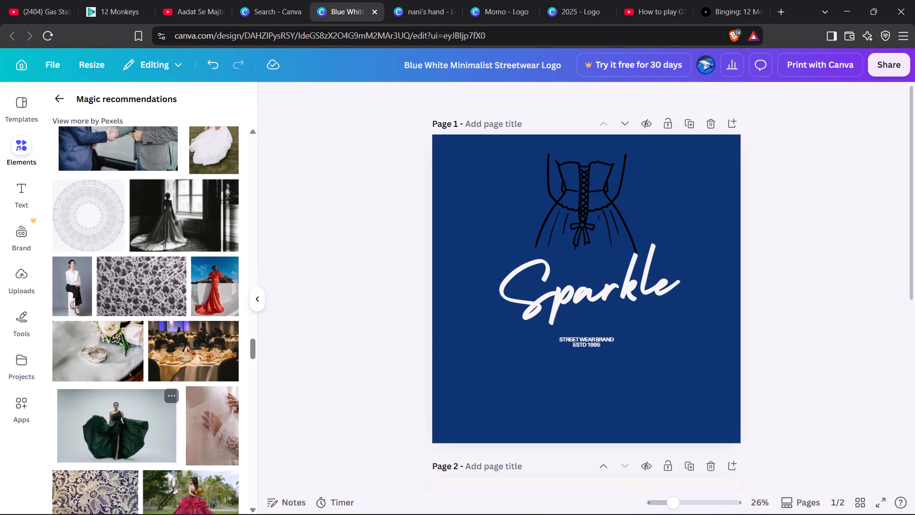
{"action": "scroll", "coordinate": [146, 278], "scroll_direction": "up", "scroll_amount": 8}
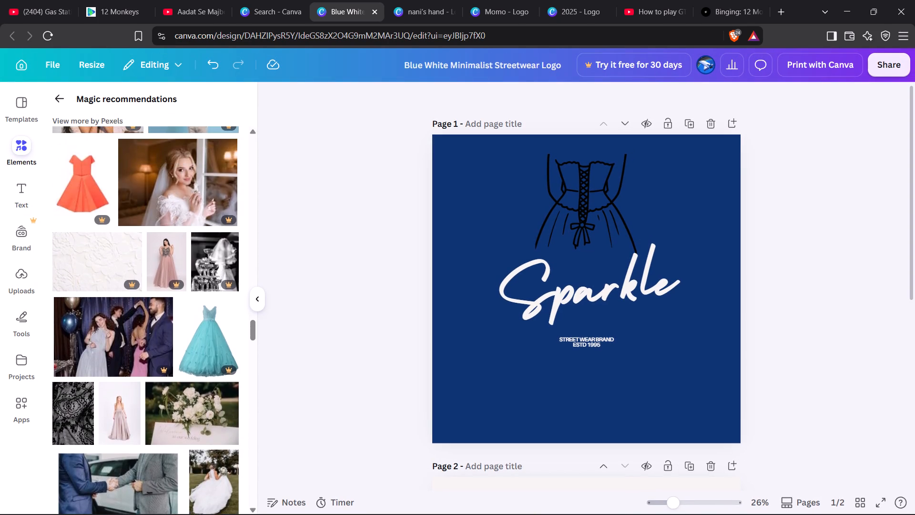
{"action": "scroll", "coordinate": [146, 278], "scroll_direction": "up", "scroll_amount": 13}
{"action": "scroll", "coordinate": [146, 278], "scroll_direction": "up", "scroll_amount": 11}
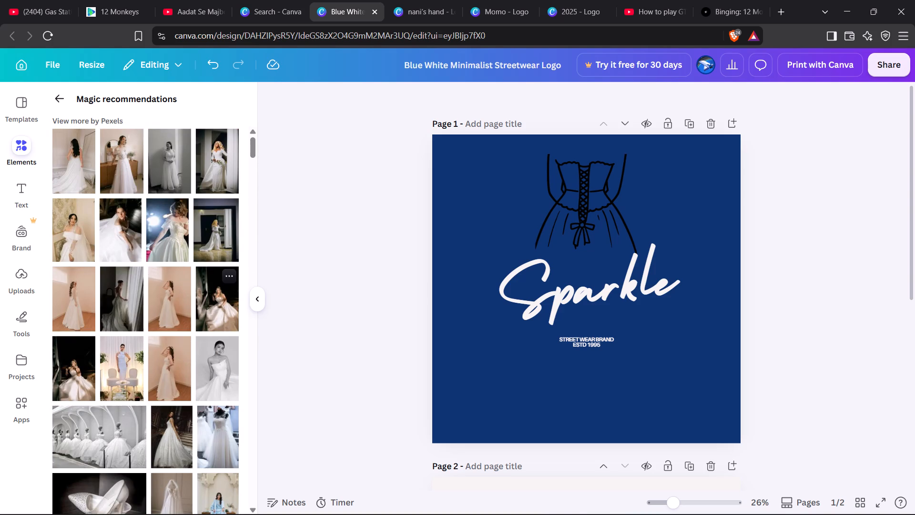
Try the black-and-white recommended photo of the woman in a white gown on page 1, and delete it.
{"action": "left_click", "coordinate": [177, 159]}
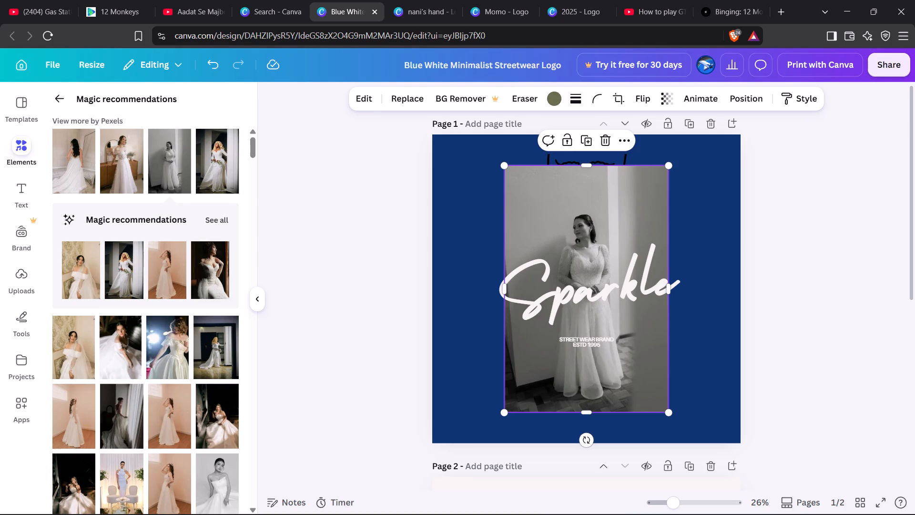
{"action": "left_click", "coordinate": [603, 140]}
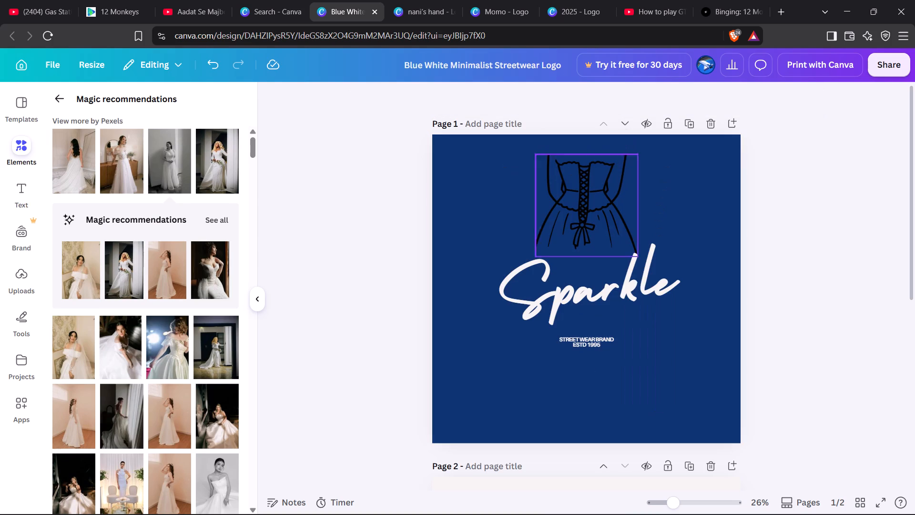
Add the recommended dark photo of the woman in a trailing white gown beside the curtains to page 1.
{"action": "scroll", "coordinate": [177, 326], "scroll_direction": "down", "scroll_amount": 1}
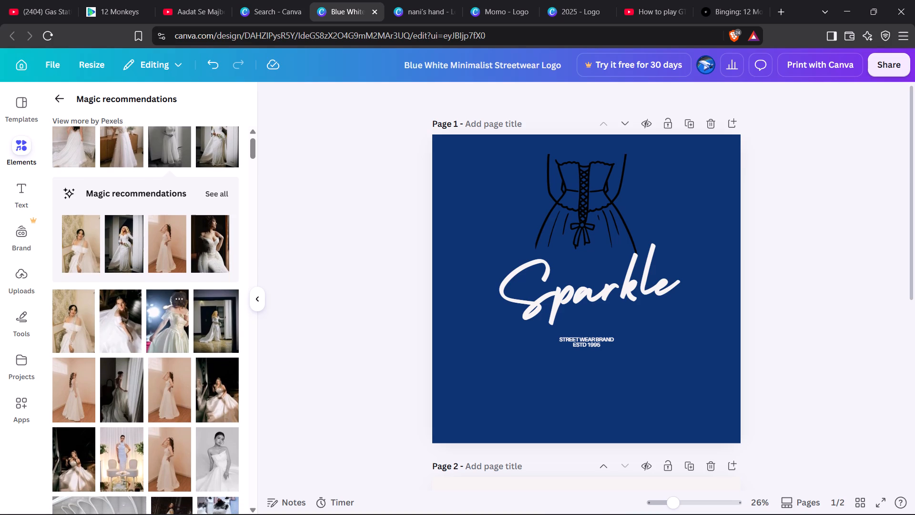
{"action": "scroll", "coordinate": [177, 326], "scroll_direction": "down", "scroll_amount": 2}
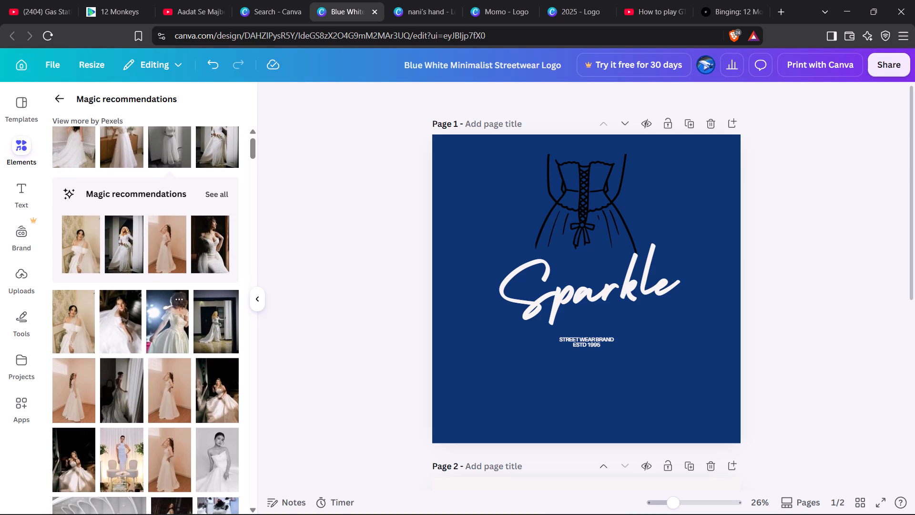
{"action": "scroll", "coordinate": [177, 326], "scroll_direction": "down", "scroll_amount": 2}
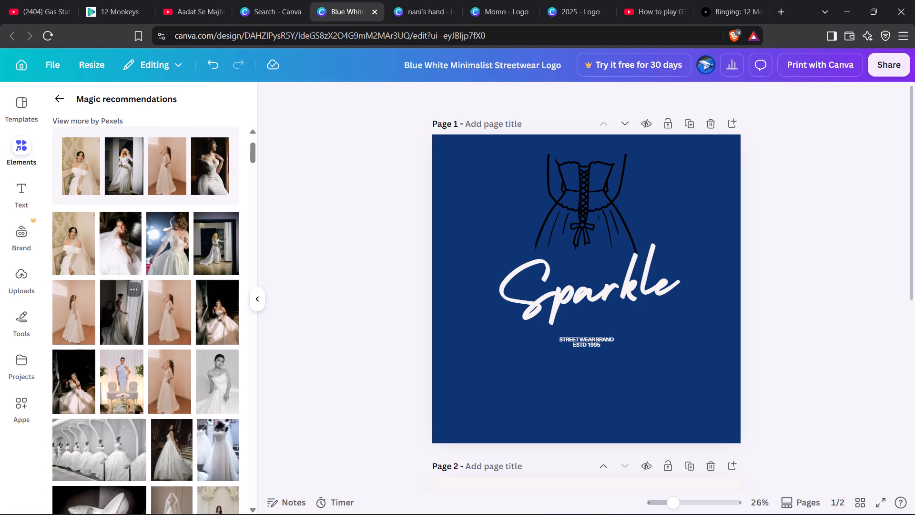
{"action": "left_click", "coordinate": [122, 320]}
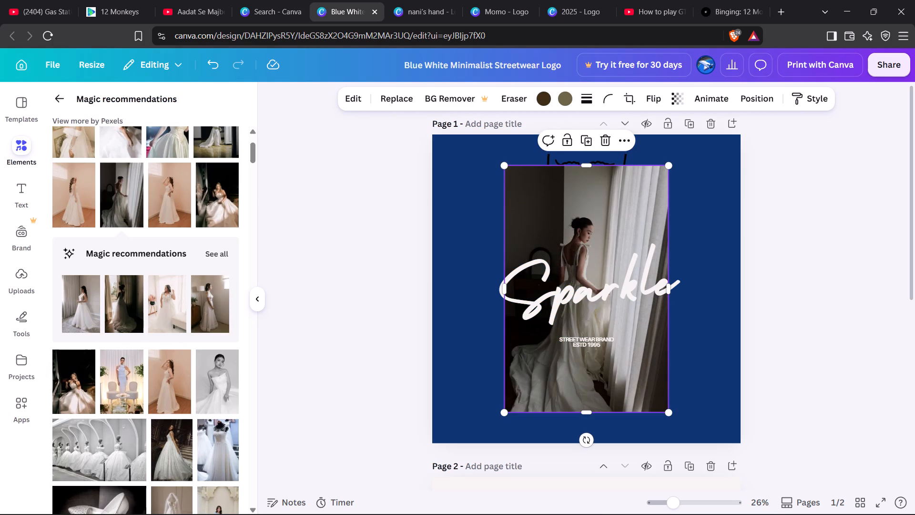
{"action": "scroll", "coordinate": [172, 453], "scroll_direction": "down", "scroll_amount": 1}
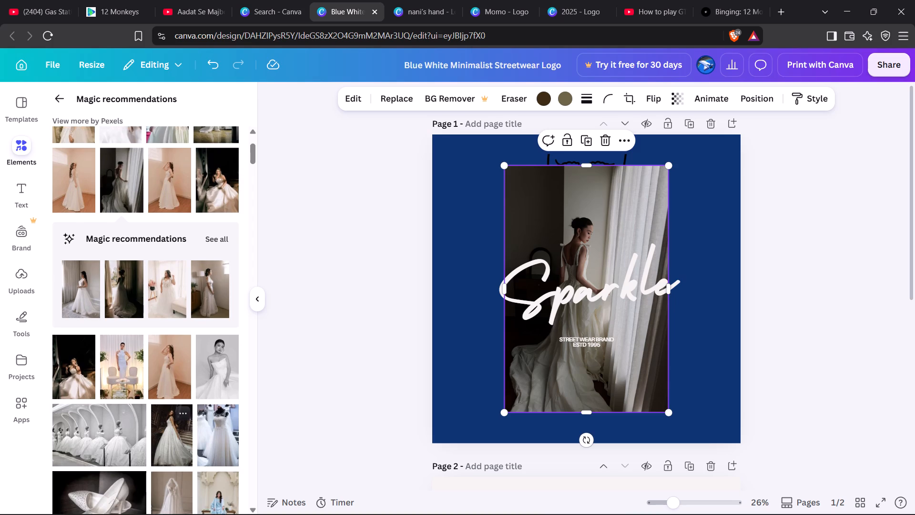
{"action": "scroll", "coordinate": [172, 453], "scroll_direction": "down", "scroll_amount": 3}
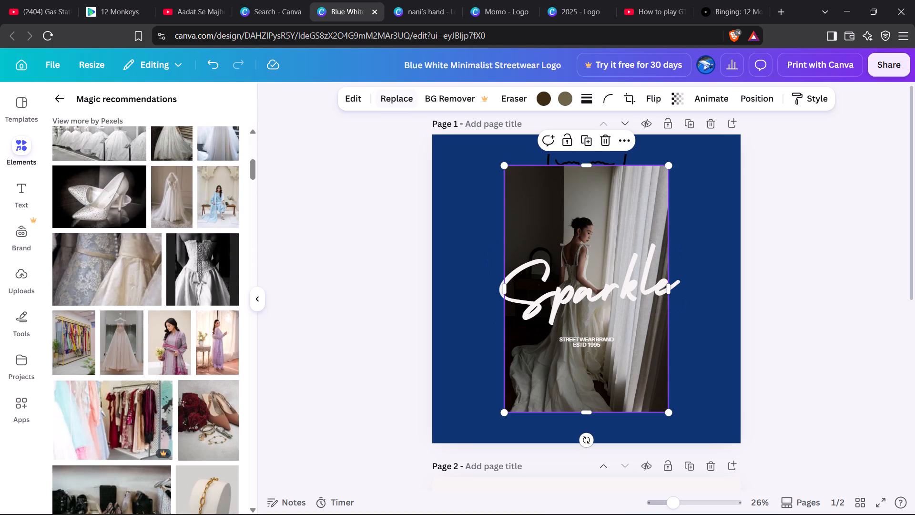
Apply the Doodle style match to the photo of the woman beside the curtains.
{"action": "left_click", "coordinate": [356, 97]}
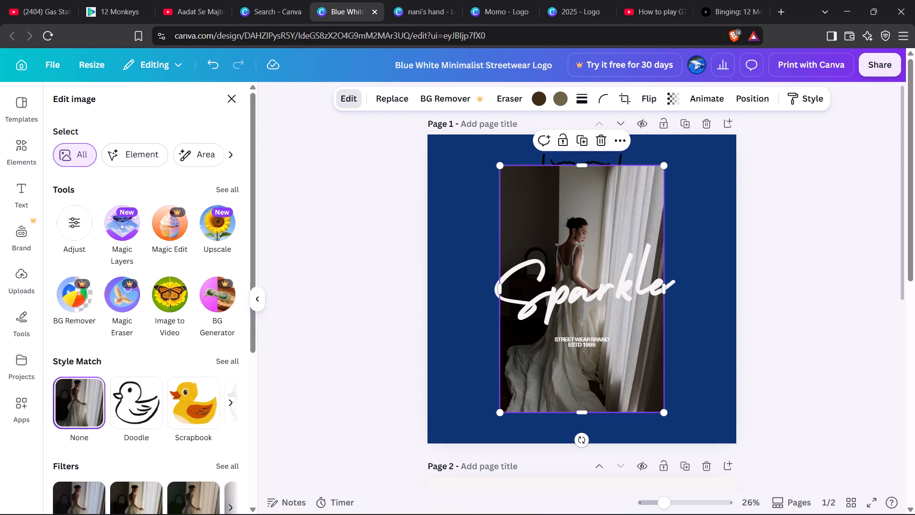
{"action": "left_click", "coordinate": [234, 405]}
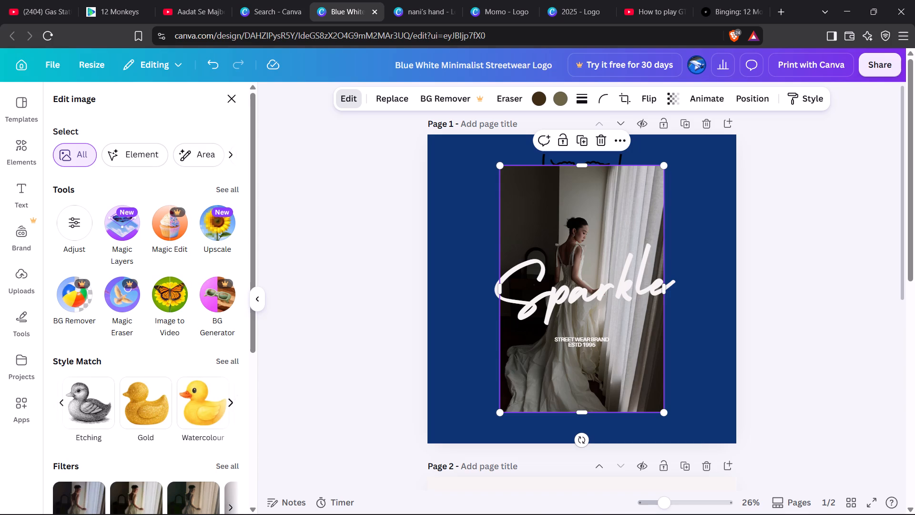
{"action": "left_click", "coordinate": [63, 404]}
{"action": "left_click", "coordinate": [130, 416]}
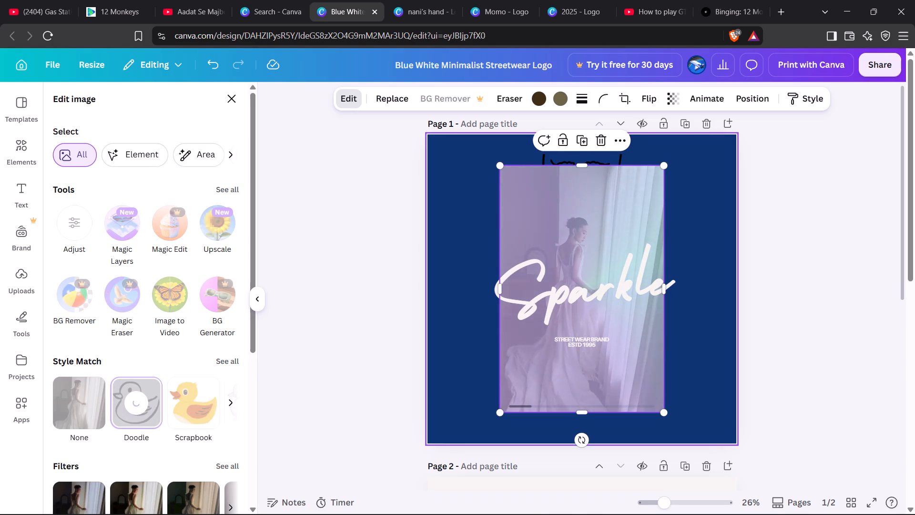
Shrink the curtain-side gown picture to about half size and place it near the page's lower-right corner.
{"action": "left_click_drag", "start_coordinate": [499, 165], "coordinate": [604, 282]}
{"action": "left_click_drag", "start_coordinate": [628, 363], "coordinate": [671, 369]}
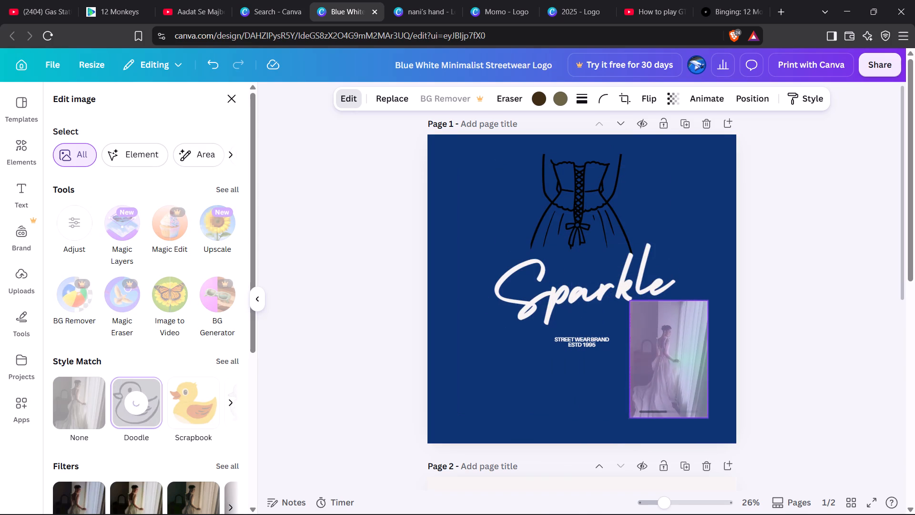
{"action": "left_click_drag", "start_coordinate": [671, 369], "coordinate": [684, 376]}
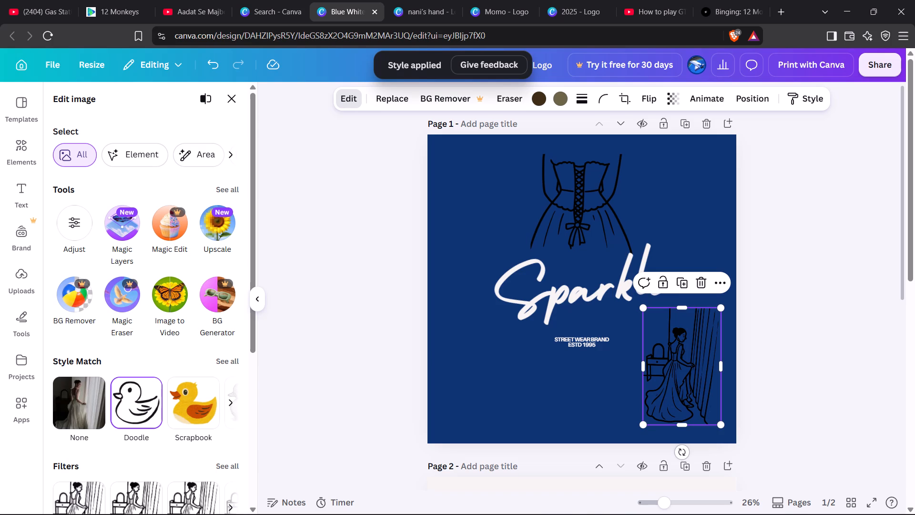
Move the corset dress drawing to the page's left edge and place the doodled curtain-side woman above the Sparkle name.
{"action": "left_click", "coordinate": [687, 364]}
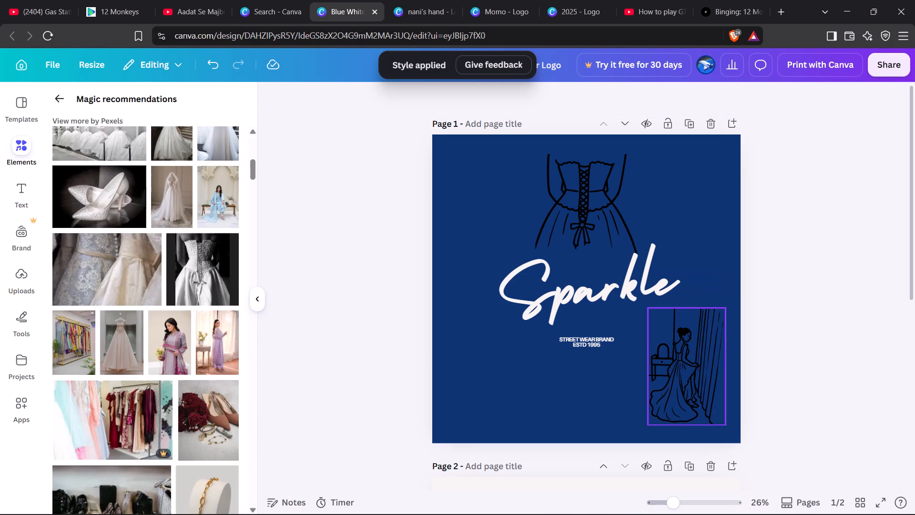
{"action": "left_click_drag", "start_coordinate": [688, 360], "coordinate": [688, 355]}
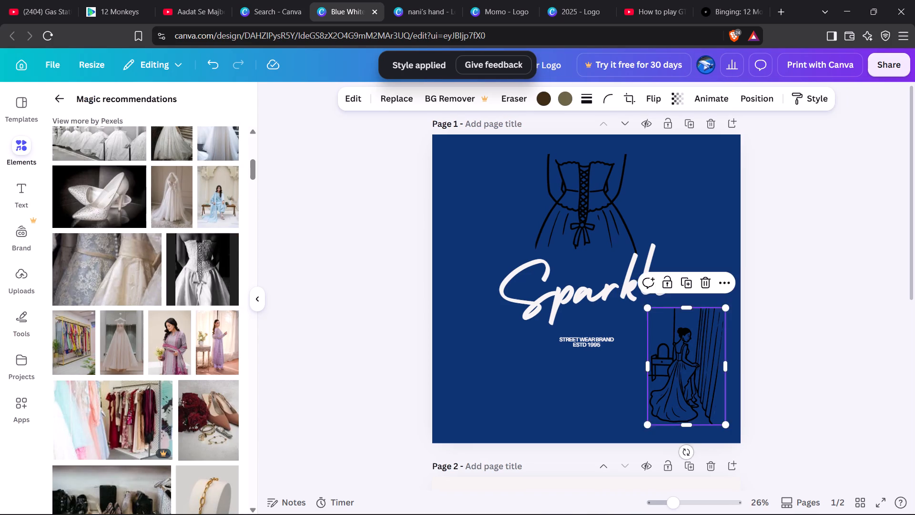
{"action": "left_click_drag", "start_coordinate": [688, 355], "coordinate": [669, 187]}
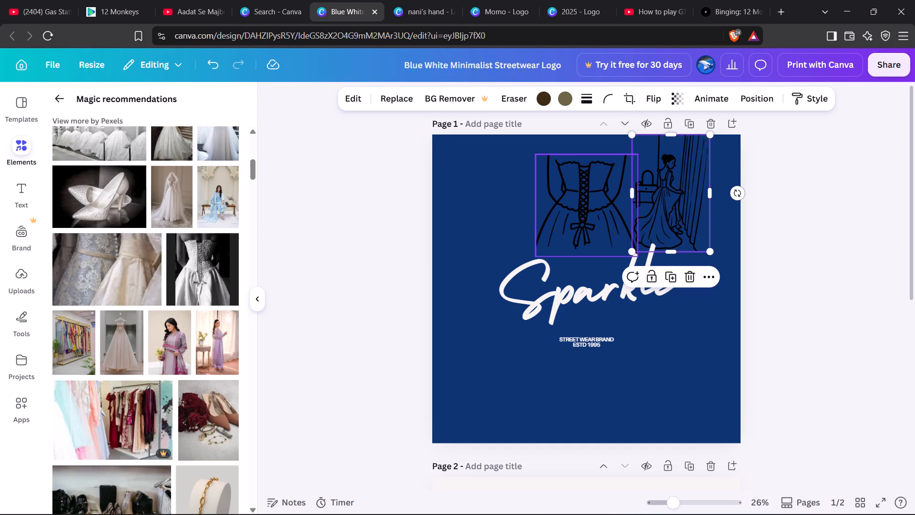
{"action": "left_click_drag", "start_coordinate": [600, 212], "coordinate": [473, 206]}
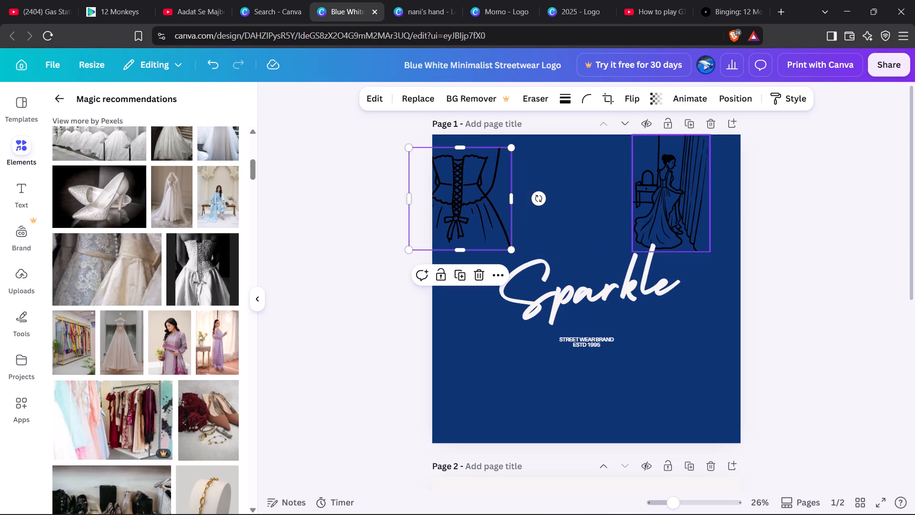
{"action": "left_click_drag", "start_coordinate": [644, 195], "coordinate": [570, 204]}
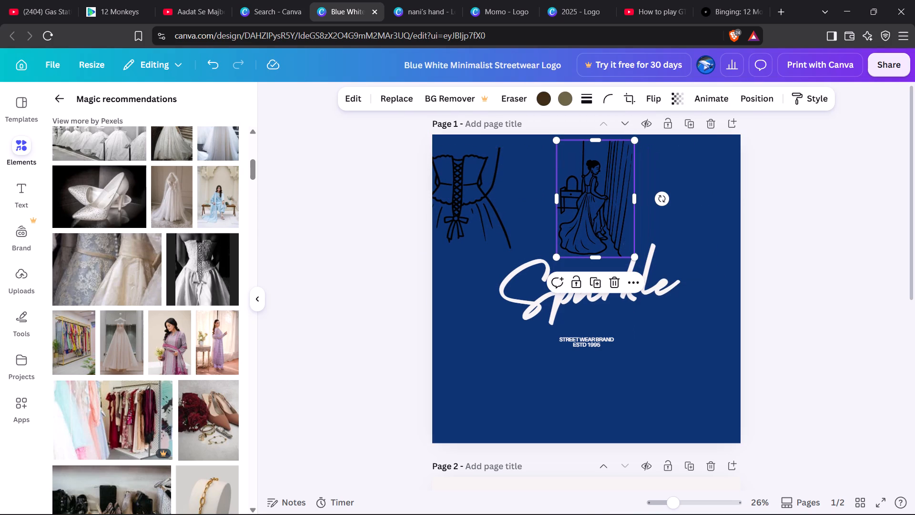
Use the Eraser on the doodled curtain-side woman to remove the curtain lines around and just below her outstretched hand.
{"action": "left_click", "coordinate": [511, 97]}
{"action": "left_click", "coordinate": [511, 152]}
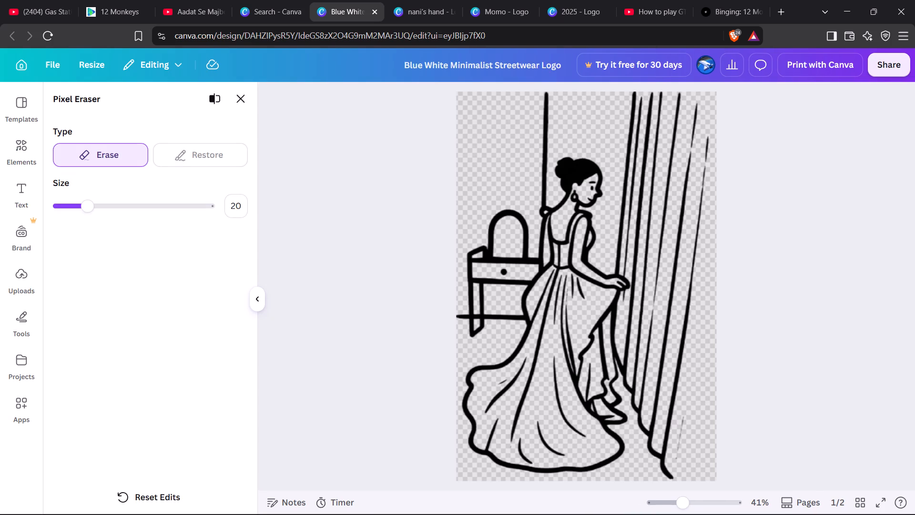
{"action": "left_click", "coordinate": [620, 262]}
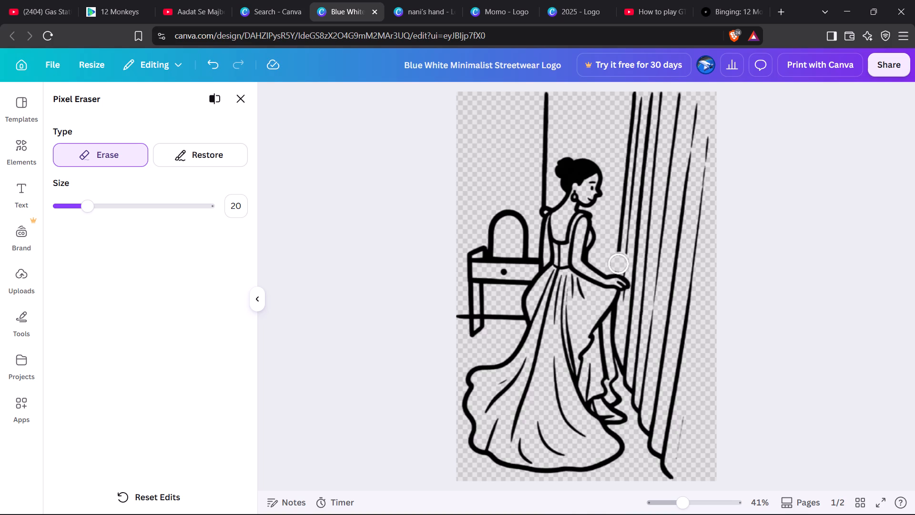
{"action": "left_click", "coordinate": [619, 263]}
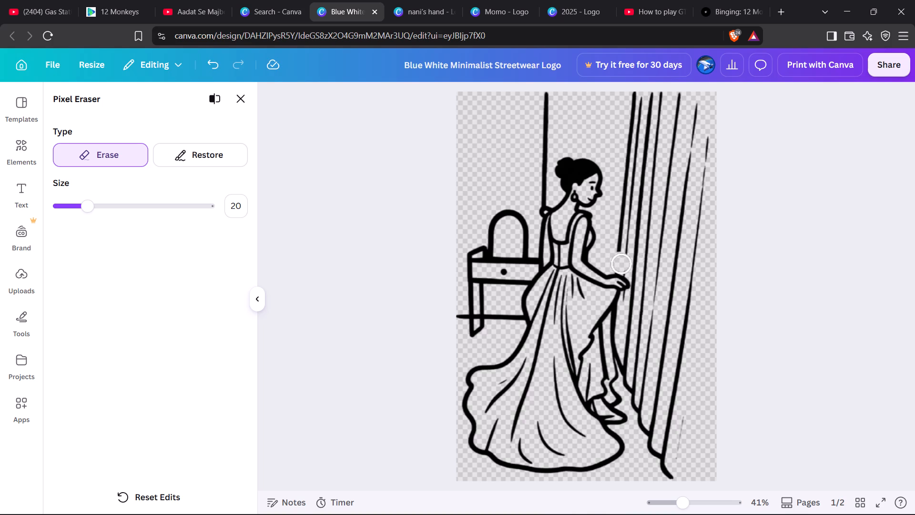
{"action": "left_click", "coordinate": [620, 263]}
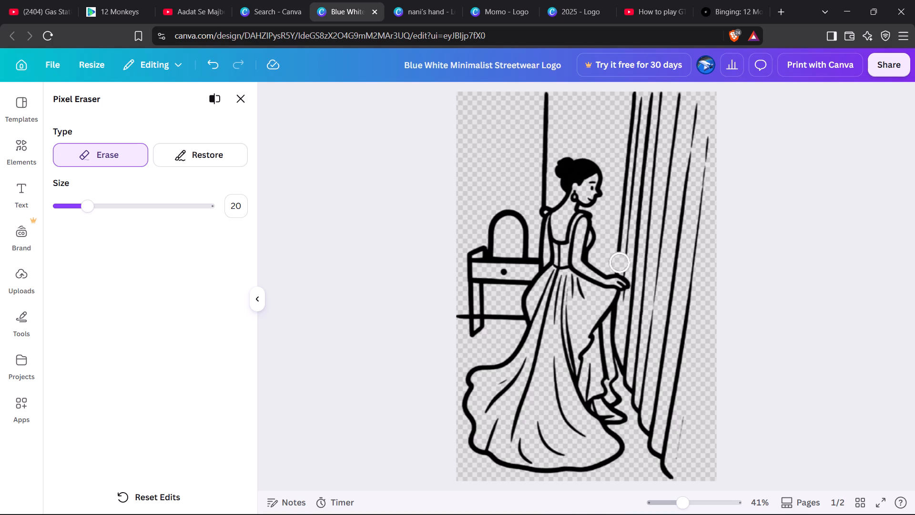
{"action": "left_click", "coordinate": [619, 264]}
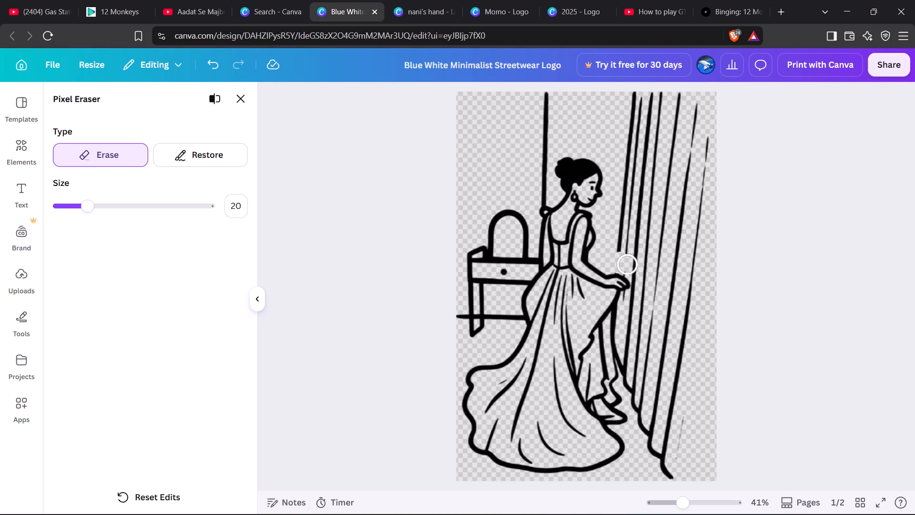
{"action": "left_click", "coordinate": [627, 265]}
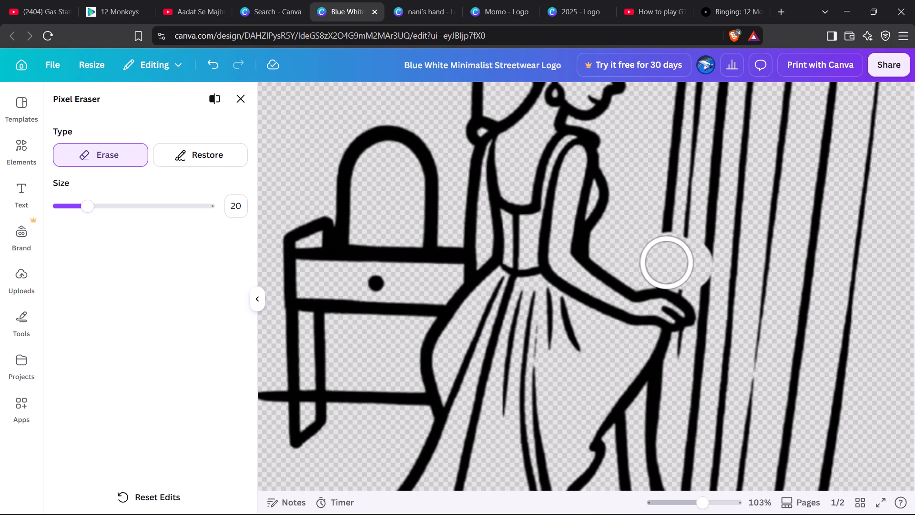
{"action": "left_click", "coordinate": [667, 263]}
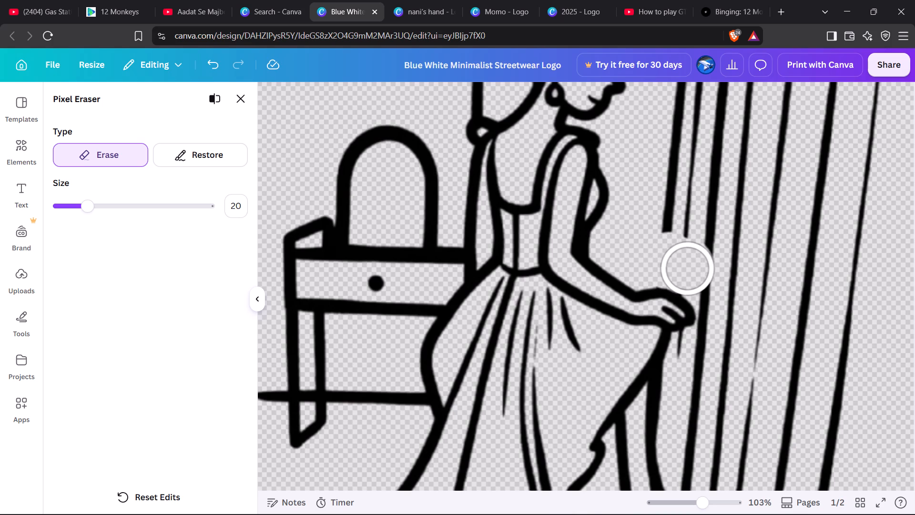
{"action": "left_click", "coordinate": [690, 270]}
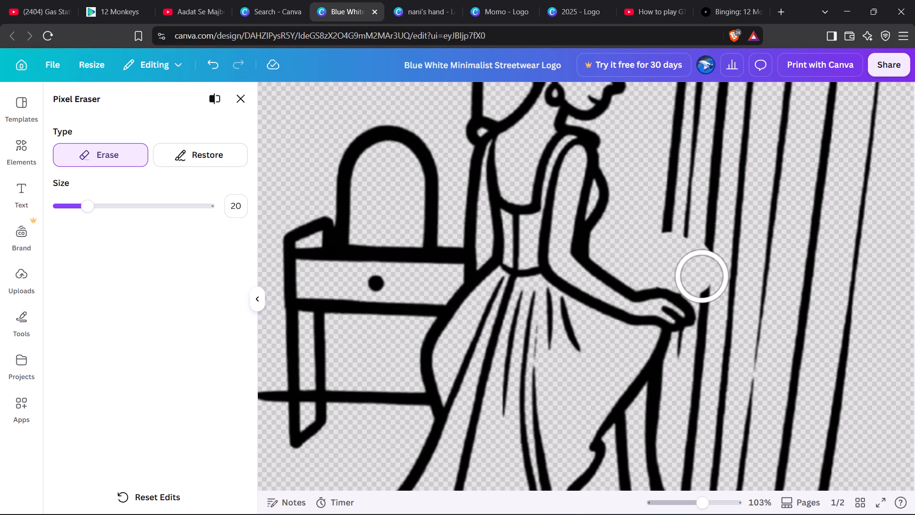
{"action": "left_click", "coordinate": [701, 277]}
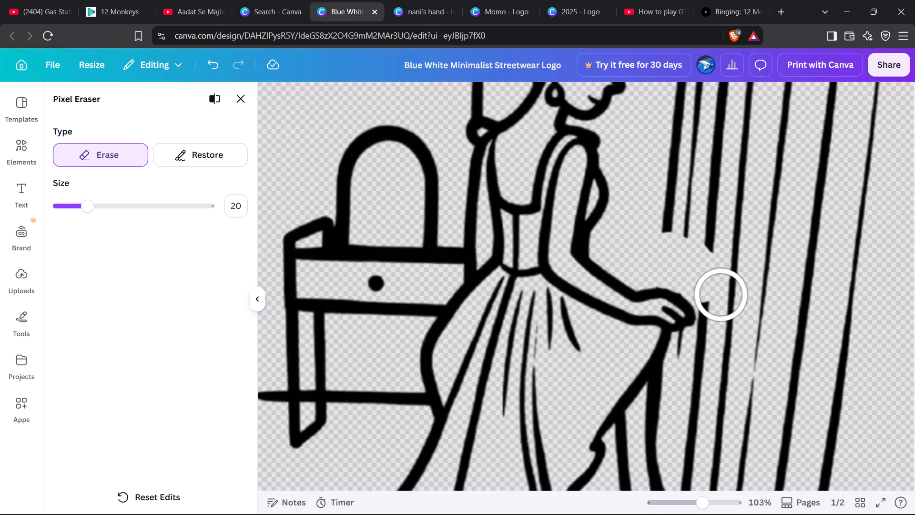
{"action": "left_click_drag", "start_coordinate": [722, 299], "coordinate": [724, 313]}
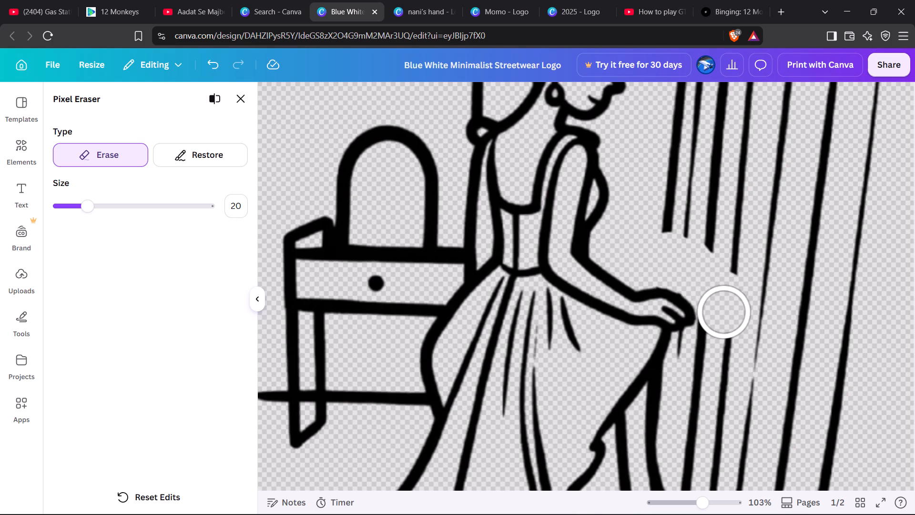
{"action": "left_click_drag", "start_coordinate": [724, 313], "coordinate": [717, 368]}
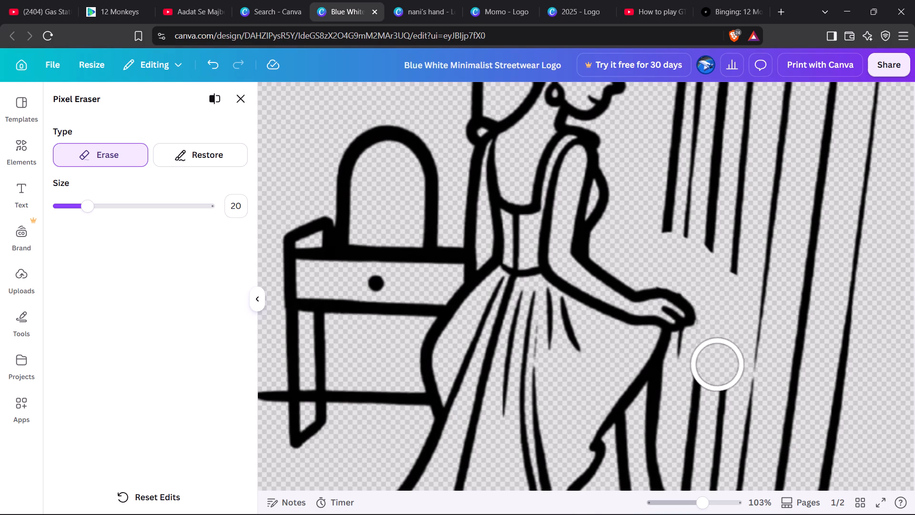
{"action": "left_click_drag", "start_coordinate": [717, 368], "coordinate": [712, 402]}
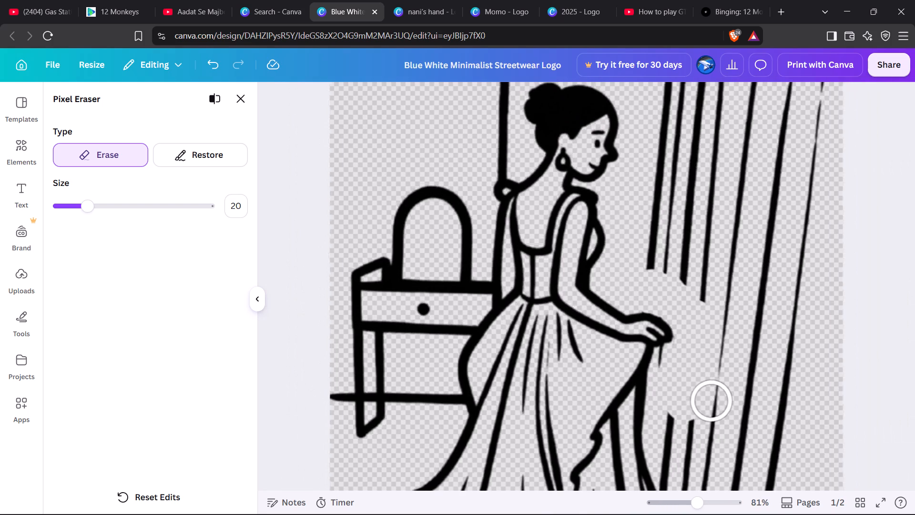
{"action": "left_click", "coordinate": [712, 402]}
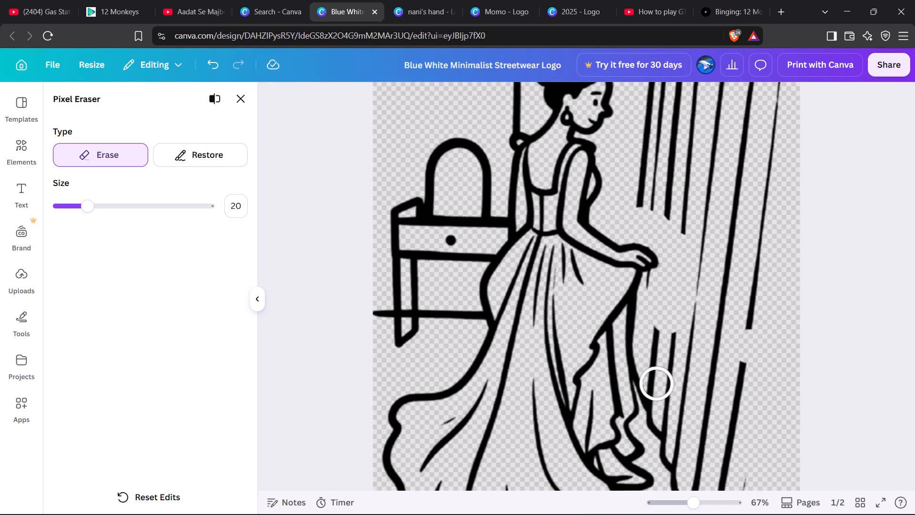
Erase the lower ends of the curtain lines beside the woman's skirt hem and shoes.
{"action": "left_click", "coordinate": [653, 382]}
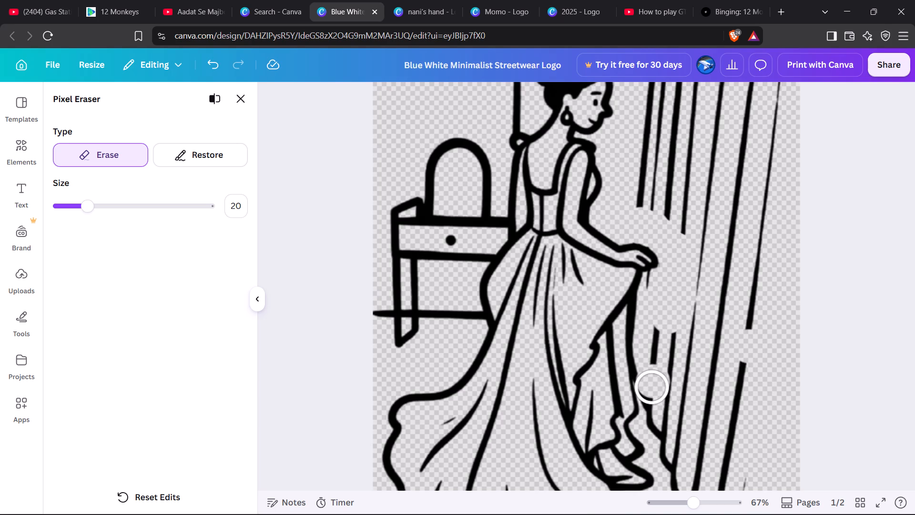
{"action": "left_click", "coordinate": [652, 388]}
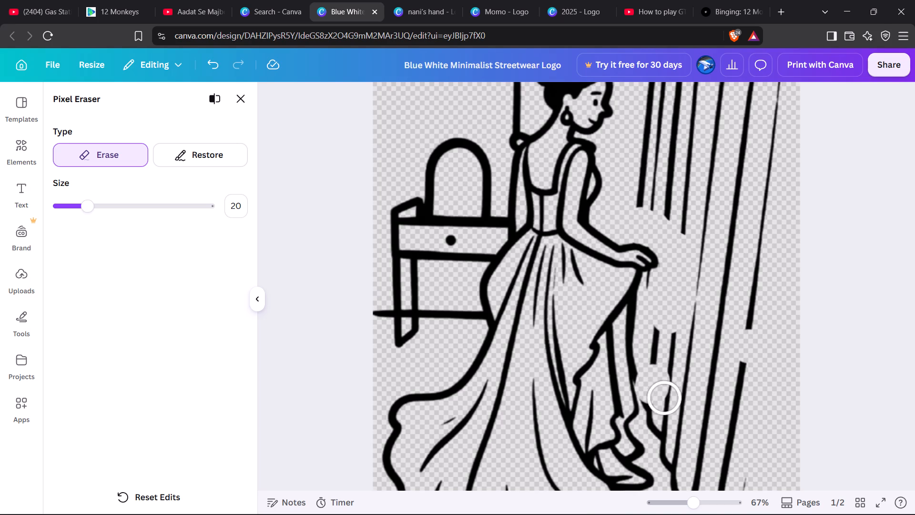
{"action": "left_click", "coordinate": [660, 403]}
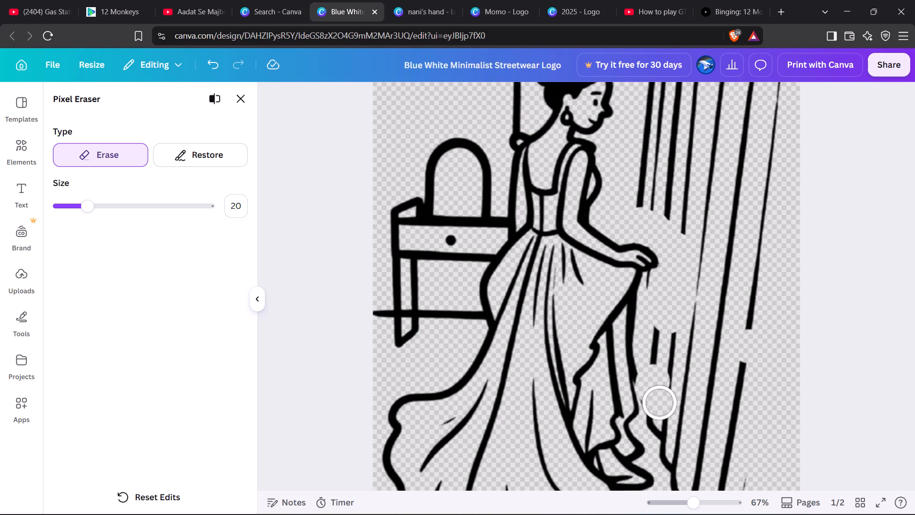
{"action": "left_click", "coordinate": [658, 402]}
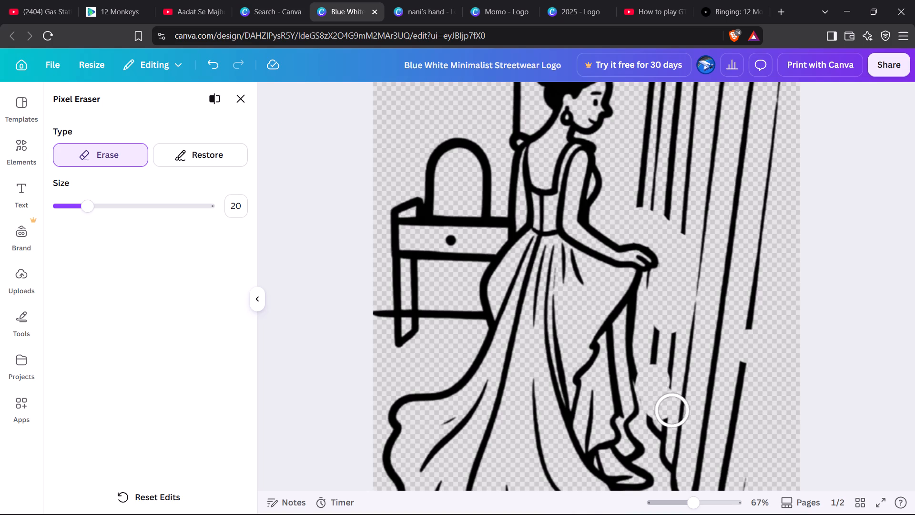
{"action": "left_click", "coordinate": [657, 402]}
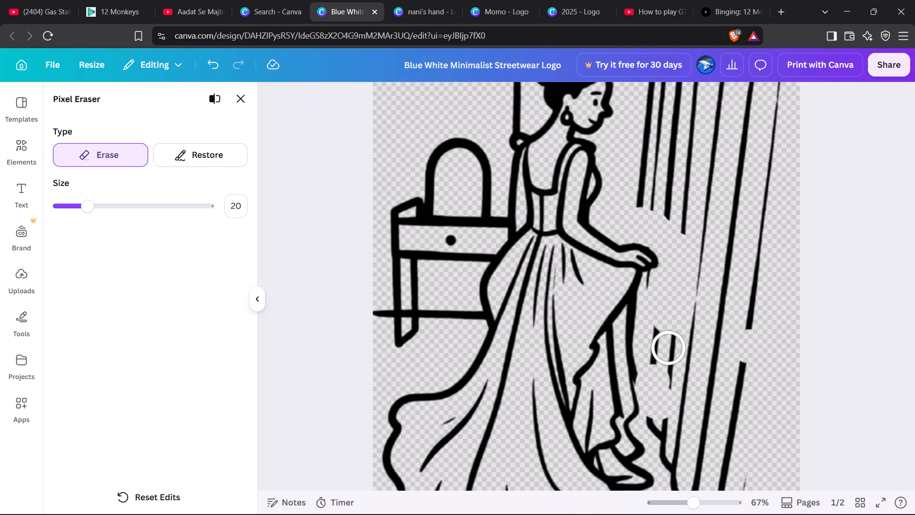
{"action": "left_click_drag", "start_coordinate": [669, 347], "coordinate": [664, 402]}
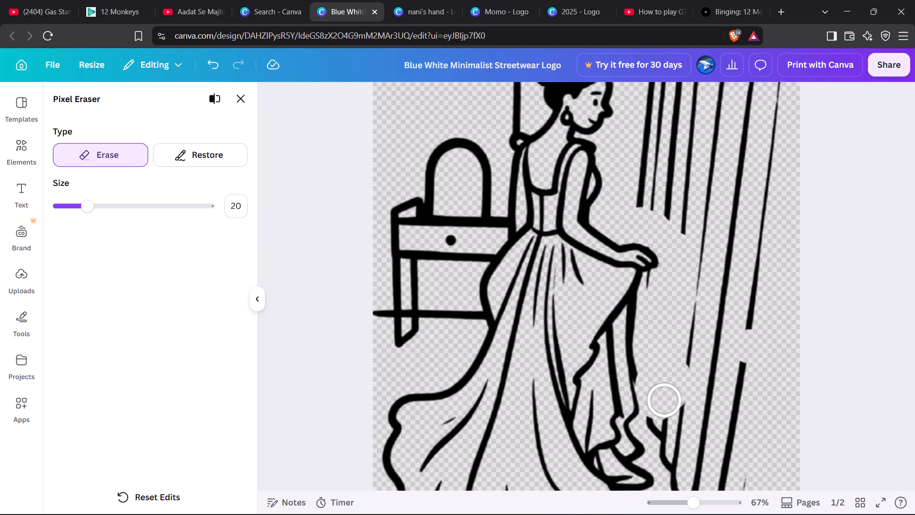
{"action": "left_click_drag", "start_coordinate": [664, 402], "coordinate": [678, 470]}
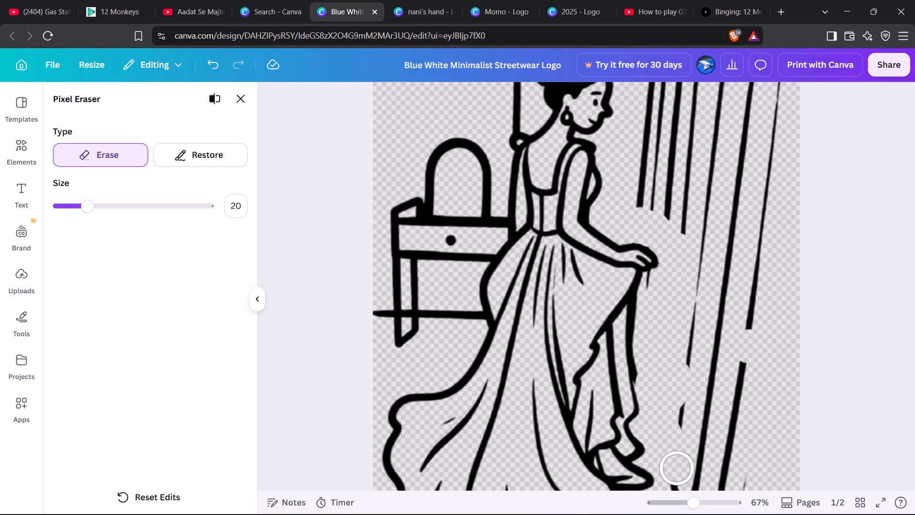
{"action": "left_click_drag", "start_coordinate": [678, 470], "coordinate": [722, 468]}
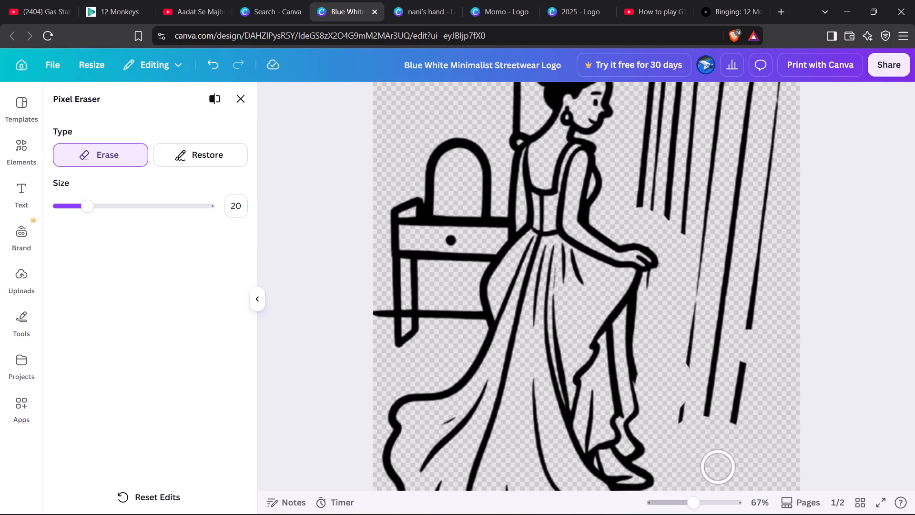
{"action": "left_click_drag", "start_coordinate": [722, 468], "coordinate": [722, 376]}
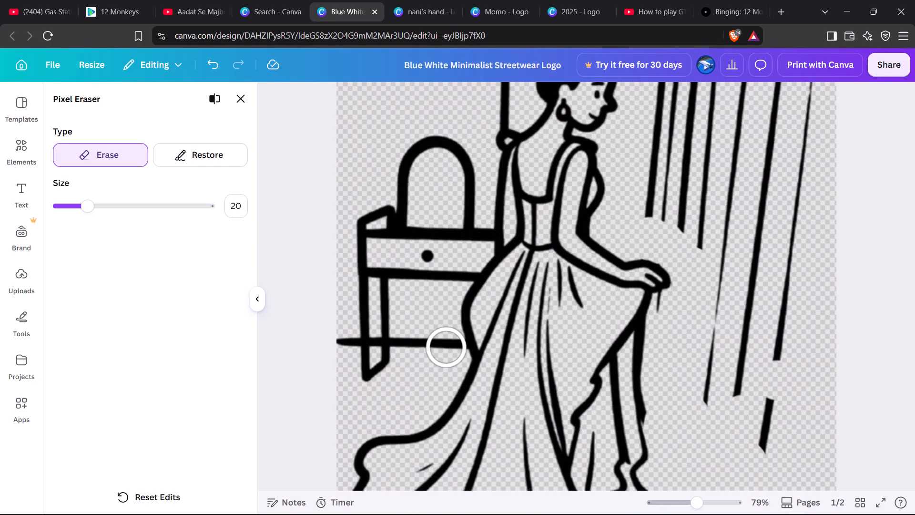
Erase the side table's legs and outer edge and the outer half of the arched mirror behind the woman.
{"action": "left_click", "coordinate": [447, 348]}
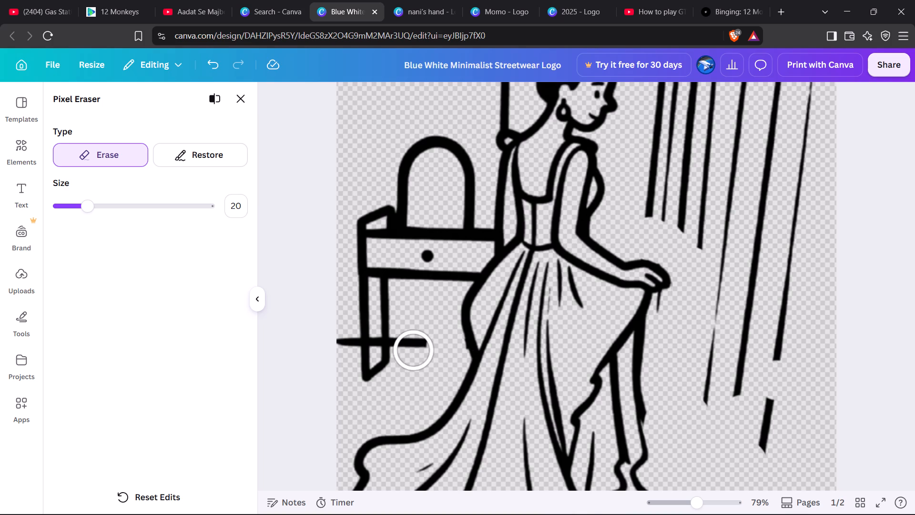
{"action": "left_click_drag", "start_coordinate": [414, 350], "coordinate": [396, 152]}
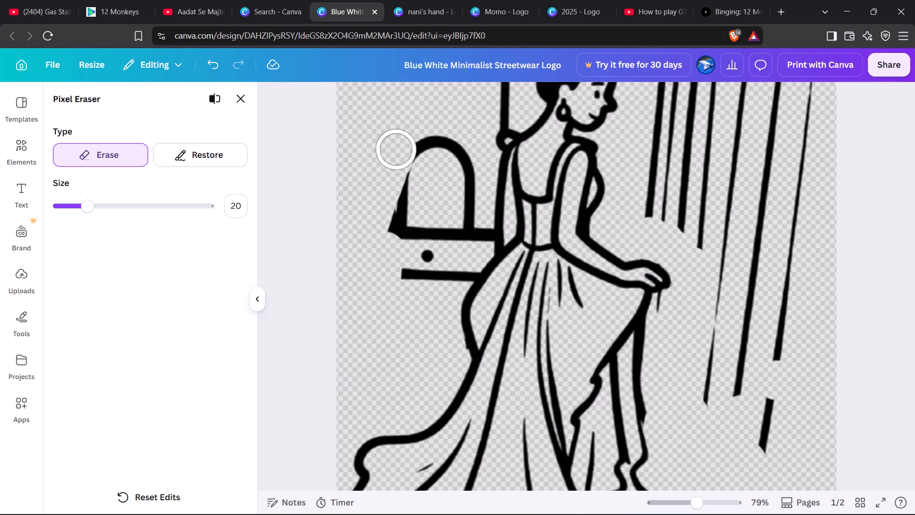
{"action": "left_click_drag", "start_coordinate": [396, 152], "coordinate": [433, 180]}
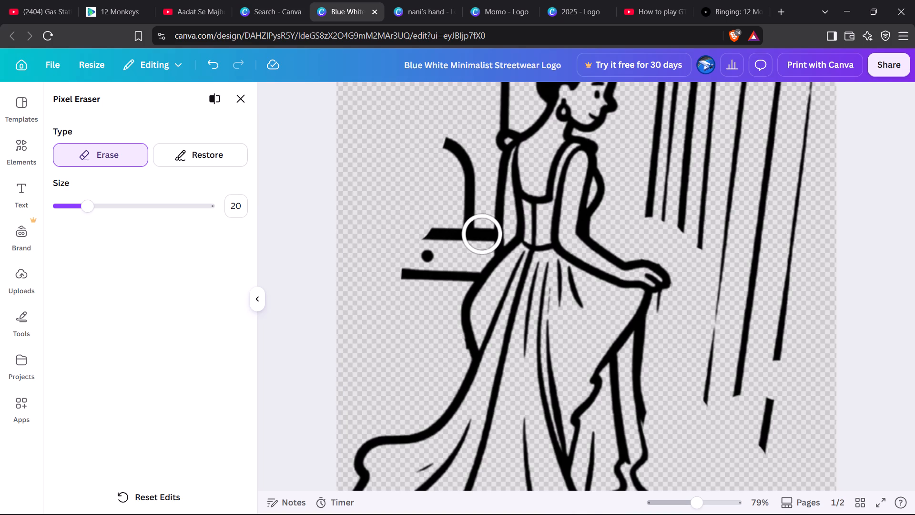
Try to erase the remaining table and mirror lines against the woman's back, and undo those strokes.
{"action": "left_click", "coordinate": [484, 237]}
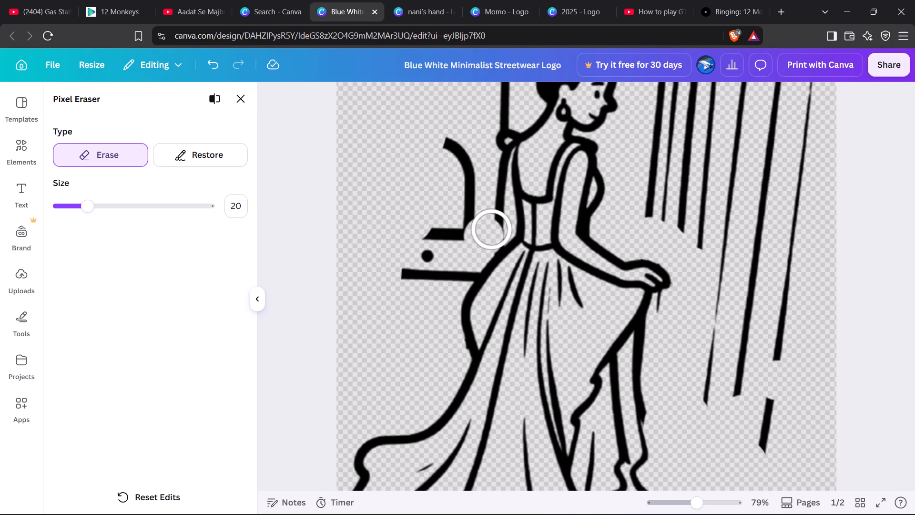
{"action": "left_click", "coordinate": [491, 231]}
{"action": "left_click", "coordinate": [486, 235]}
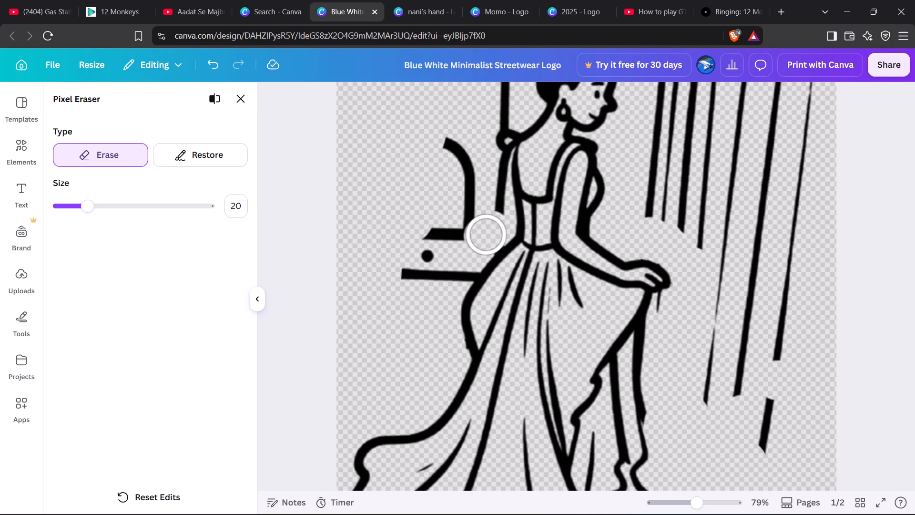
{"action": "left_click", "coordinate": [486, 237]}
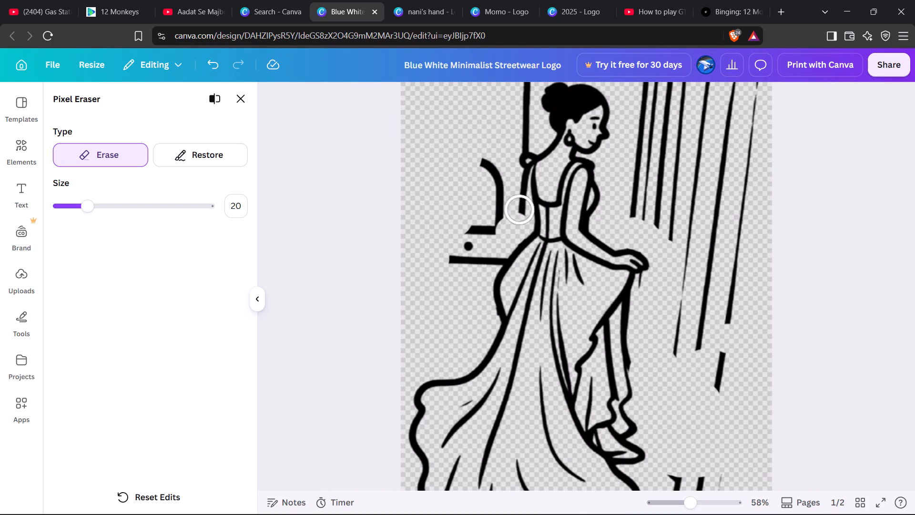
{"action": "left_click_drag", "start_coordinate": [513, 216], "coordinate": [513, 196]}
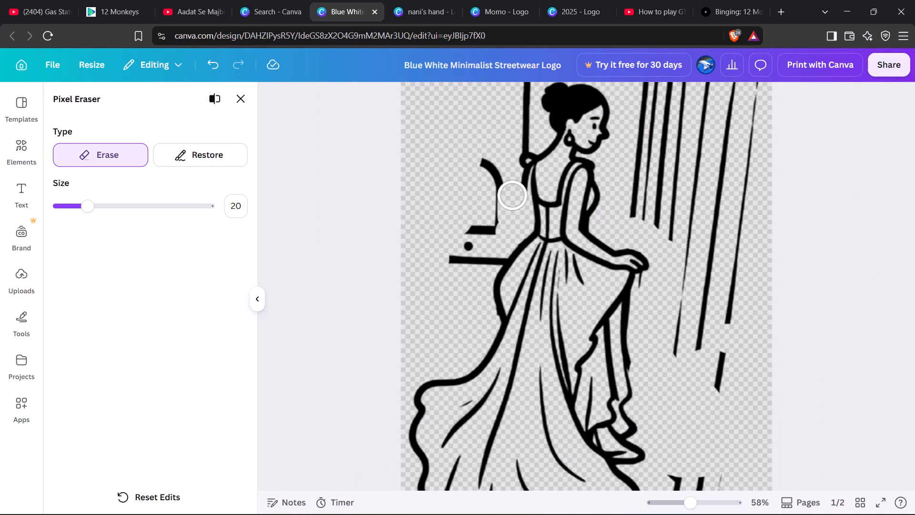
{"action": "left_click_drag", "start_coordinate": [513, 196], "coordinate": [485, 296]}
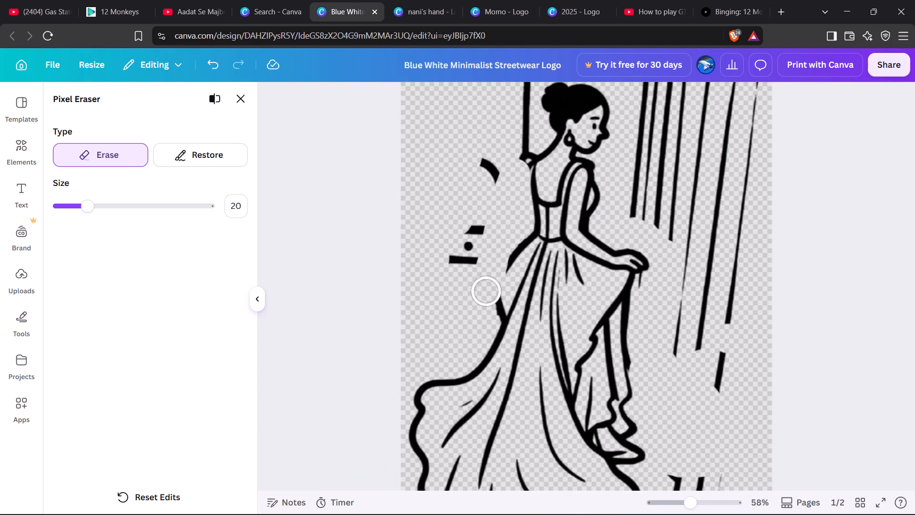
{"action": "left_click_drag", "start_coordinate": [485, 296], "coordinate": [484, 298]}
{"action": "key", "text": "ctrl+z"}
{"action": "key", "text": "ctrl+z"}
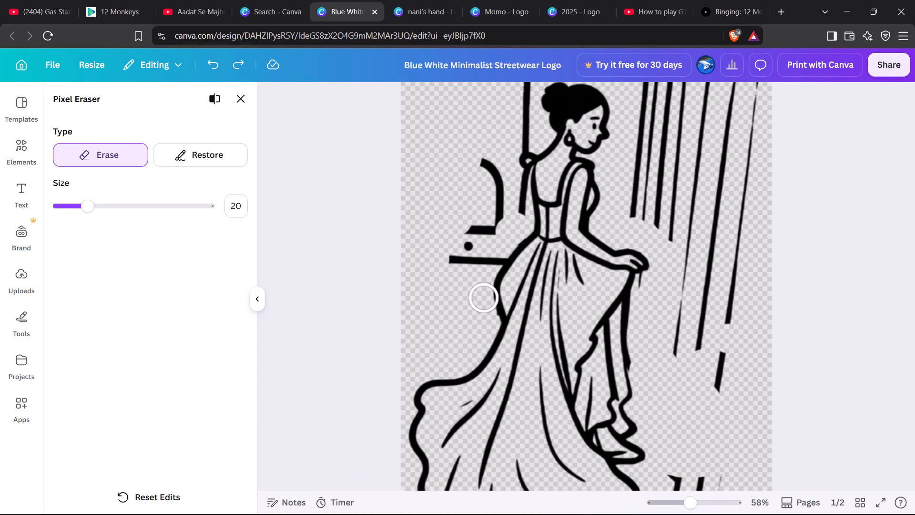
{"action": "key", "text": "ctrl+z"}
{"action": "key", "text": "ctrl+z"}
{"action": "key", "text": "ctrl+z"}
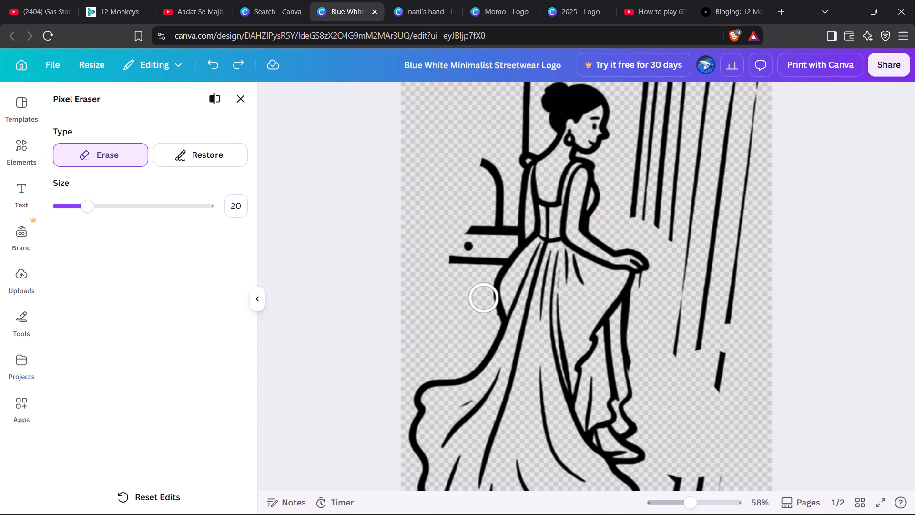
Erase the remaining side table lines and drawer knob behind the woman's waist, reducing the eraser size to 17 for the finer strokes.
{"action": "left_click", "coordinate": [502, 231]}
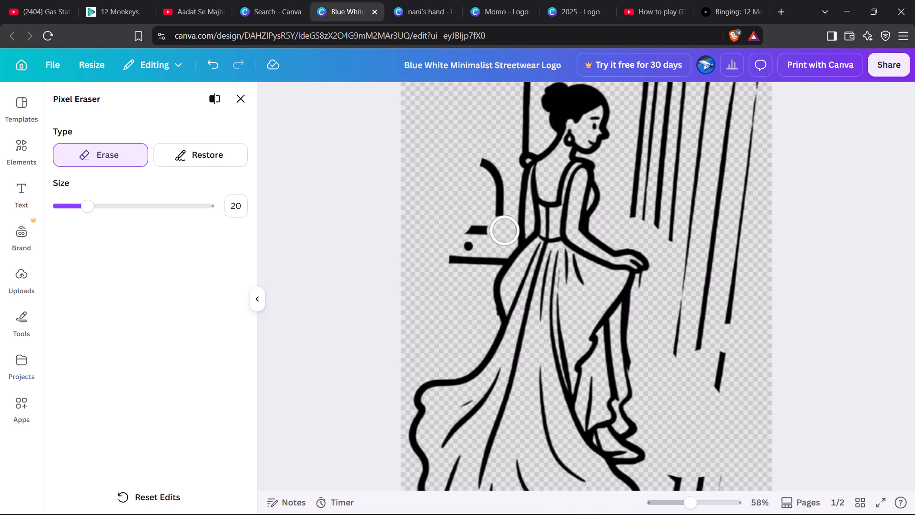
{"action": "left_click", "coordinate": [504, 232]}
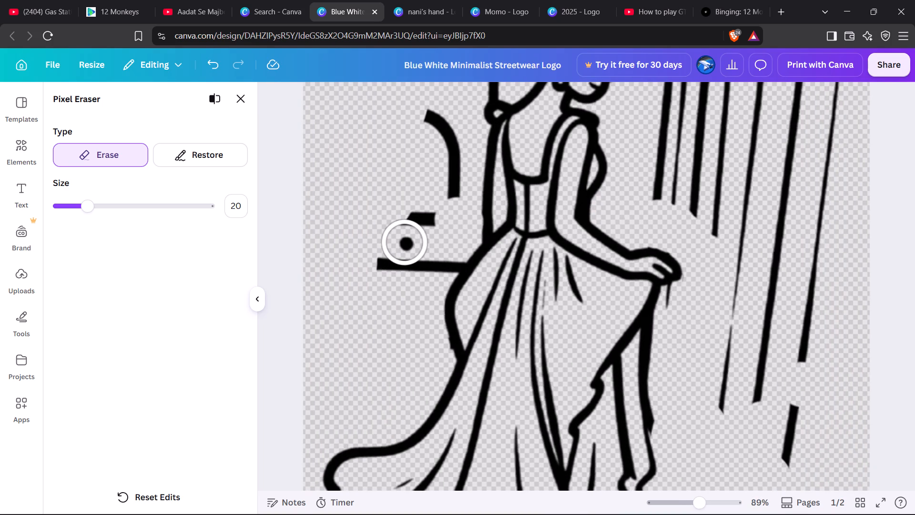
{"action": "key", "text": "ctrl+z"}
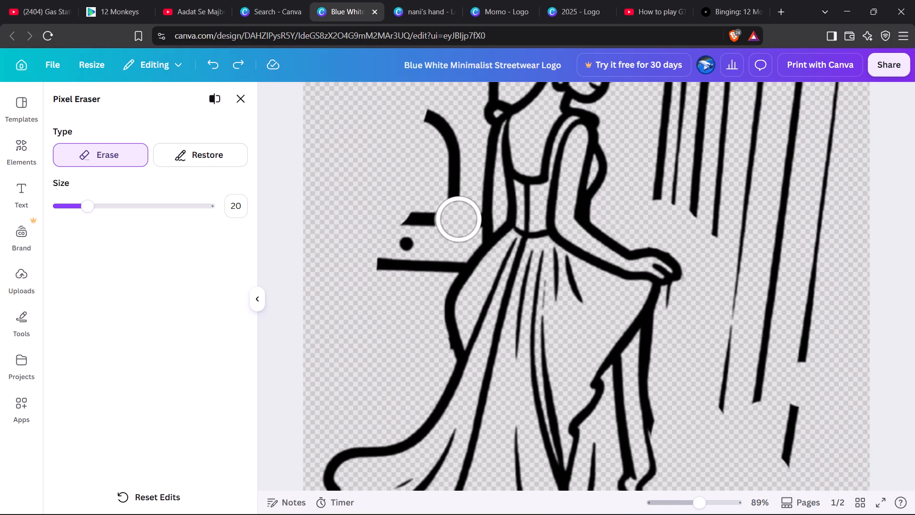
{"action": "left_click", "coordinate": [459, 219]}
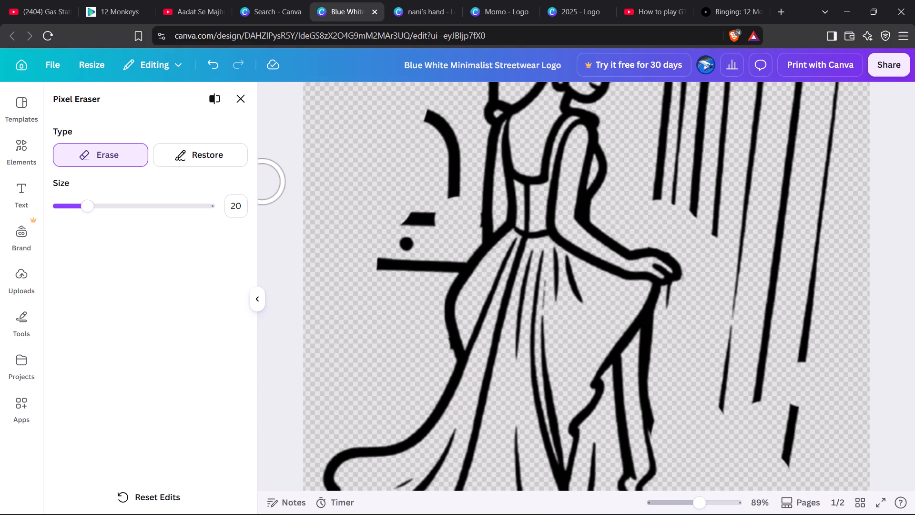
{"action": "left_click_drag", "start_coordinate": [92, 205], "coordinate": [82, 205]}
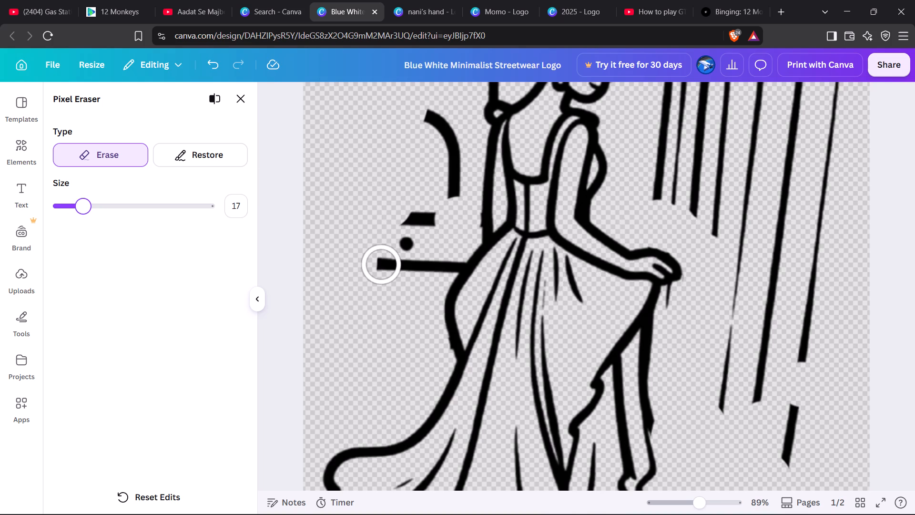
{"action": "left_click", "coordinate": [463, 220]}
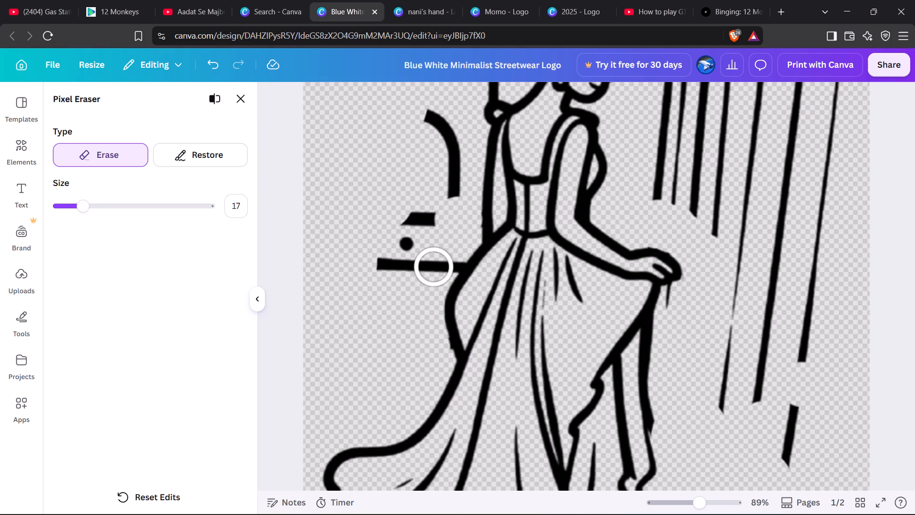
{"action": "left_click", "coordinate": [446, 256]}
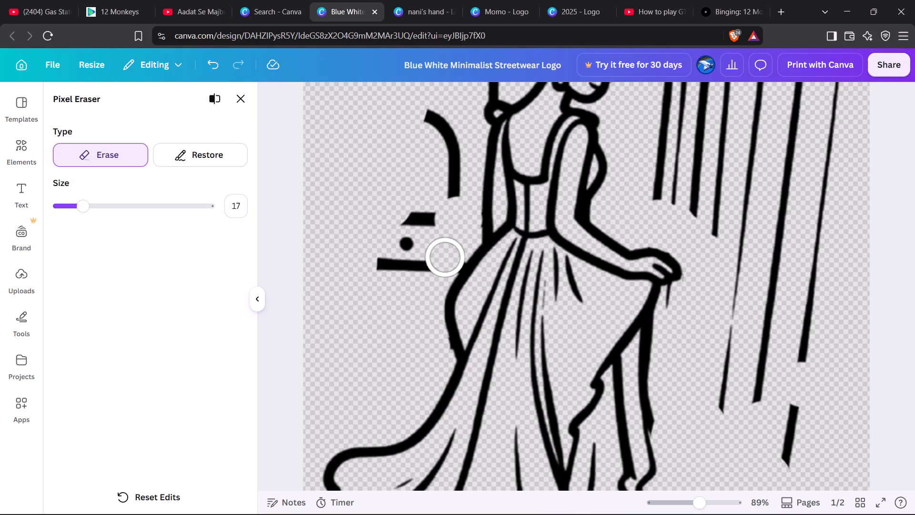
{"action": "left_click", "coordinate": [447, 257]}
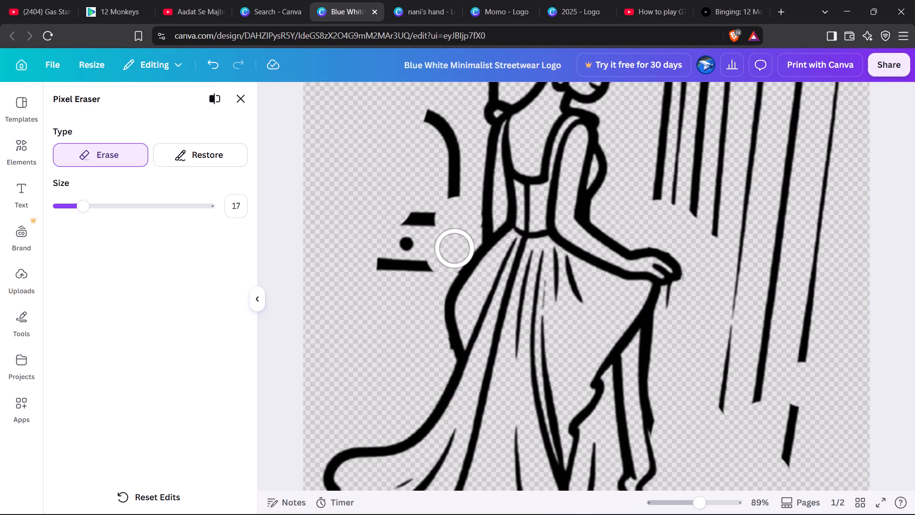
{"action": "left_click", "coordinate": [453, 248]}
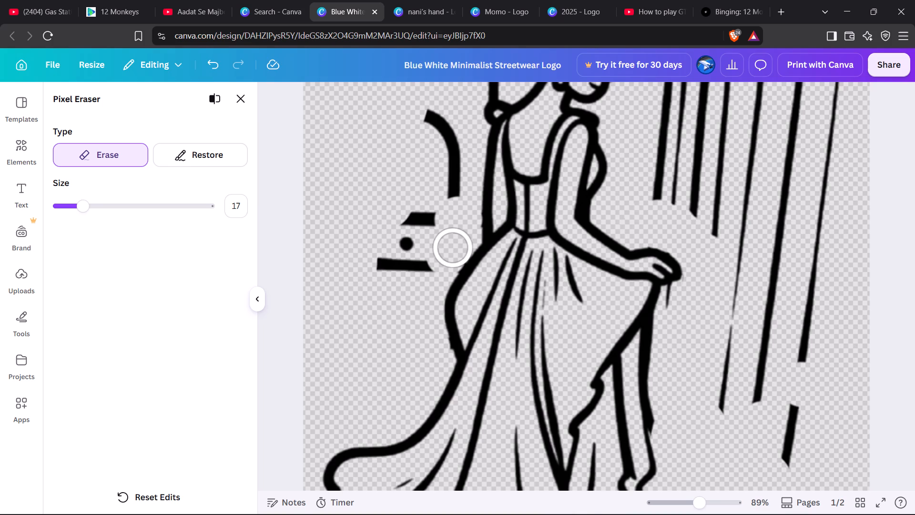
{"action": "left_click", "coordinate": [442, 262]}
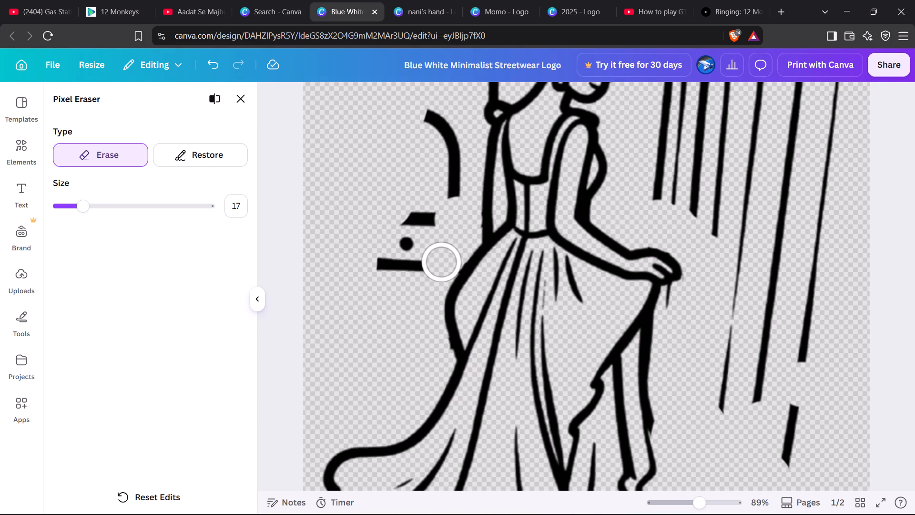
{"action": "left_click_drag", "start_coordinate": [413, 265], "coordinate": [388, 268]}
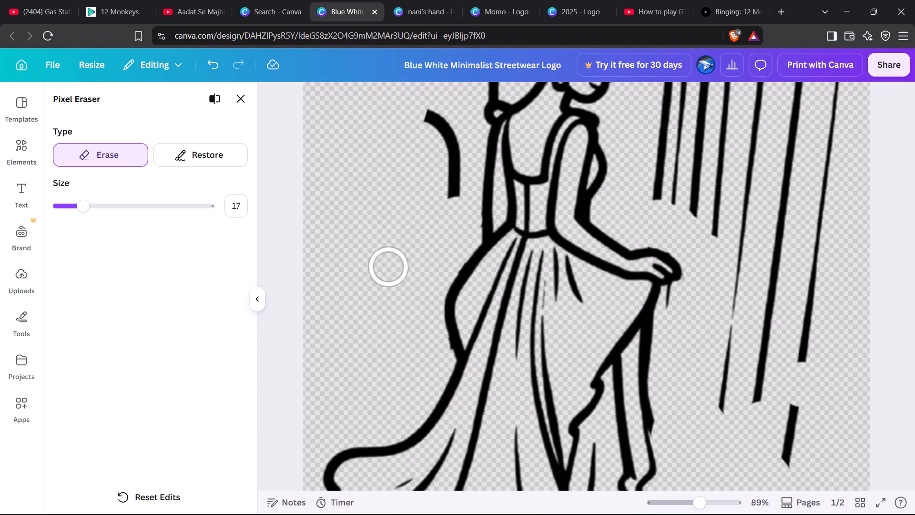
{"action": "left_click_drag", "start_coordinate": [388, 268], "coordinate": [390, 262]}
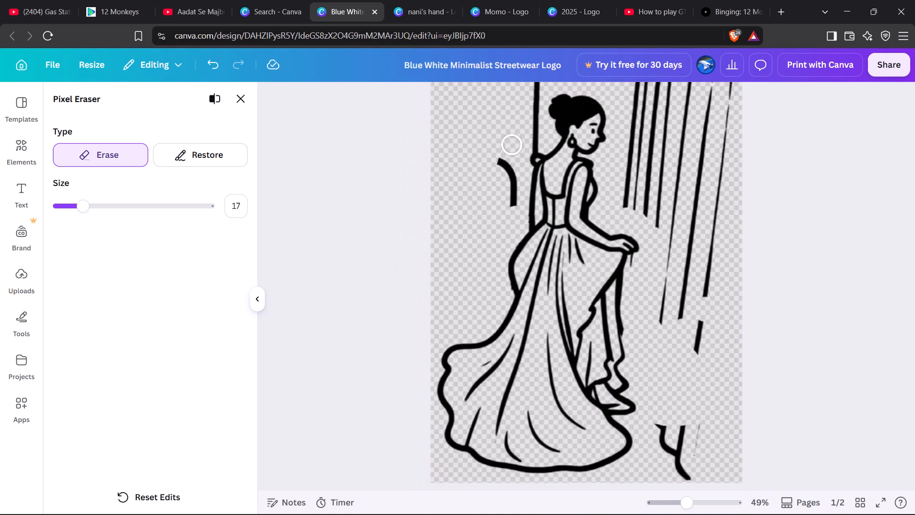
Erase the vertical line above the woman's back shoulder and the leftover mirror arc, enlarging the eraser to 60 after clearing near the shoulder.
{"action": "scroll", "coordinate": [512, 145], "scroll_direction": "up", "scroll_amount": 4}
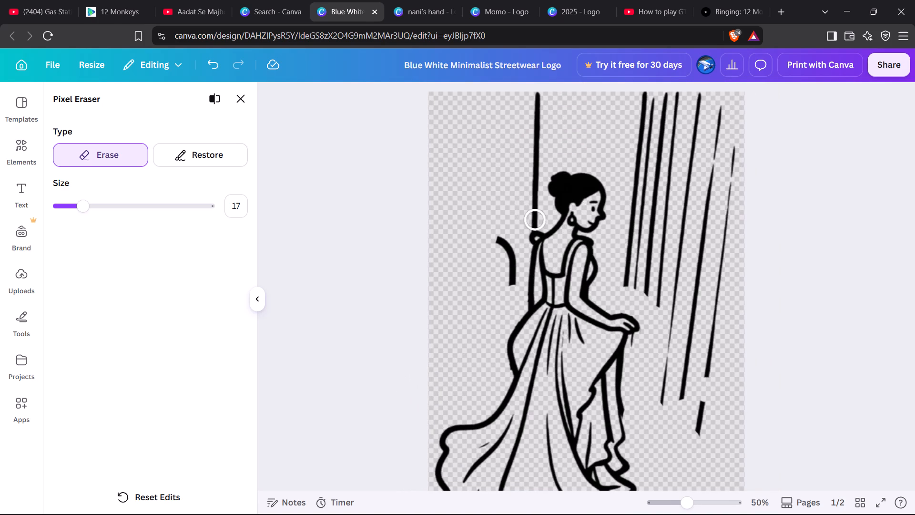
{"action": "left_click", "coordinate": [535, 219]}
{"action": "scroll", "coordinate": [465, 268], "scroll_direction": "down", "scroll_amount": 1}
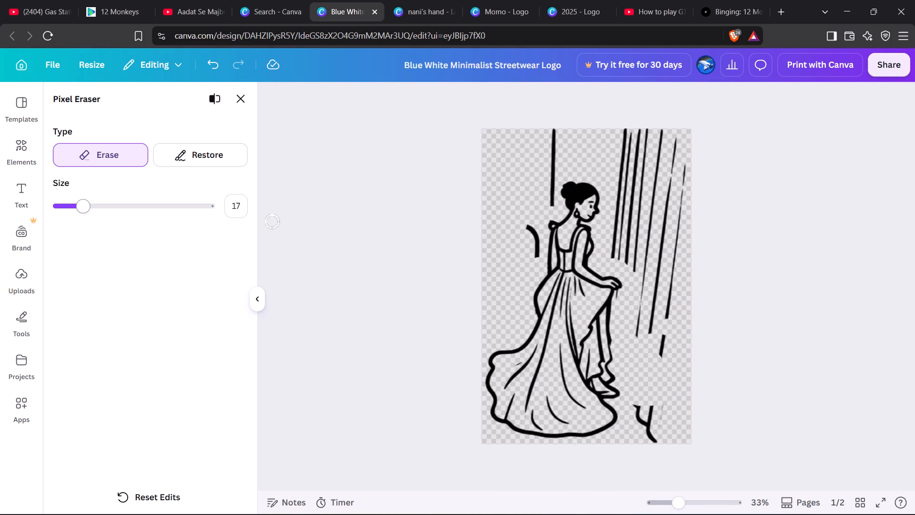
{"action": "left_click_drag", "start_coordinate": [86, 207], "coordinate": [149, 225]}
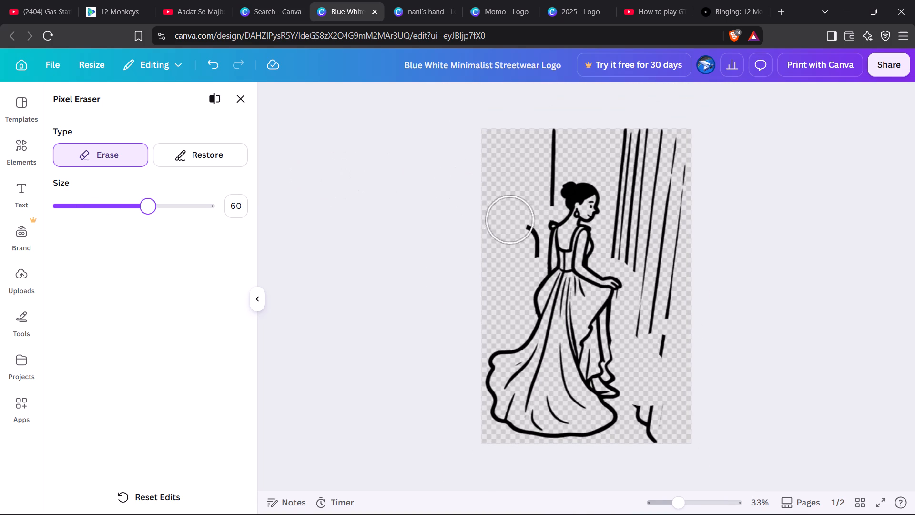
{"action": "left_click", "coordinate": [518, 243]}
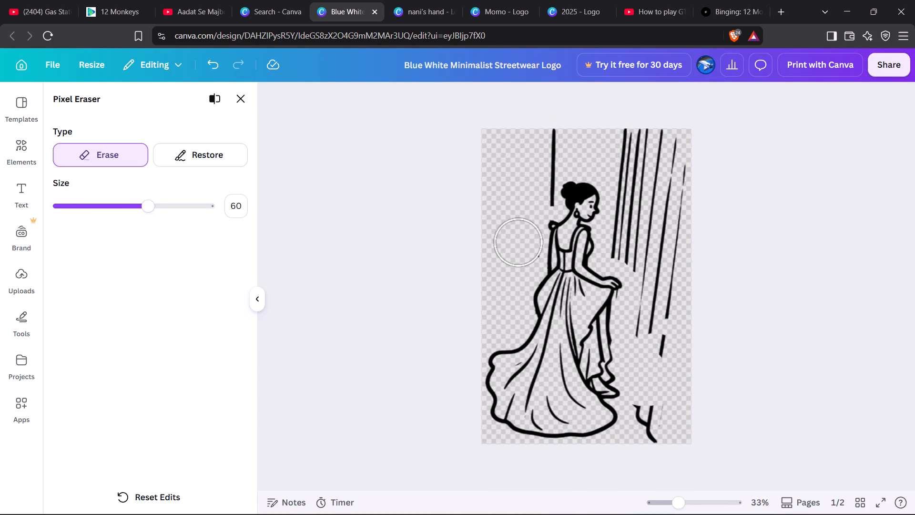
{"action": "left_click", "coordinate": [524, 246]}
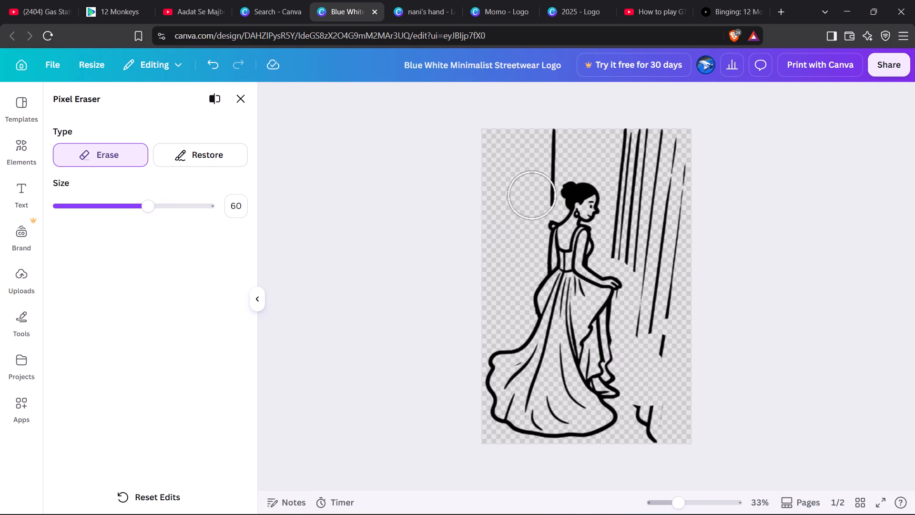
{"action": "left_click_drag", "start_coordinate": [532, 196], "coordinate": [596, 128]}
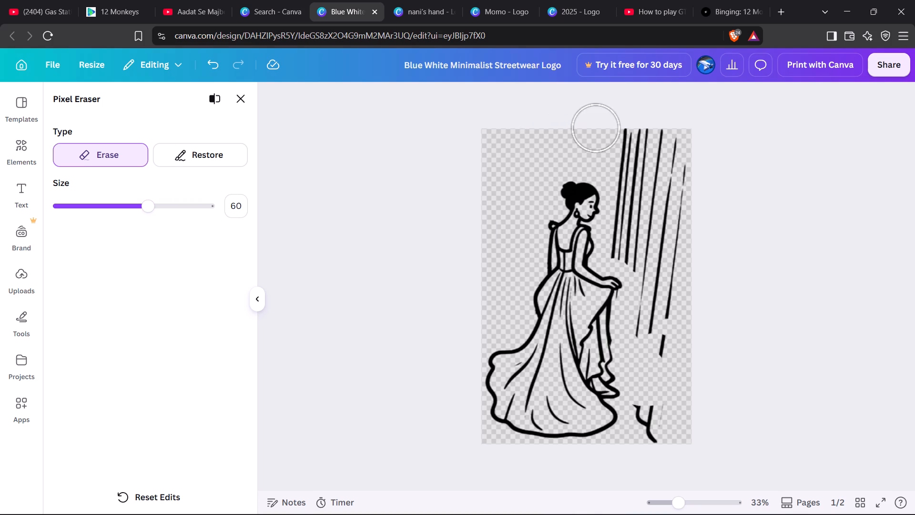
Erase all remaining curtain lines in front of the woman, from the image's top to its bottom edge, keeping her hand intact.
{"action": "left_click_drag", "start_coordinate": [632, 137], "coordinate": [643, 157]}
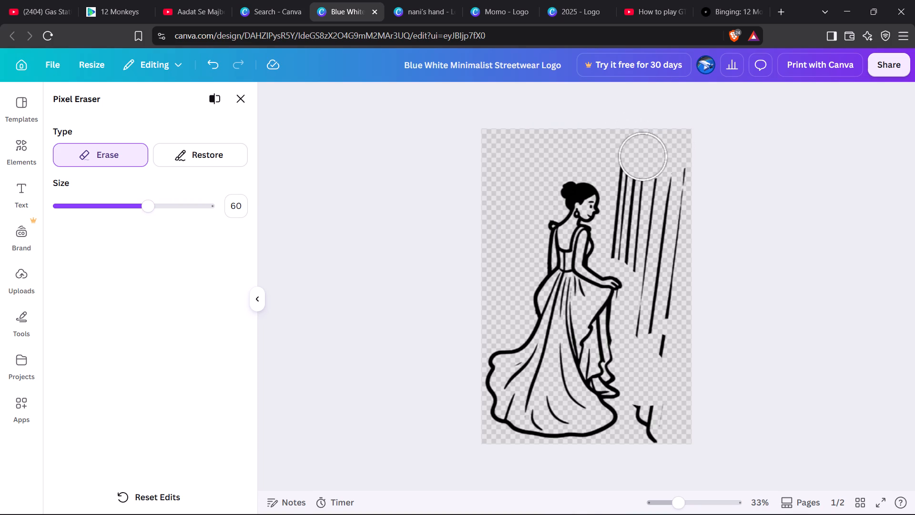
{"action": "left_click_drag", "start_coordinate": [643, 157], "coordinate": [632, 241]}
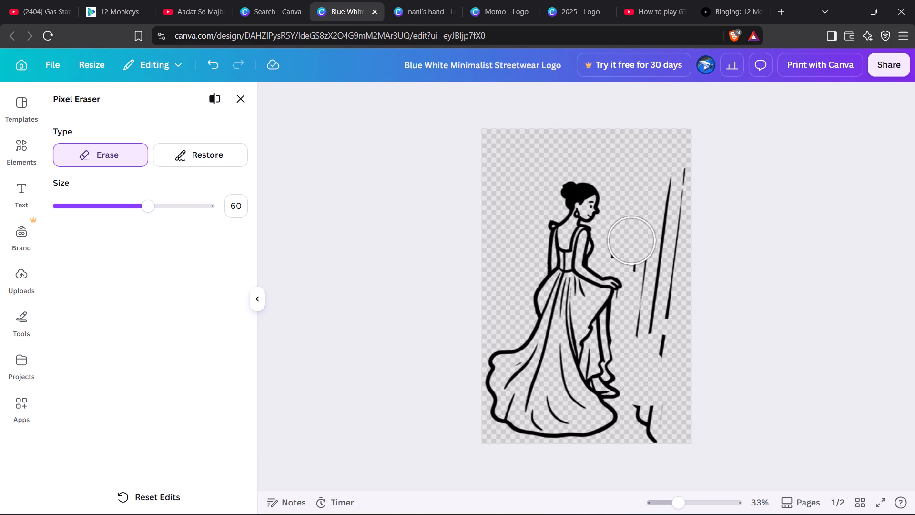
{"action": "left_click_drag", "start_coordinate": [632, 241], "coordinate": [666, 229]}
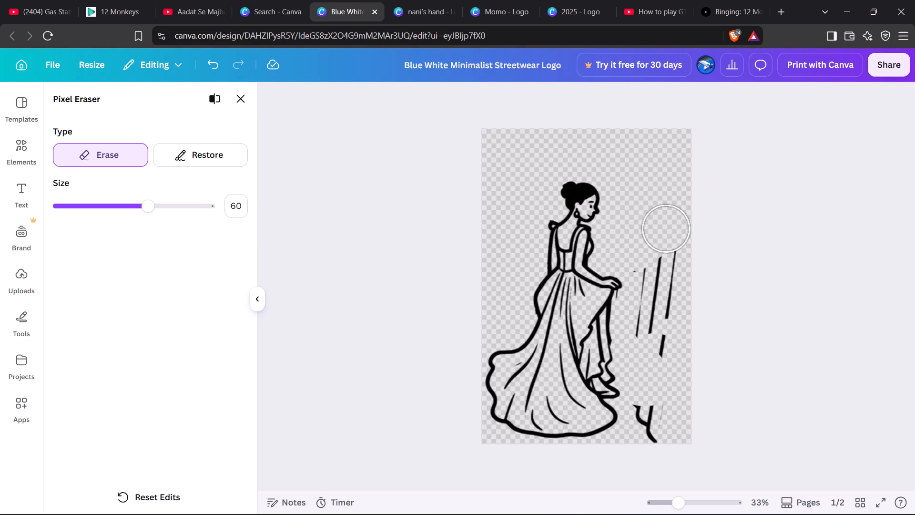
{"action": "left_click_drag", "start_coordinate": [644, 260], "coordinate": [658, 287]}
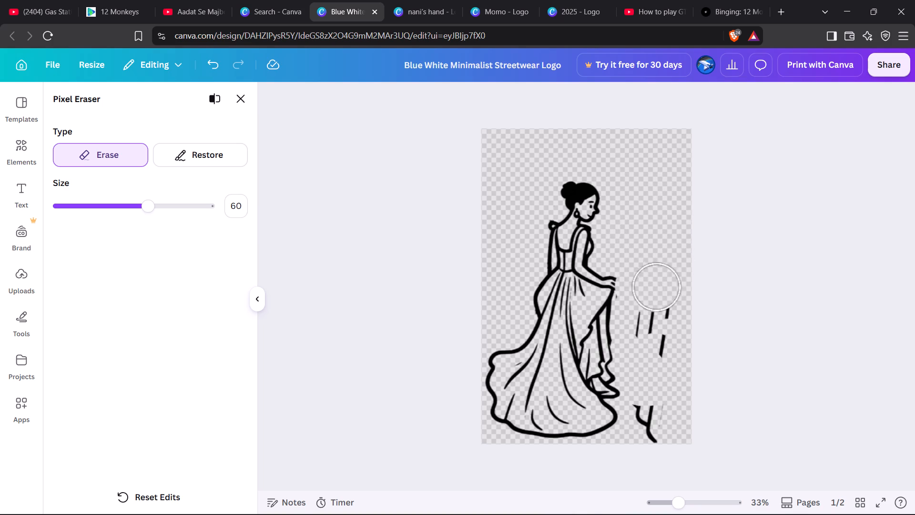
{"action": "left_click_drag", "start_coordinate": [658, 287], "coordinate": [666, 283]}
{"action": "key", "text": "ctrl+z"}
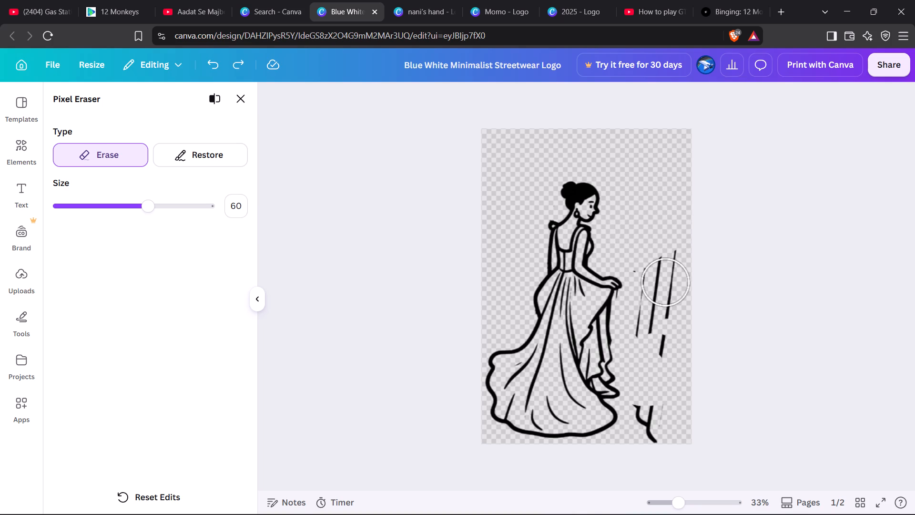
{"action": "left_click_drag", "start_coordinate": [646, 254], "coordinate": [672, 263]}
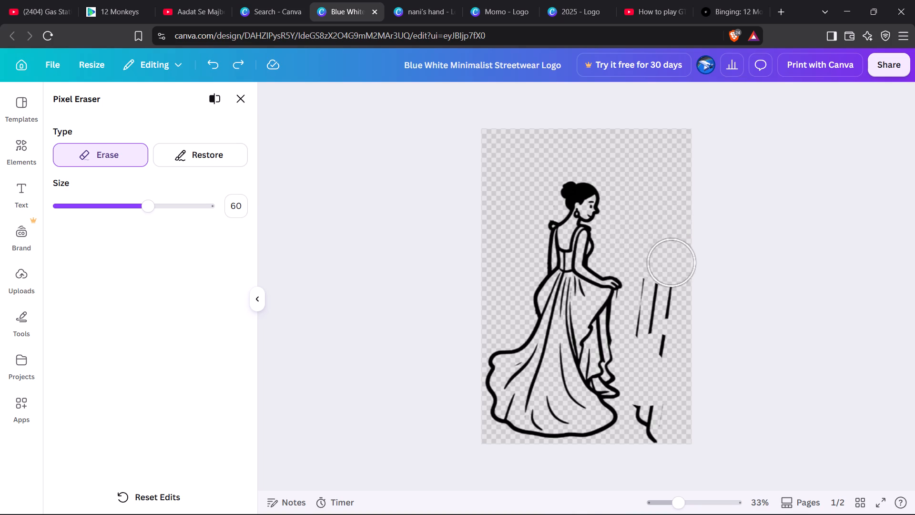
{"action": "left_click_drag", "start_coordinate": [672, 263], "coordinate": [650, 460]}
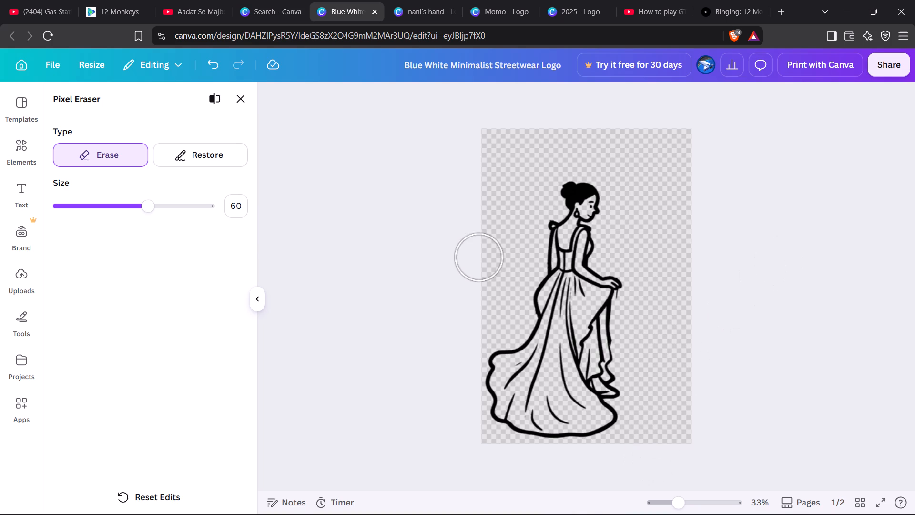
Set the eraser size to 11, clean the stray marks around and below the woman's outstretched hand, and close the eraser.
{"action": "left_click_drag", "start_coordinate": [147, 208], "coordinate": [73, 207]}
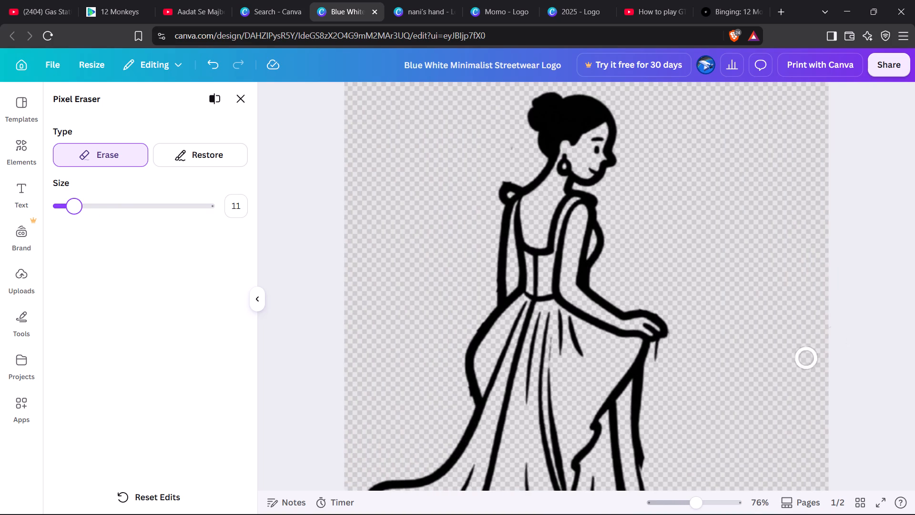
{"action": "left_click_drag", "start_coordinate": [718, 376], "coordinate": [681, 281]}
{"action": "left_click_drag", "start_coordinate": [699, 372], "coordinate": [699, 308]}
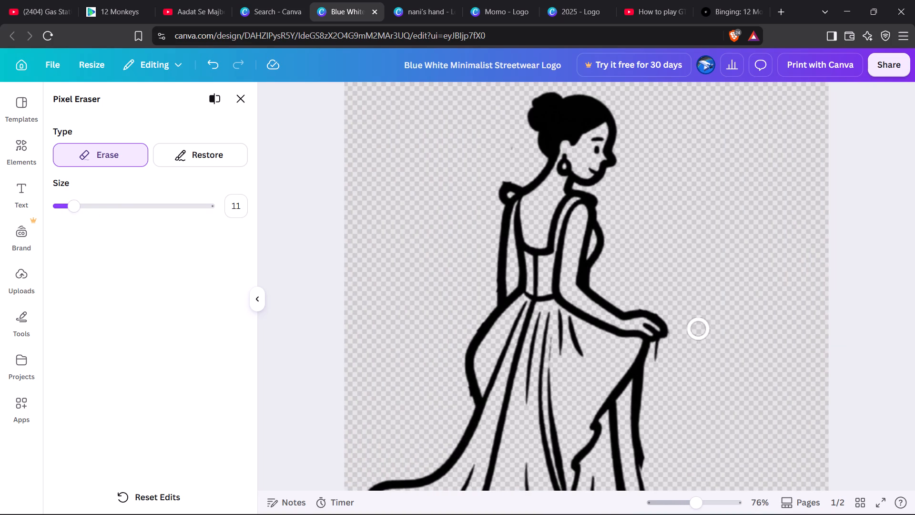
{"action": "left_click_drag", "start_coordinate": [699, 308], "coordinate": [692, 297]}
{"action": "left_click_drag", "start_coordinate": [661, 365], "coordinate": [663, 352]}
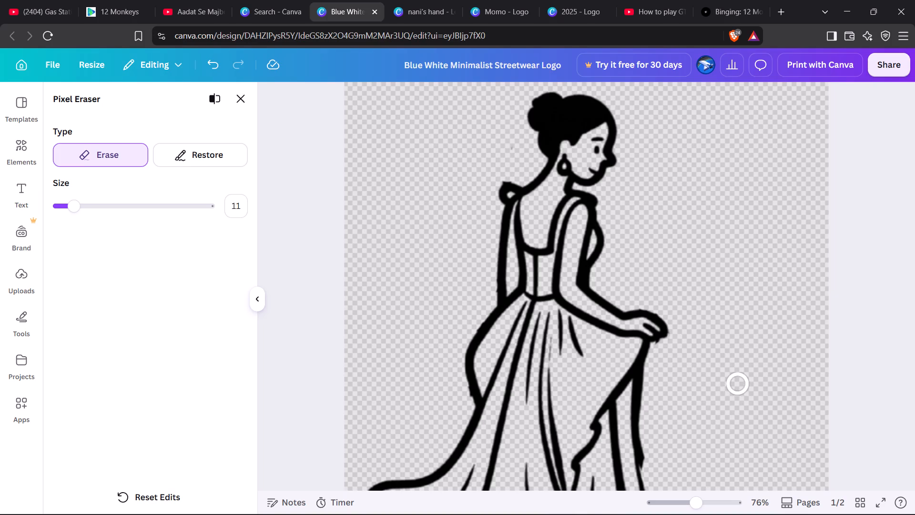
{"action": "left_click", "coordinate": [666, 350]}
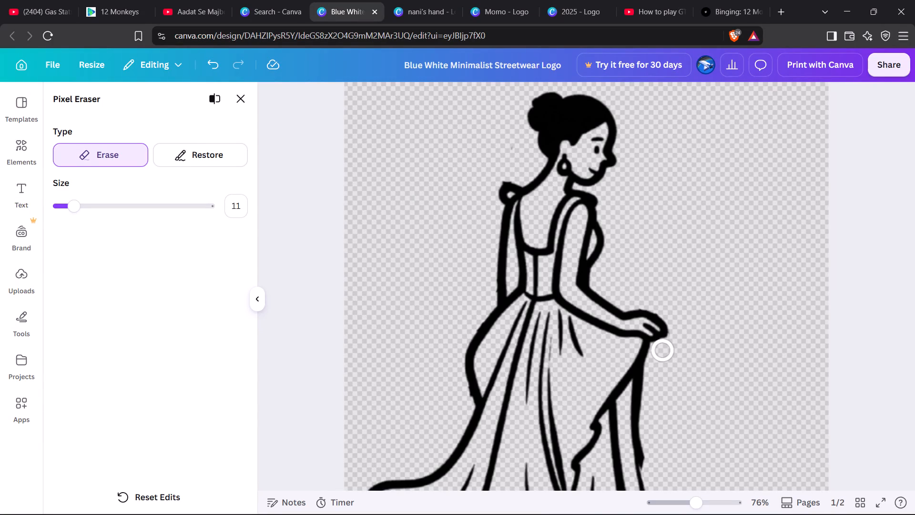
{"action": "left_click", "coordinate": [663, 350]}
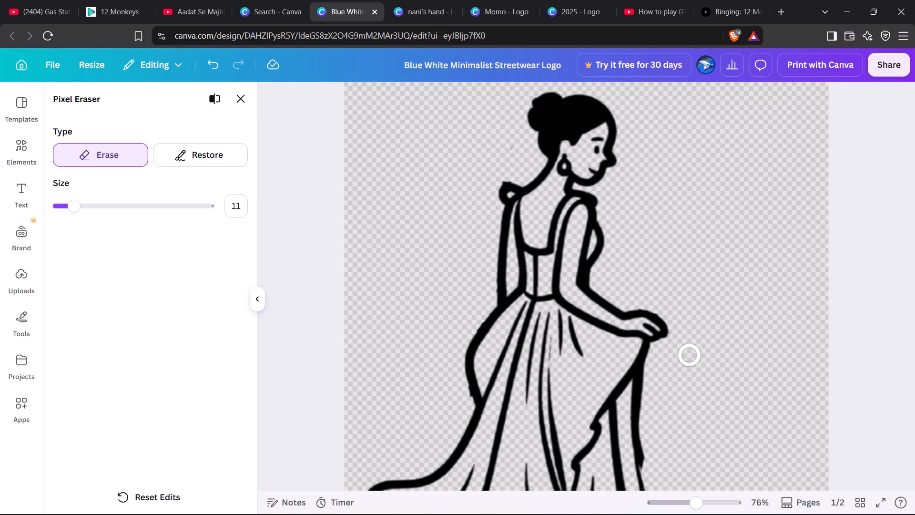
{"action": "left_click", "coordinate": [240, 100]}
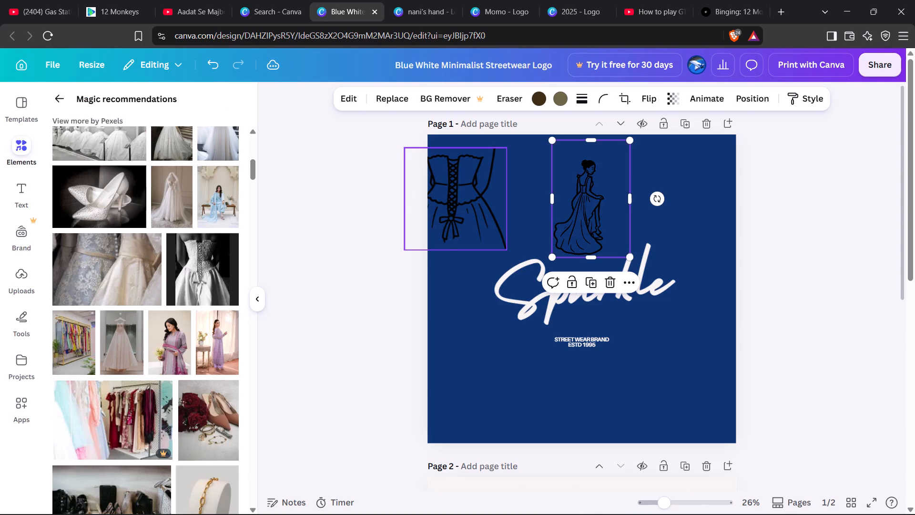
Delete the doodled corset dress graphic beside the gown figure on page 1.
{"action": "left_click", "coordinate": [463, 201]}
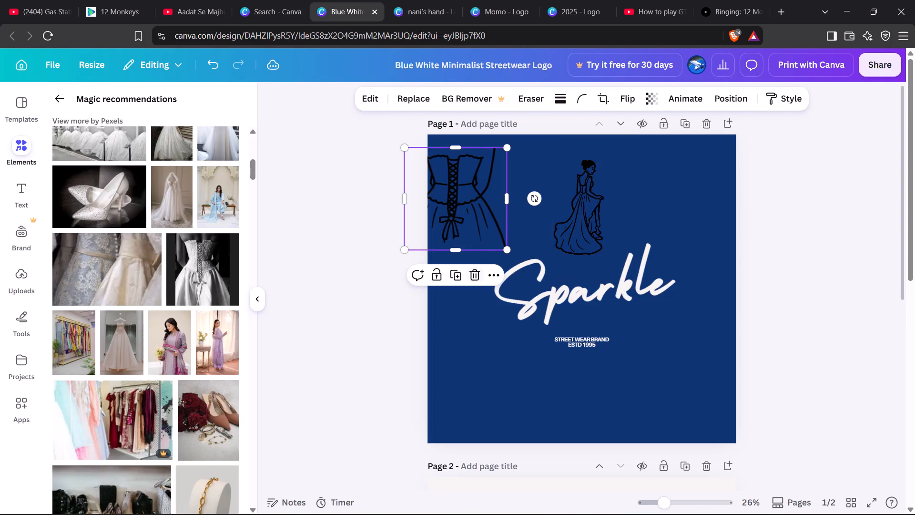
{"action": "left_click", "coordinate": [475, 276]}
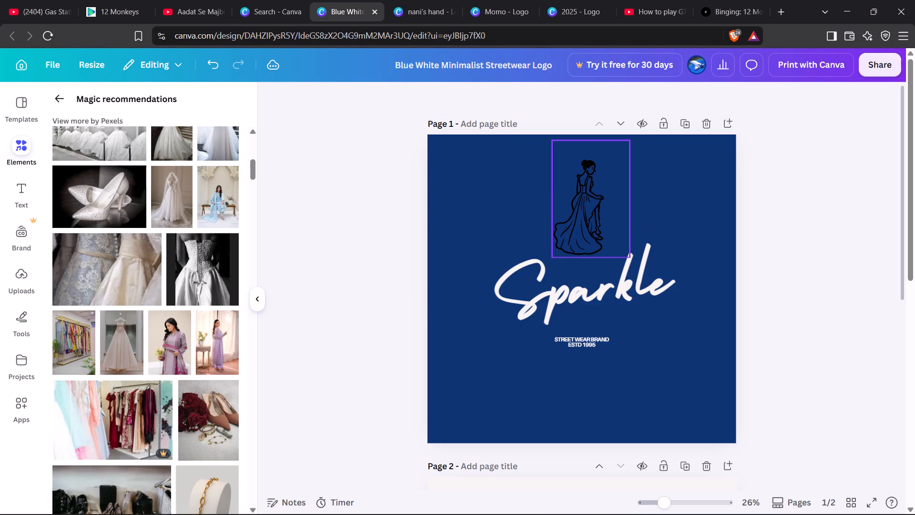
Enlarge the doodled gown figure in two stages and centre it directly above the Sparkle lettering, with its hem just touching the word.
{"action": "left_click", "coordinate": [588, 194]}
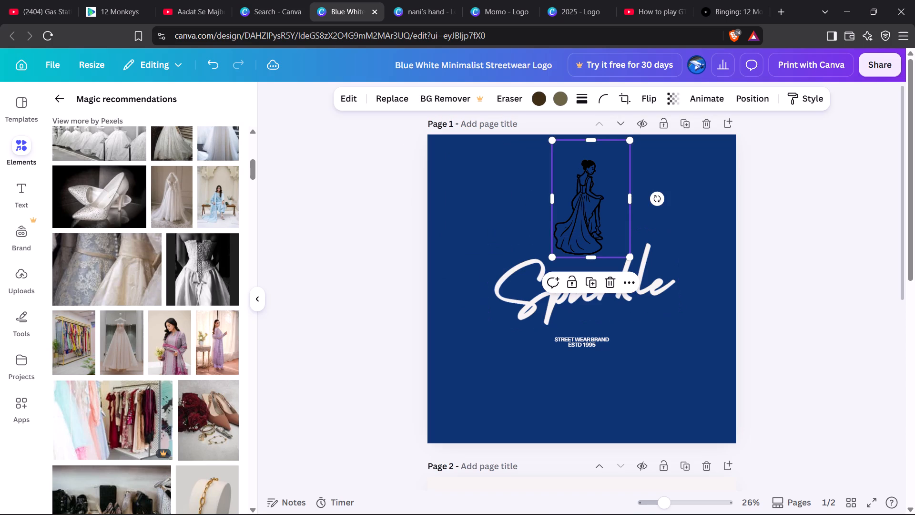
{"action": "left_click_drag", "start_coordinate": [554, 140], "coordinate": [526, 128]}
{"action": "left_click_drag", "start_coordinate": [589, 190], "coordinate": [604, 204]}
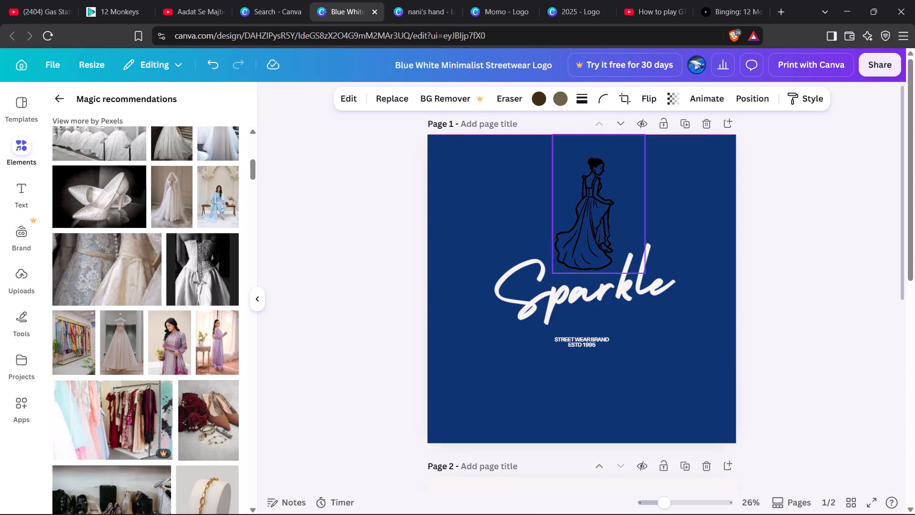
{"action": "left_click_drag", "start_coordinate": [604, 204], "coordinate": [604, 216]}
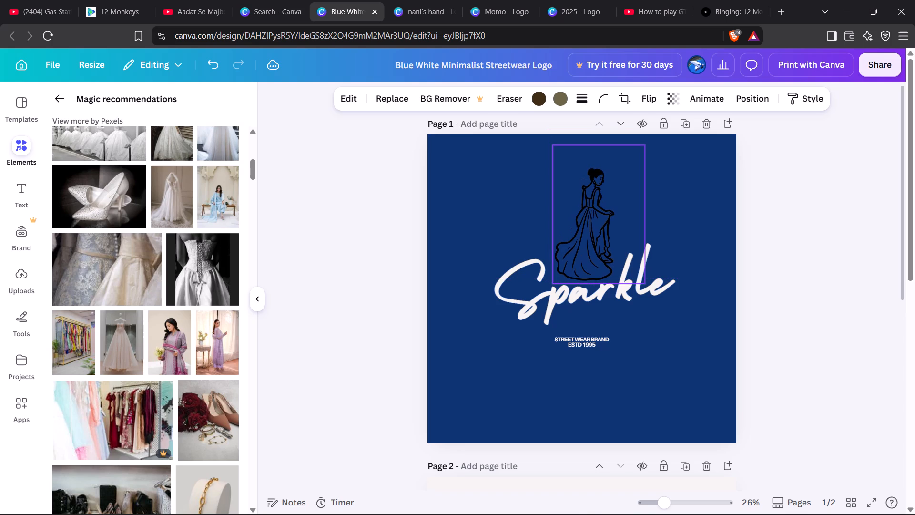
{"action": "left_click_drag", "start_coordinate": [604, 216], "coordinate": [604, 216]}
{"action": "left_click", "coordinate": [765, 222]}
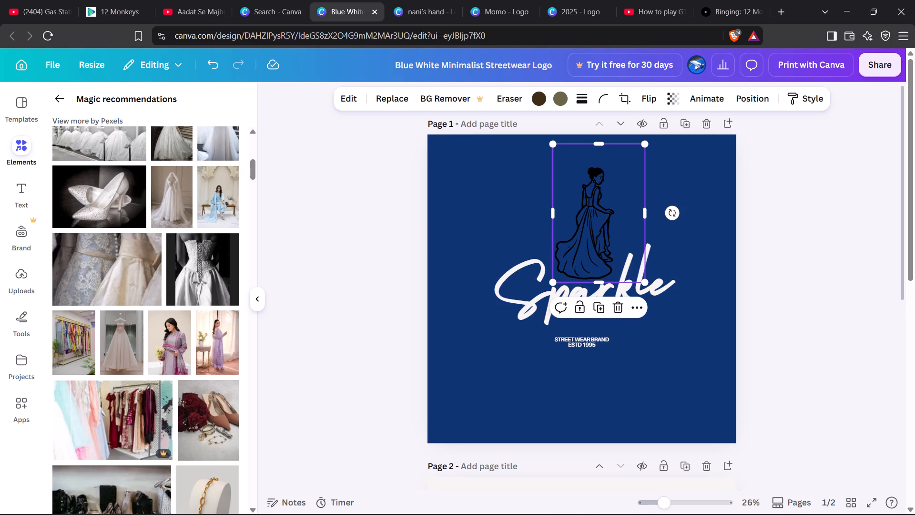
{"action": "left_click", "coordinate": [602, 202]}
{"action": "left_click_drag", "start_coordinate": [645, 145], "coordinate": [661, 114]}
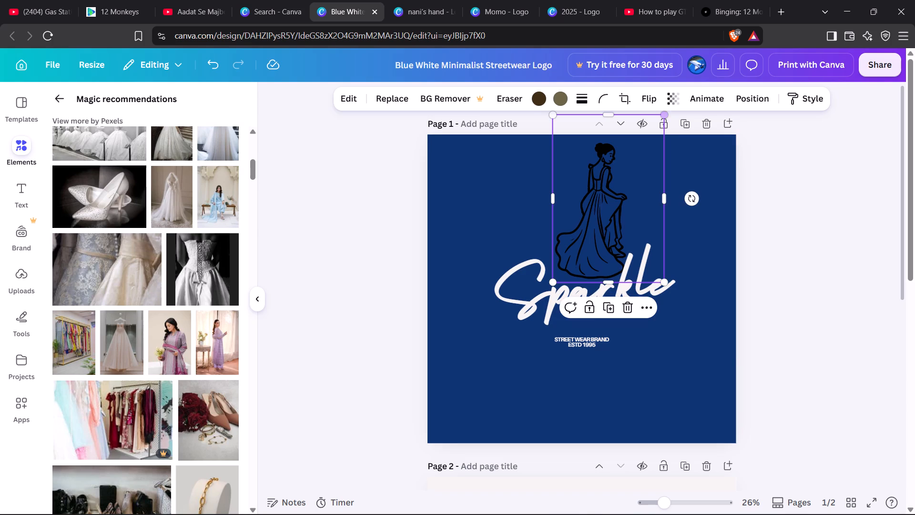
{"action": "left_click_drag", "start_coordinate": [600, 196], "coordinate": [597, 196]}
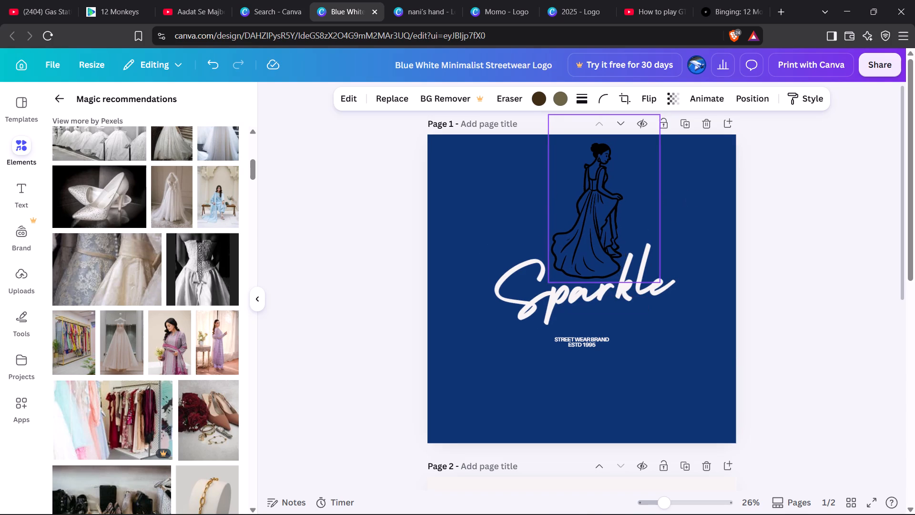
{"action": "left_click_drag", "start_coordinate": [597, 196], "coordinate": [592, 198]}
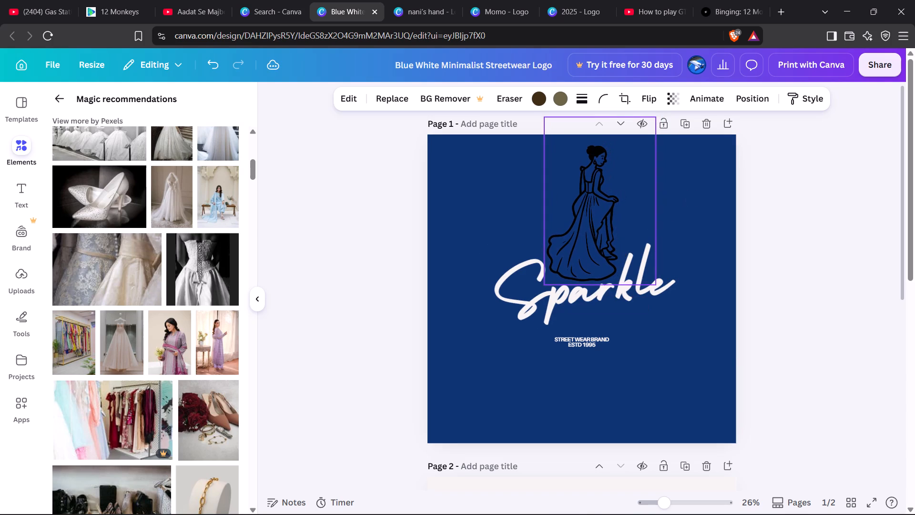
{"action": "left_click_drag", "start_coordinate": [592, 198], "coordinate": [595, 196]}
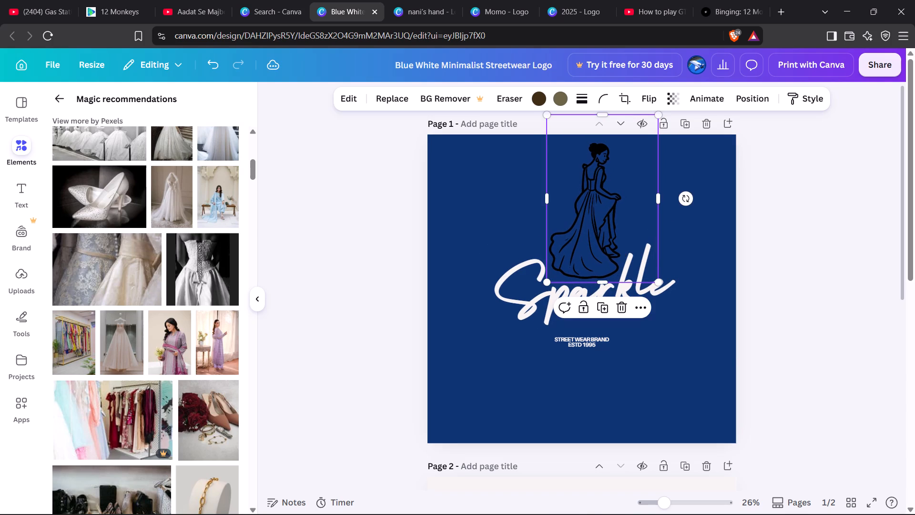
{"action": "left_click", "coordinate": [826, 198]}
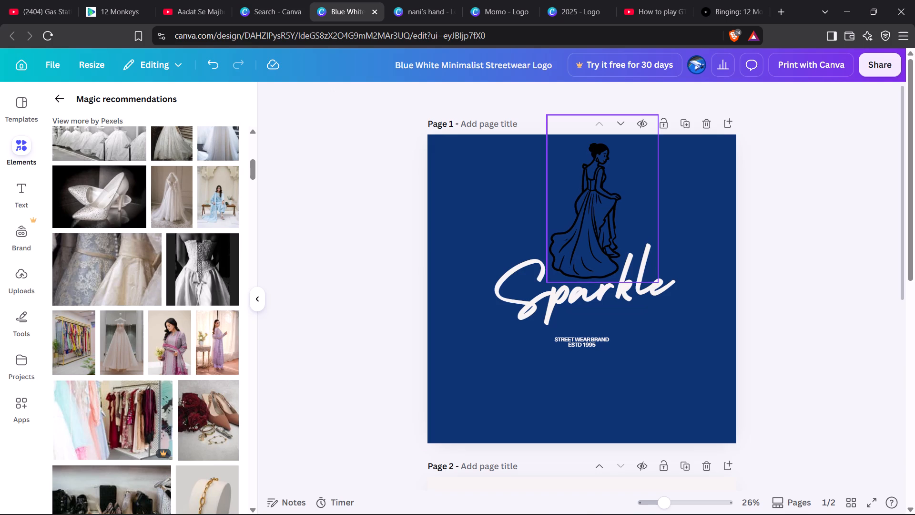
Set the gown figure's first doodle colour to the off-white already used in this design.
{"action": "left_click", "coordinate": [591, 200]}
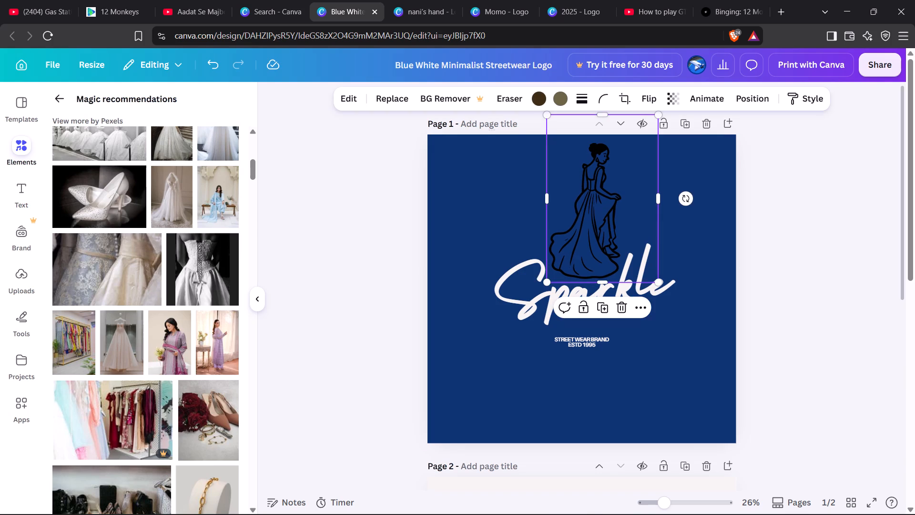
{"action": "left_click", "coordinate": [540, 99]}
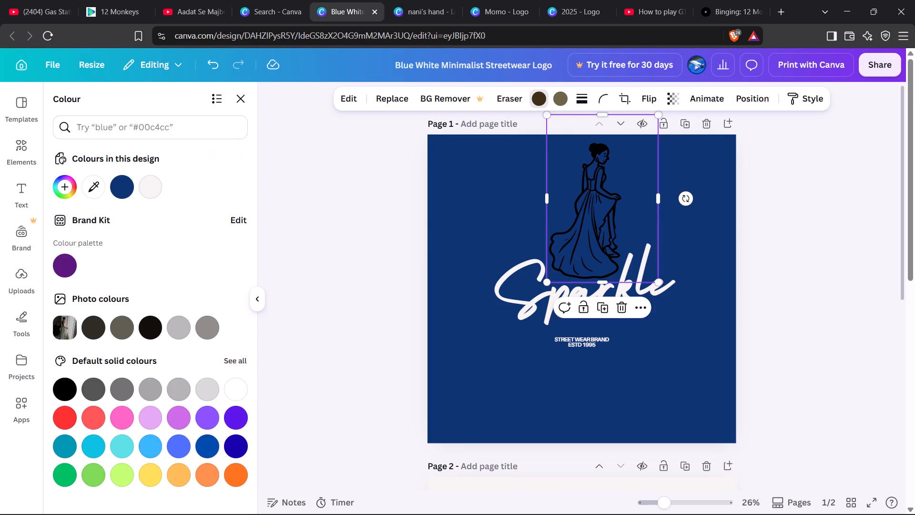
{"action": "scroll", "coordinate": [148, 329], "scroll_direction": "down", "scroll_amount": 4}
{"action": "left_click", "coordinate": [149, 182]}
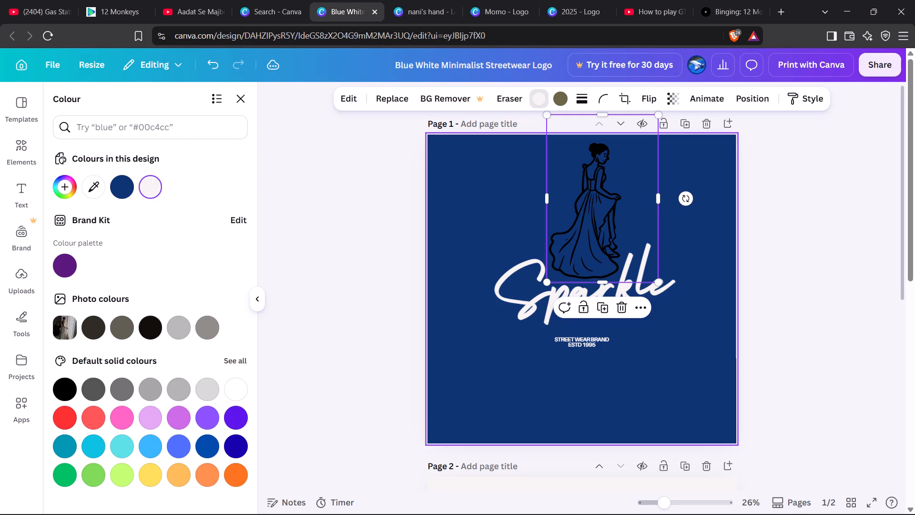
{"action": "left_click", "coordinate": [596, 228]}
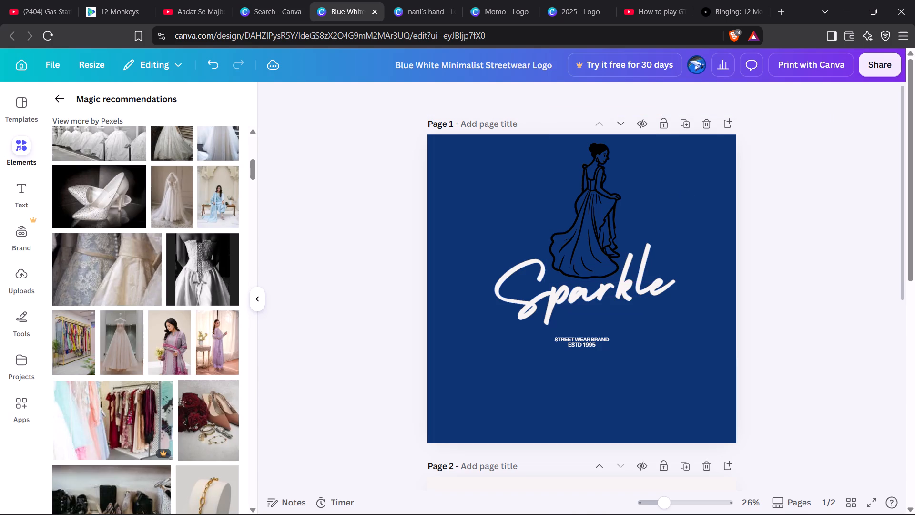
Set the gown figure's second doodle colour to light grey, then to yellow from the default solid colours.
{"action": "left_click", "coordinate": [605, 223]}
{"action": "left_click", "coordinate": [563, 95]}
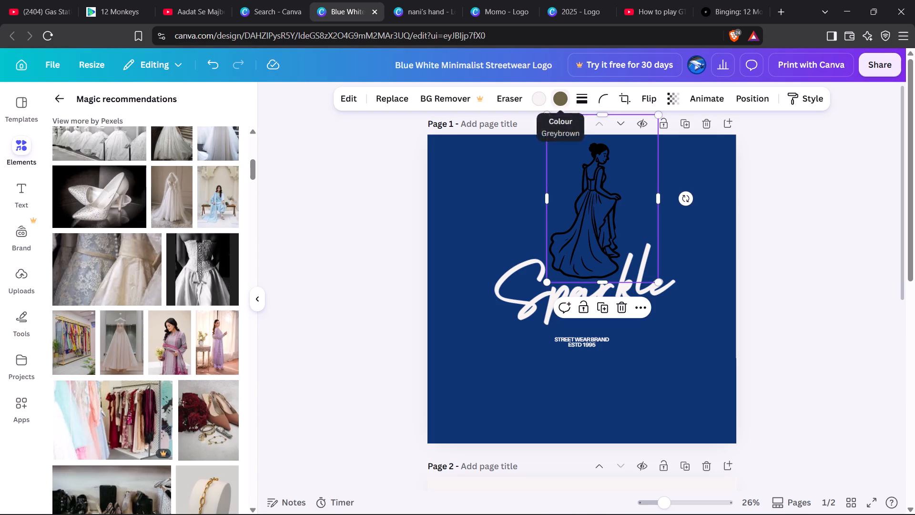
{"action": "scroll", "coordinate": [193, 284], "scroll_direction": "down", "scroll_amount": 2}
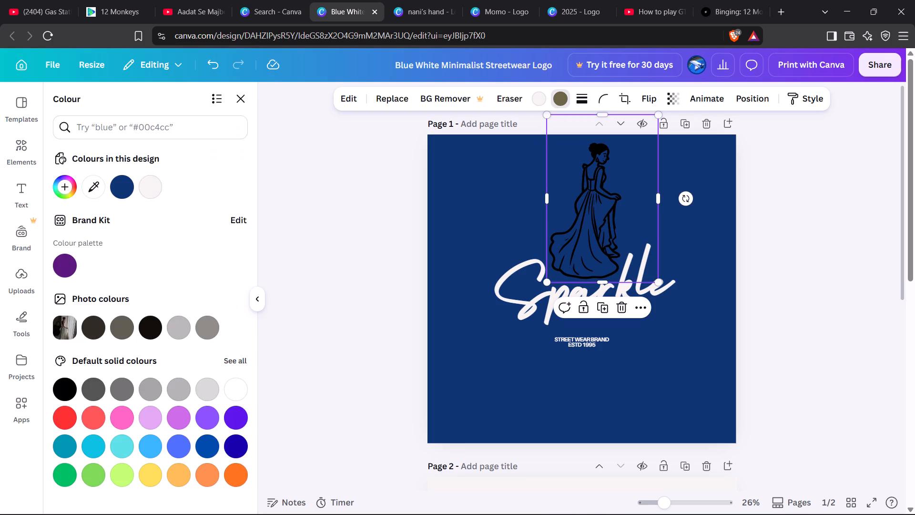
{"action": "scroll", "coordinate": [193, 284], "scroll_direction": "down", "scroll_amount": 1}
{"action": "left_click", "coordinate": [169, 395]}
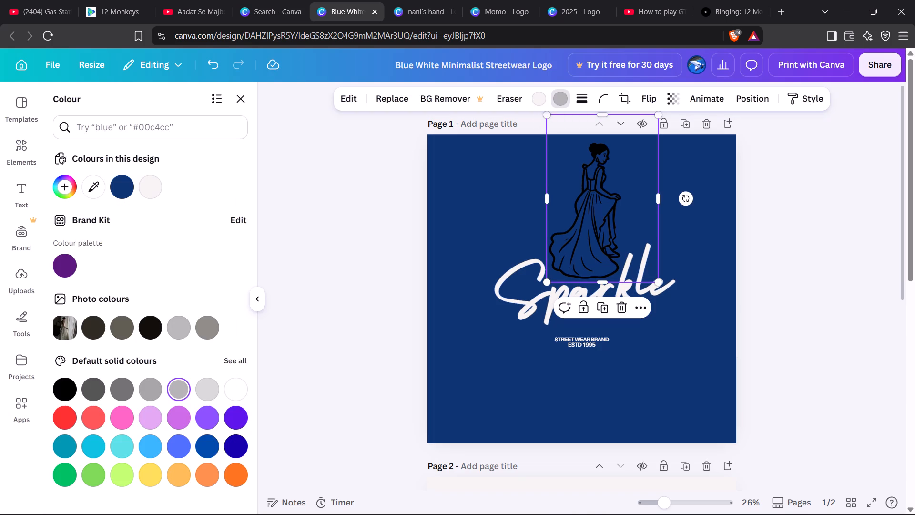
{"action": "left_click_drag", "start_coordinate": [147, 494], "coordinate": [157, 467]}
{"action": "left_click", "coordinate": [157, 467]}
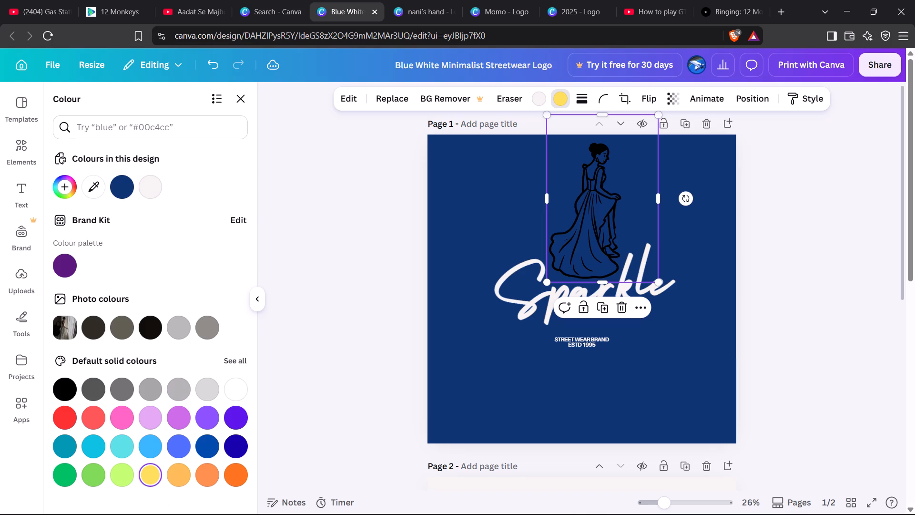
Change the gown figure's first doodle colour to yellow, then to purple from the default solid colours.
{"action": "left_click", "coordinate": [545, 99]}
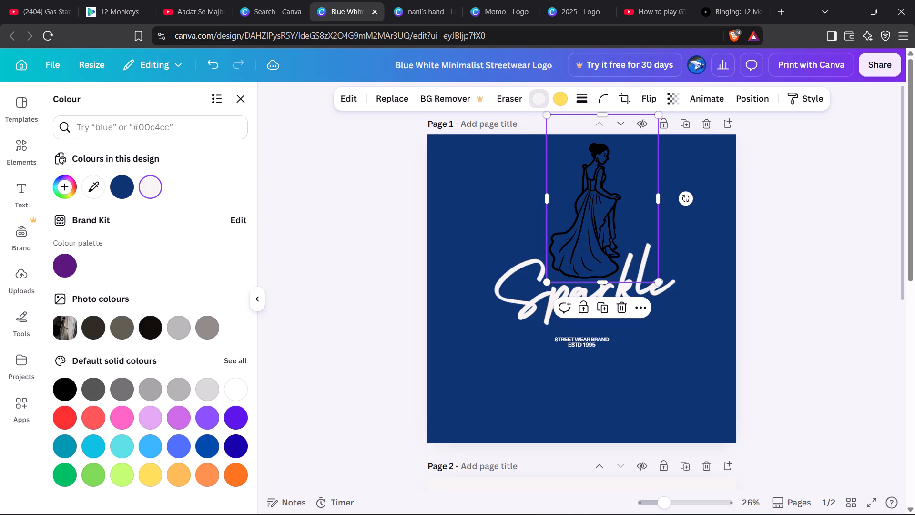
{"action": "left_click", "coordinate": [151, 473]}
{"action": "left_click", "coordinate": [182, 474]}
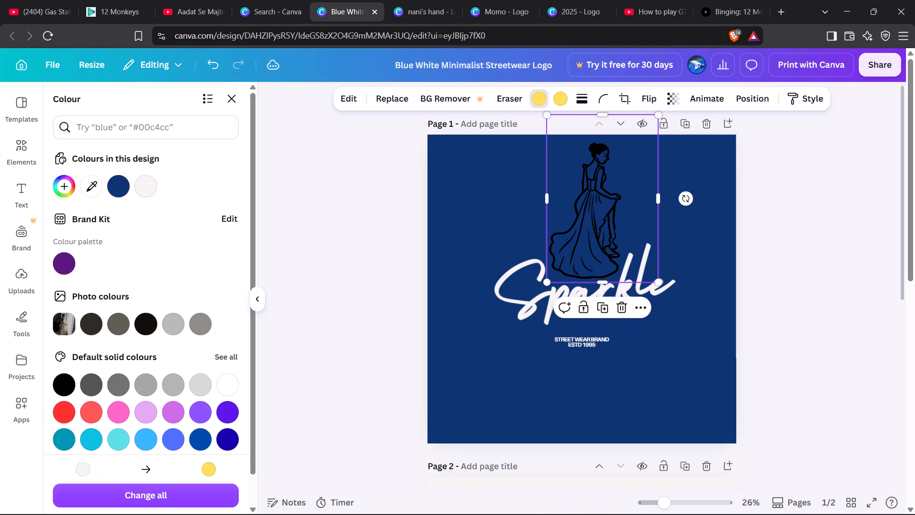
{"action": "left_click", "coordinate": [205, 418]}
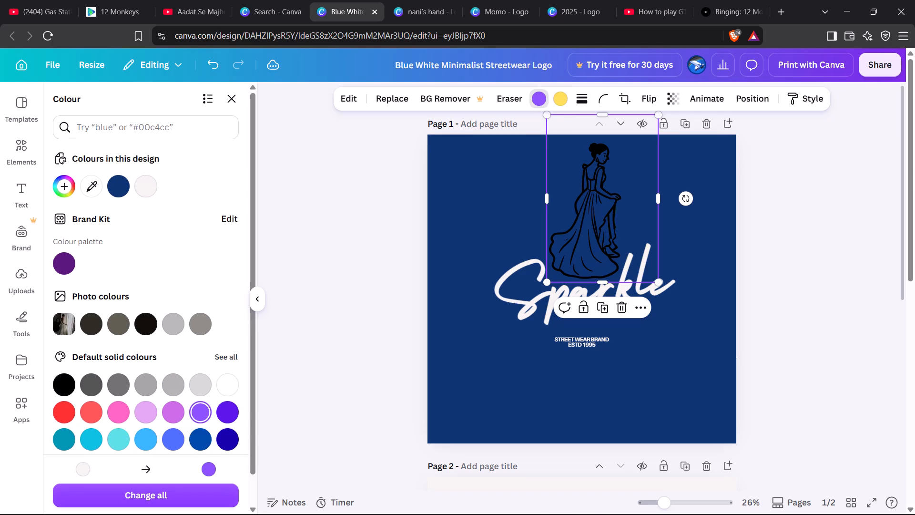
{"action": "left_click", "coordinate": [605, 192]}
{"action": "left_click", "coordinate": [620, 184]}
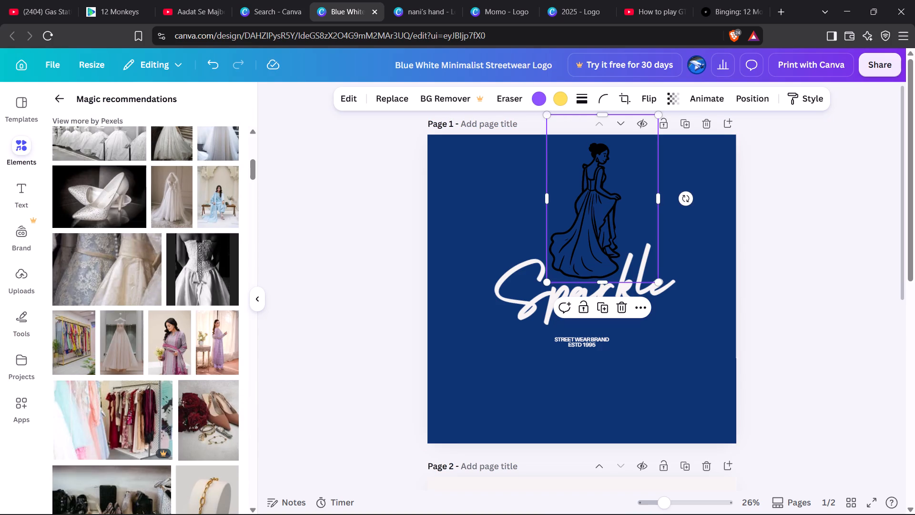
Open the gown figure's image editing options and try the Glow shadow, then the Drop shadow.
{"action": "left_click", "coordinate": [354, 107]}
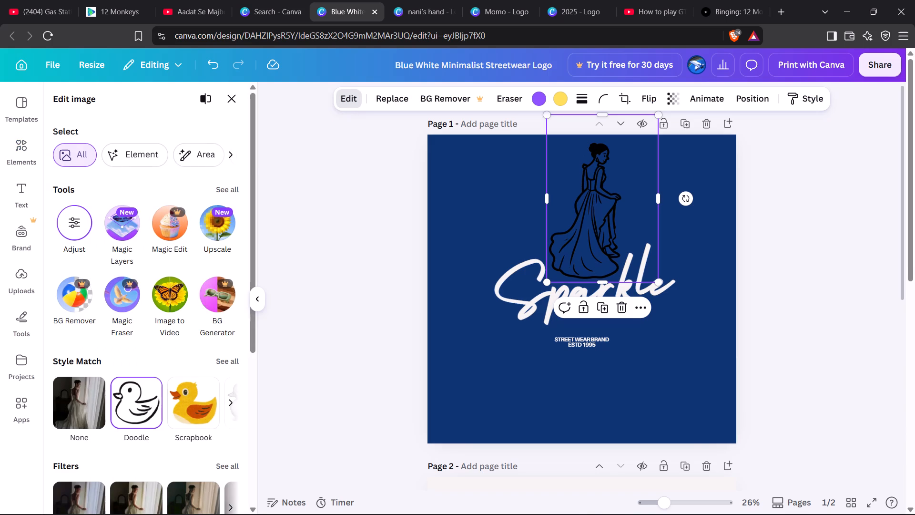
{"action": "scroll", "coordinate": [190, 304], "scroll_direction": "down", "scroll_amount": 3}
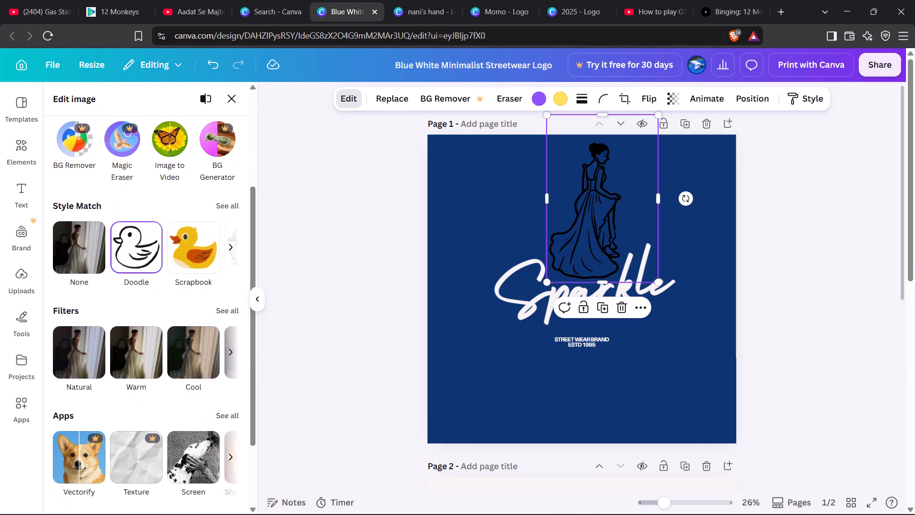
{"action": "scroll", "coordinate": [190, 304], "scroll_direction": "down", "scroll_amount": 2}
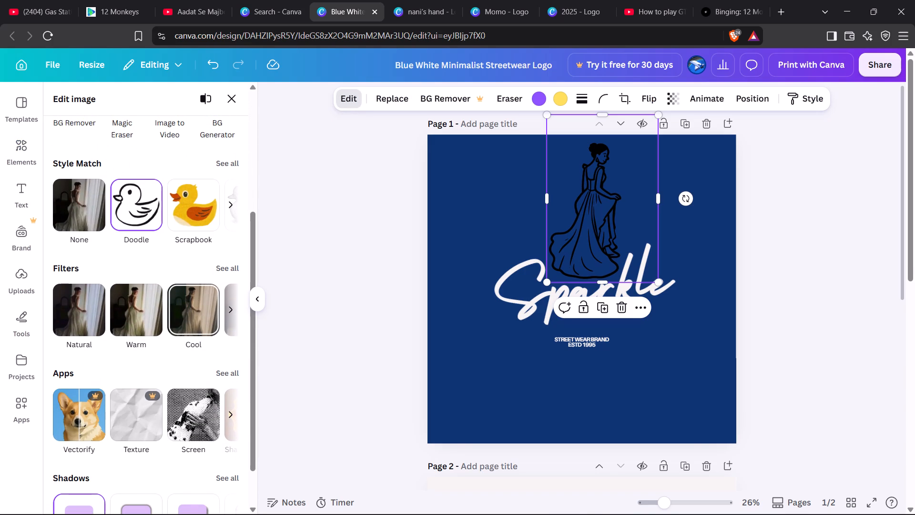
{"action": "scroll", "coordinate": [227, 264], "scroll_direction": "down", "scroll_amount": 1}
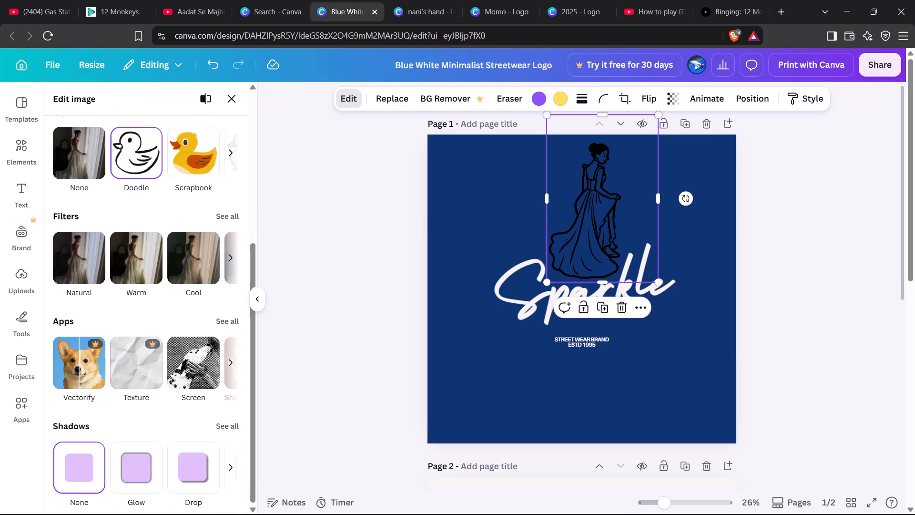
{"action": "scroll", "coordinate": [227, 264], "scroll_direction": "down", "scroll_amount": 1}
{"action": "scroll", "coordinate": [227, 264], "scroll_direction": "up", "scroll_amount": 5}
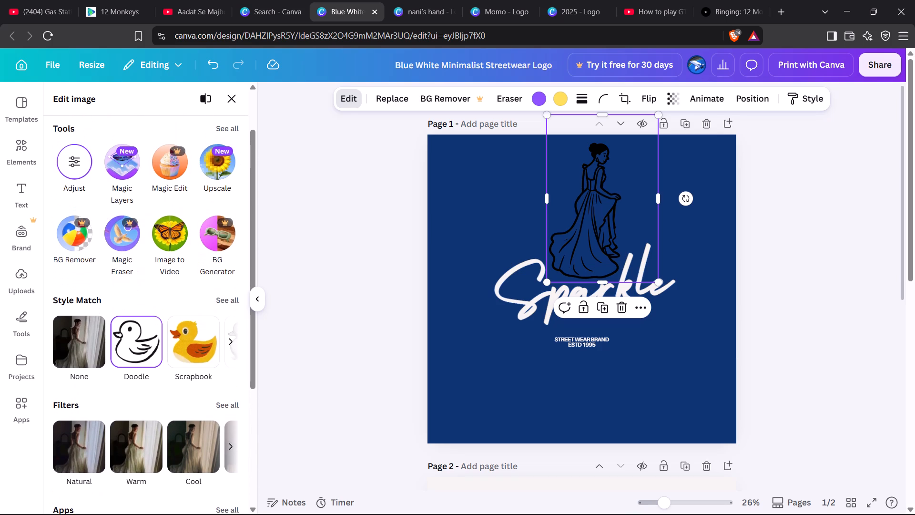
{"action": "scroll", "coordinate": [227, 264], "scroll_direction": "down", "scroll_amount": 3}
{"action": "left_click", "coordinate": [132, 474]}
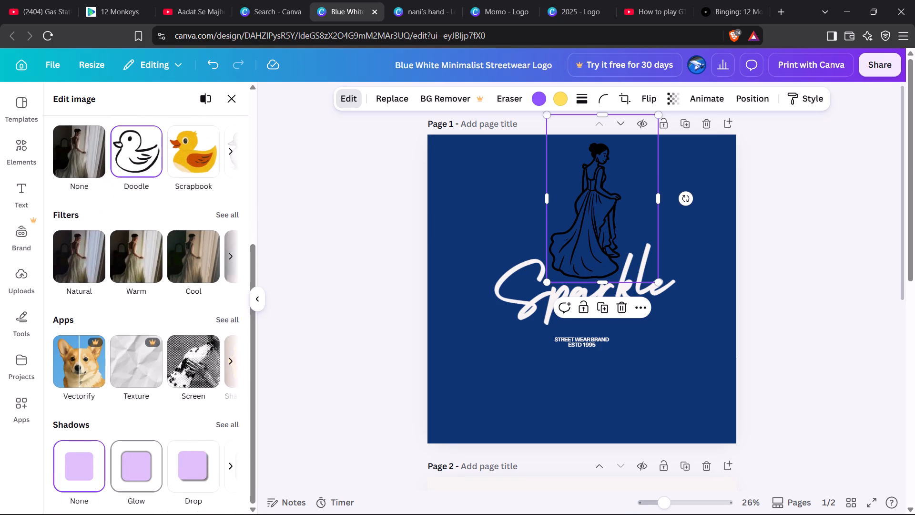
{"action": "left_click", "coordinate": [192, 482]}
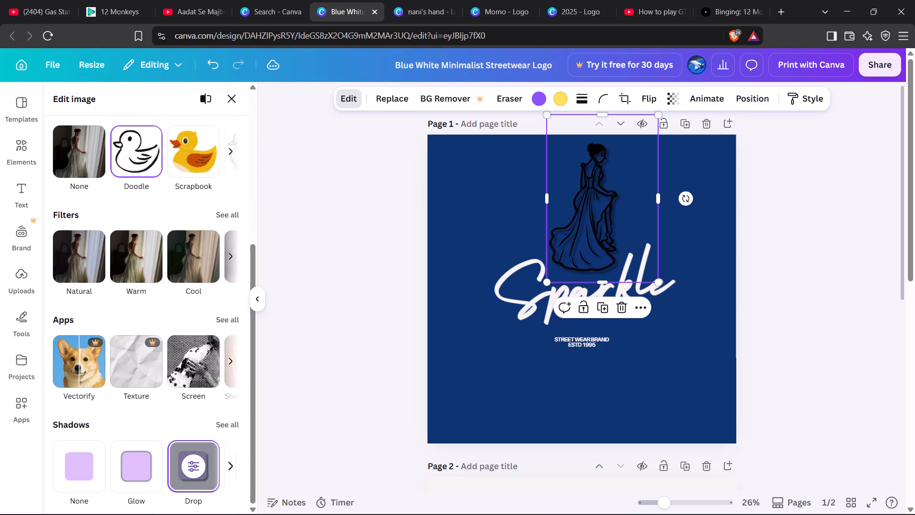
Show all shadow styles for the gown figure and apply Curved, then switch to Page lift.
{"action": "left_click", "coordinate": [230, 430]}
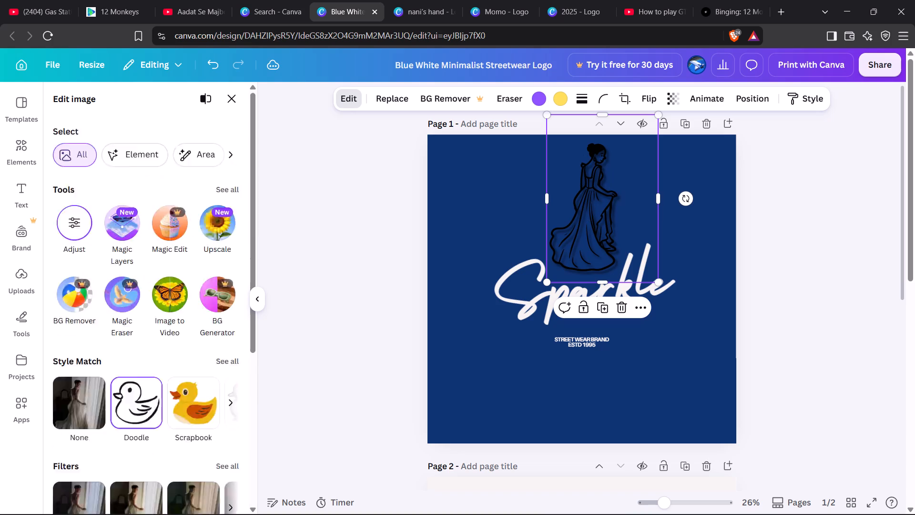
{"action": "scroll", "coordinate": [178, 300], "scroll_direction": "down", "scroll_amount": 1}
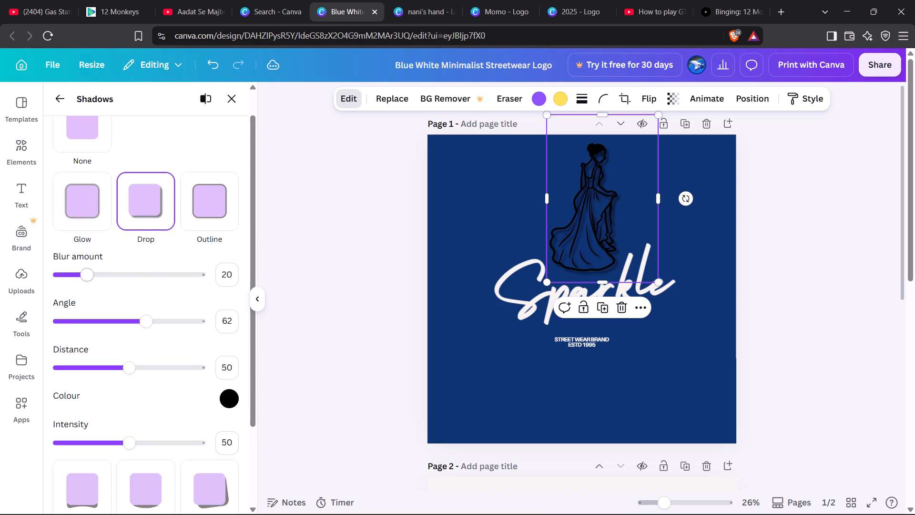
{"action": "scroll", "coordinate": [178, 300], "scroll_direction": "down", "scroll_amount": 2}
{"action": "left_click", "coordinate": [101, 388]}
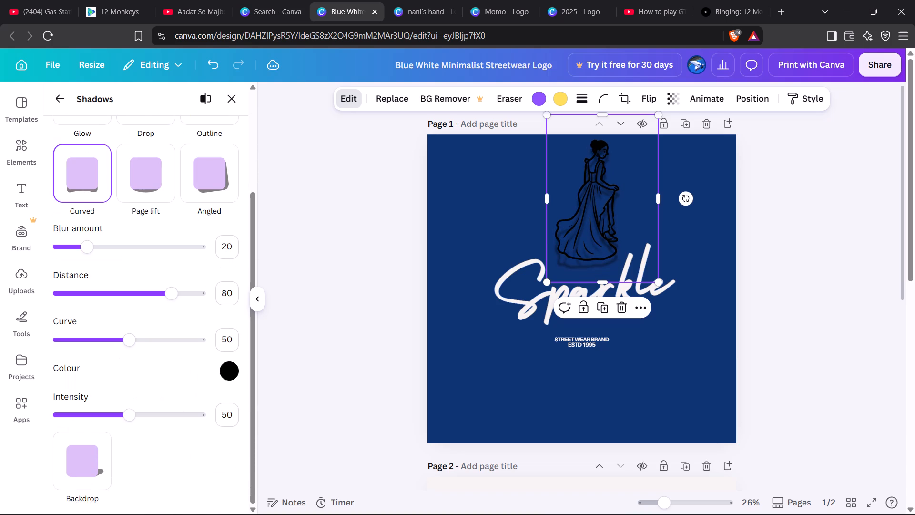
{"action": "scroll", "coordinate": [155, 224], "scroll_direction": "up", "scroll_amount": 3}
{"action": "left_click", "coordinate": [150, 291]}
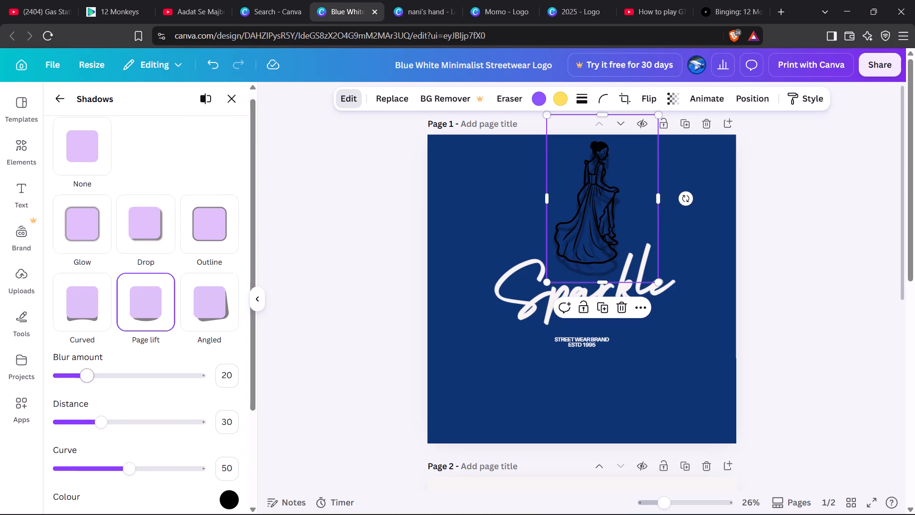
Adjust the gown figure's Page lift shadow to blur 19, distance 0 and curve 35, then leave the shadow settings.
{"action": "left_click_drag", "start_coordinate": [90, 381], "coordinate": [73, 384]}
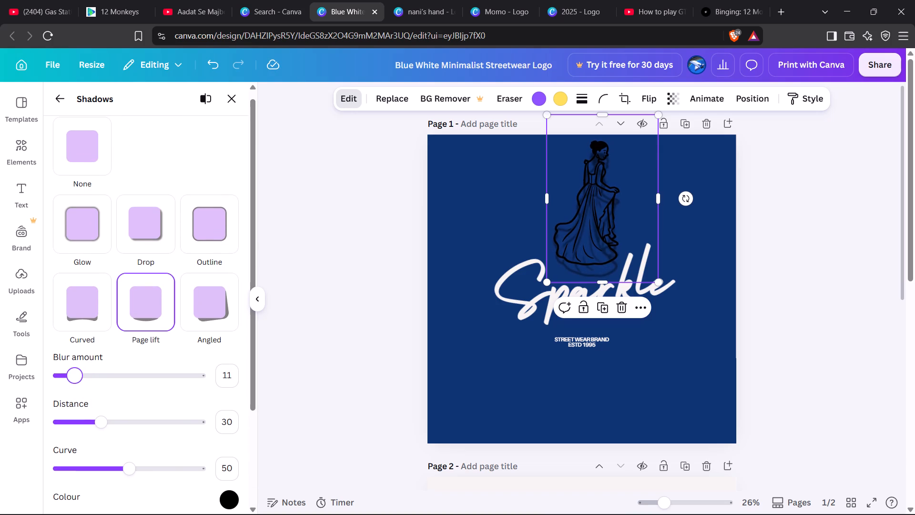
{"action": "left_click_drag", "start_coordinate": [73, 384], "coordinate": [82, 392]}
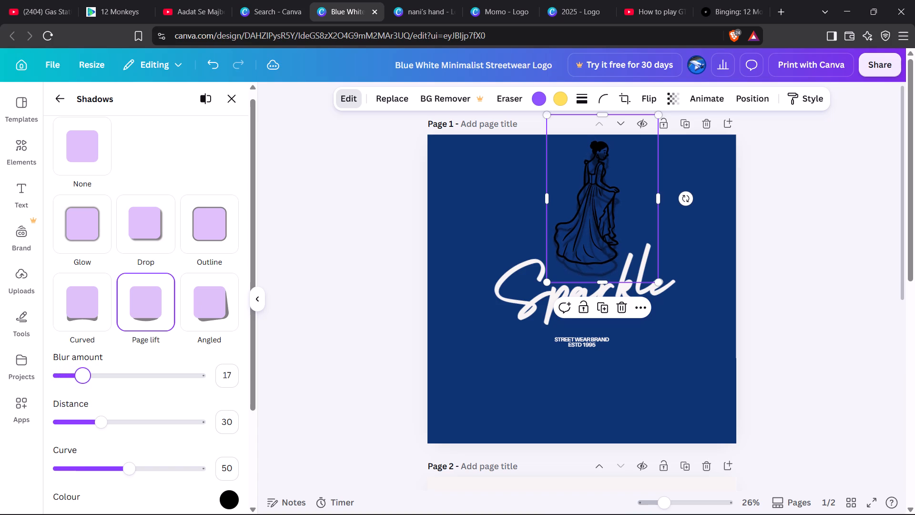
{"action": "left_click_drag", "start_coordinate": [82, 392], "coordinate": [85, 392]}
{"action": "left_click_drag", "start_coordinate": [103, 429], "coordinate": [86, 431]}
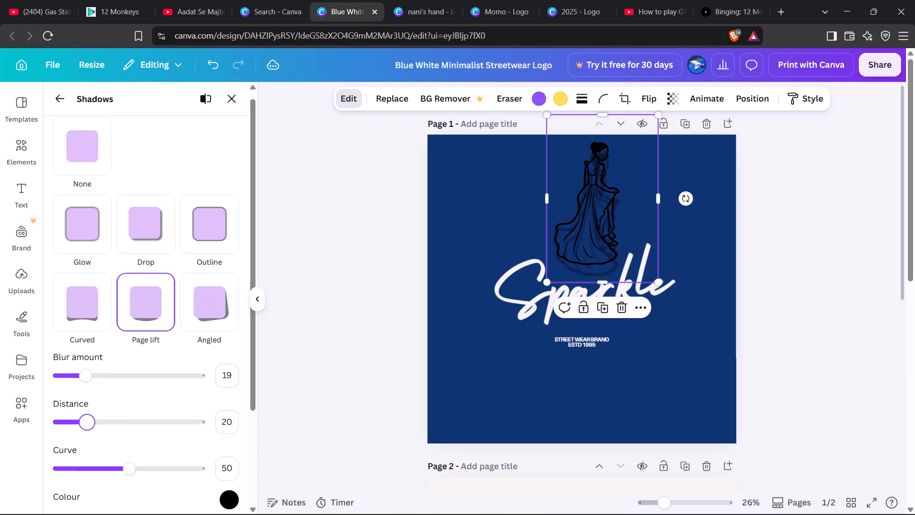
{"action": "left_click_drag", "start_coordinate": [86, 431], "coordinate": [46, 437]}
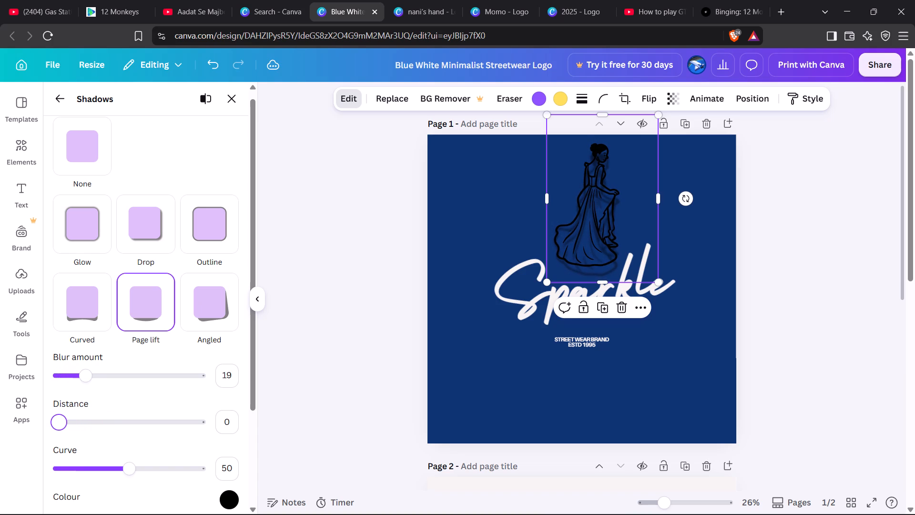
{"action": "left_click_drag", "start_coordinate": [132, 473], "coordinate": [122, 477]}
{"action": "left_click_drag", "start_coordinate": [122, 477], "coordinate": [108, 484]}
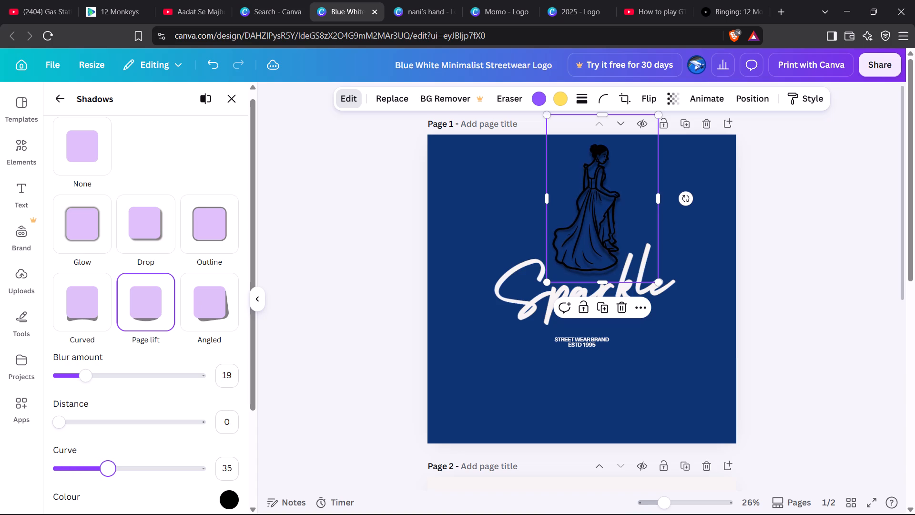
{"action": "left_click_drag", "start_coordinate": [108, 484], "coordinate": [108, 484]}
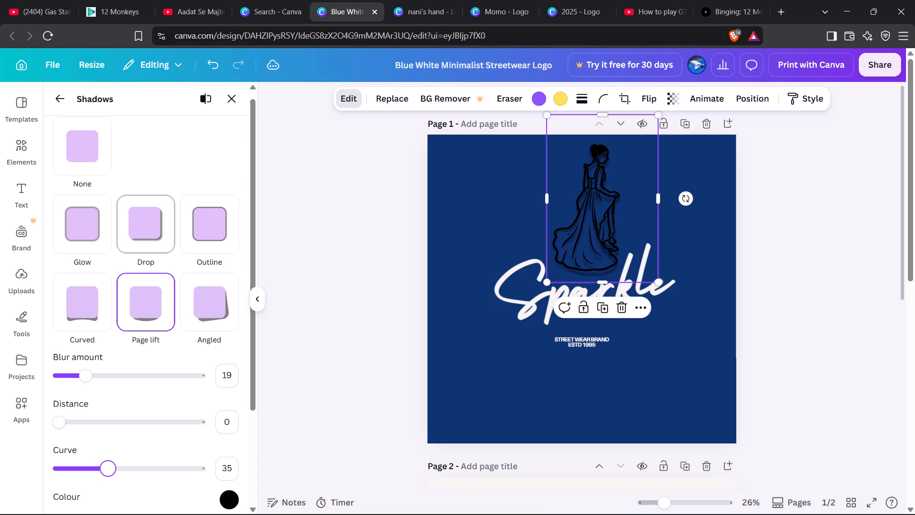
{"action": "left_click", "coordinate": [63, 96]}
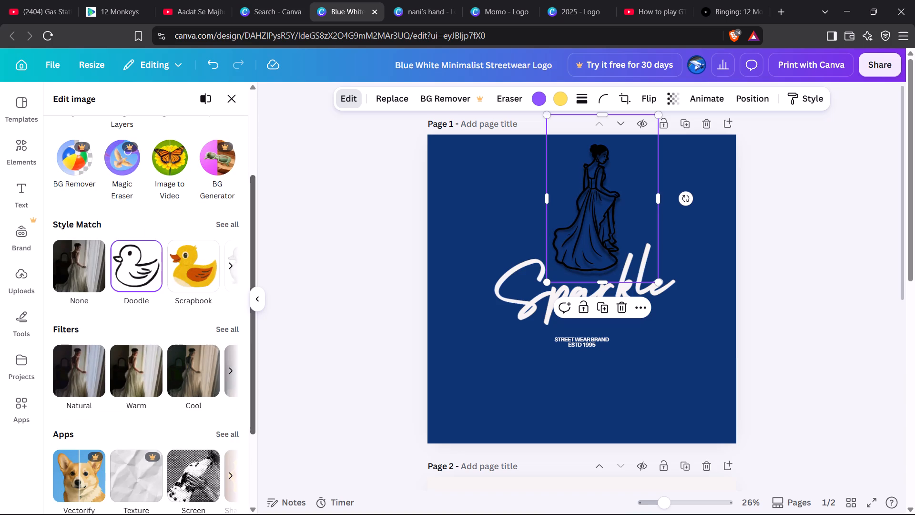
Undo the shadow changes on the gown figure, back to no shadow.
{"action": "left_click", "coordinate": [210, 67]}
{"action": "left_click", "coordinate": [210, 67]}
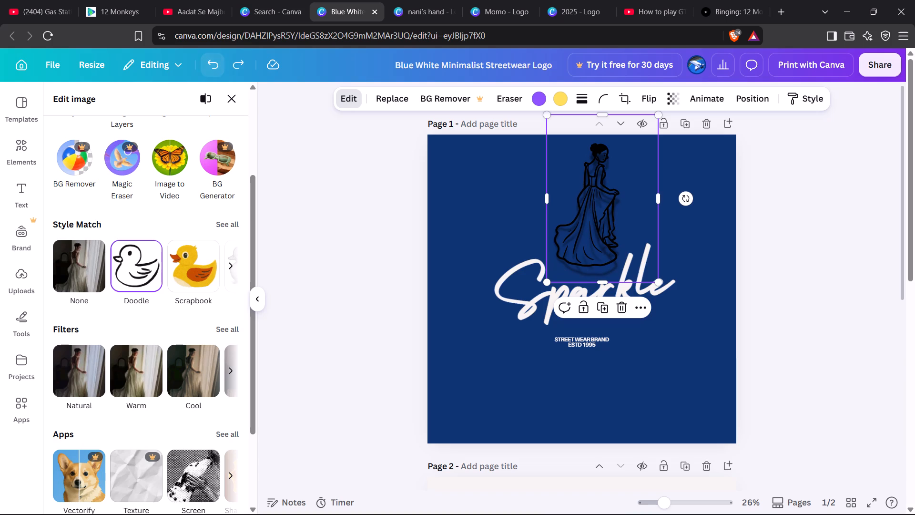
{"action": "left_click", "coordinate": [210, 67]}
{"action": "left_click", "coordinate": [210, 67]}
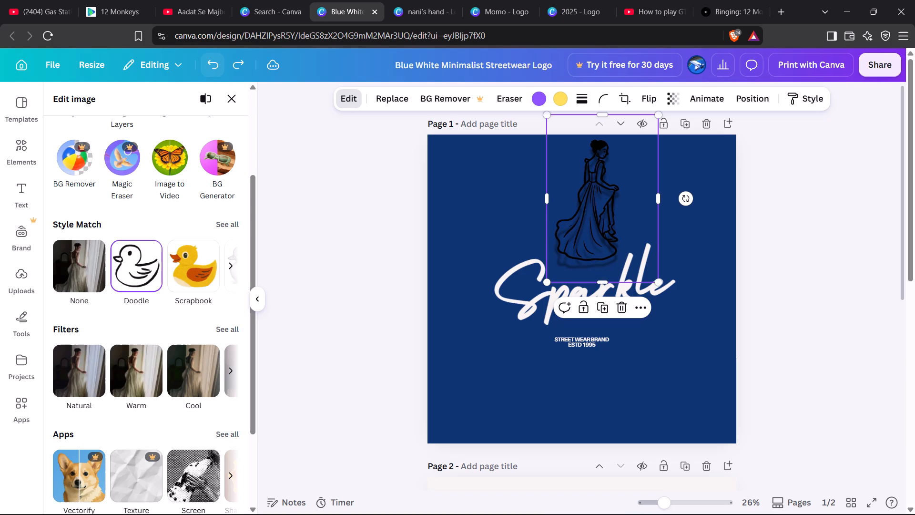
{"action": "left_click", "coordinate": [210, 67]}
{"action": "left_click", "coordinate": [210, 67]}
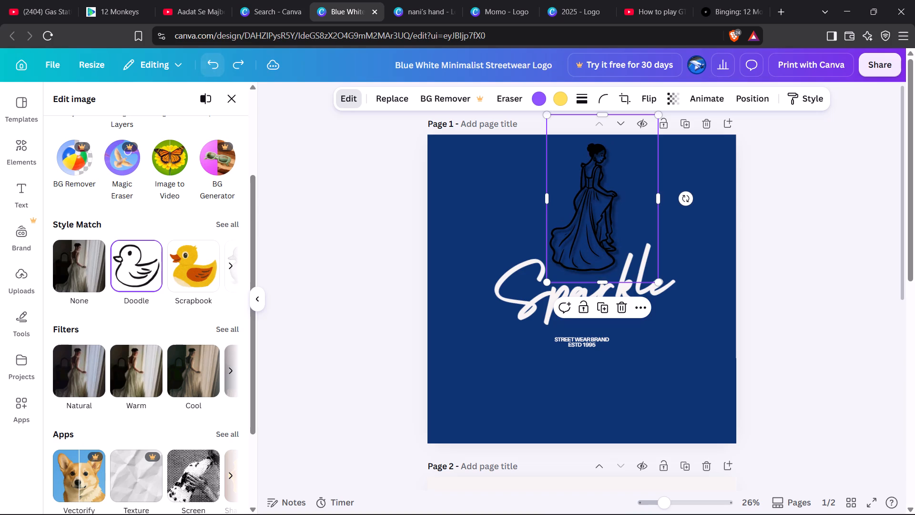
{"action": "left_click", "coordinate": [210, 67]}
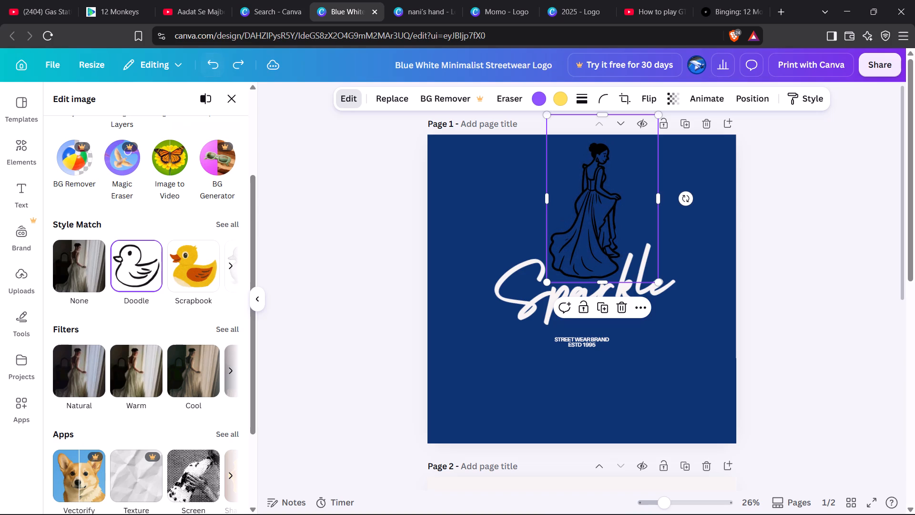
Open the gown figure's image adjustments, try a temperature of 57, and set it to 6.
{"action": "scroll", "coordinate": [155, 376], "scroll_direction": "down", "scroll_amount": 1}
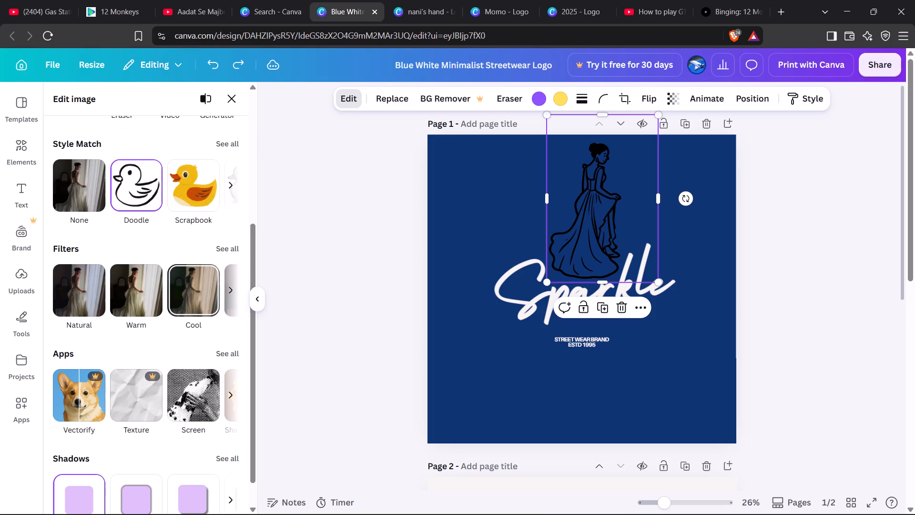
{"action": "scroll", "coordinate": [184, 362], "scroll_direction": "up", "scroll_amount": 1}
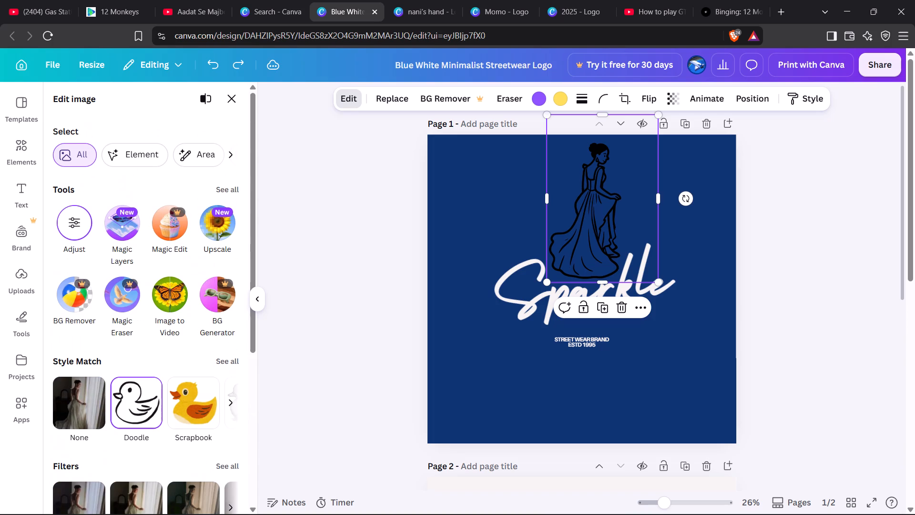
{"action": "left_click", "coordinate": [80, 232]}
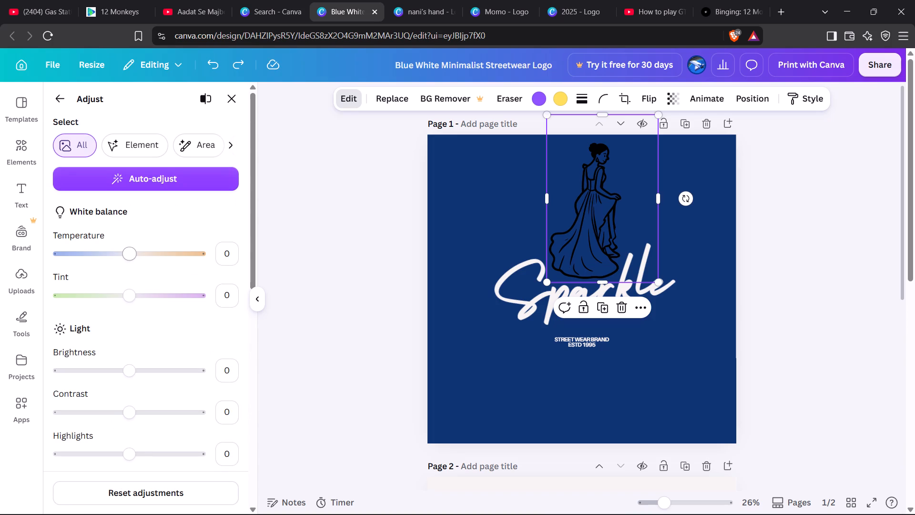
{"action": "scroll", "coordinate": [214, 131], "scroll_direction": "left", "scroll_amount": 2}
{"action": "left_click", "coordinate": [227, 146]}
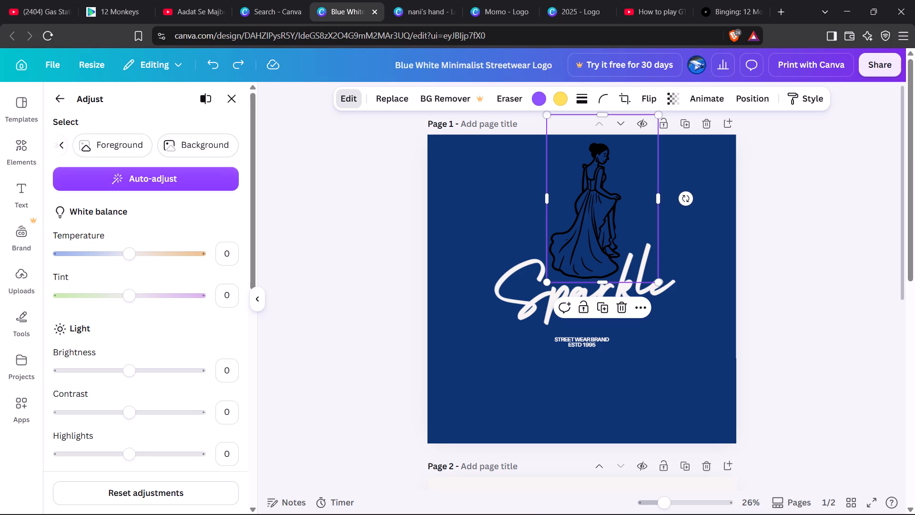
{"action": "left_click_drag", "start_coordinate": [137, 257], "coordinate": [245, 260]}
{"action": "left_click_drag", "start_coordinate": [245, 260], "coordinate": [249, 260]}
{"action": "left_click_drag", "start_coordinate": [132, 260], "coordinate": [171, 258]}
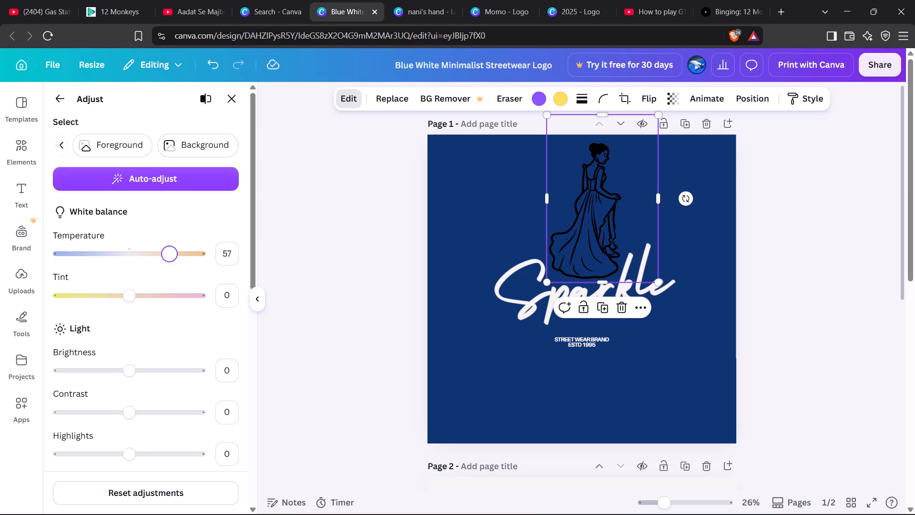
{"action": "left_click_drag", "start_coordinate": [171, 258], "coordinate": [134, 279]}
Try the gown figure's brightness at 28 and -100, then set it to -4.
{"action": "left_click_drag", "start_coordinate": [127, 379], "coordinate": [156, 376]}
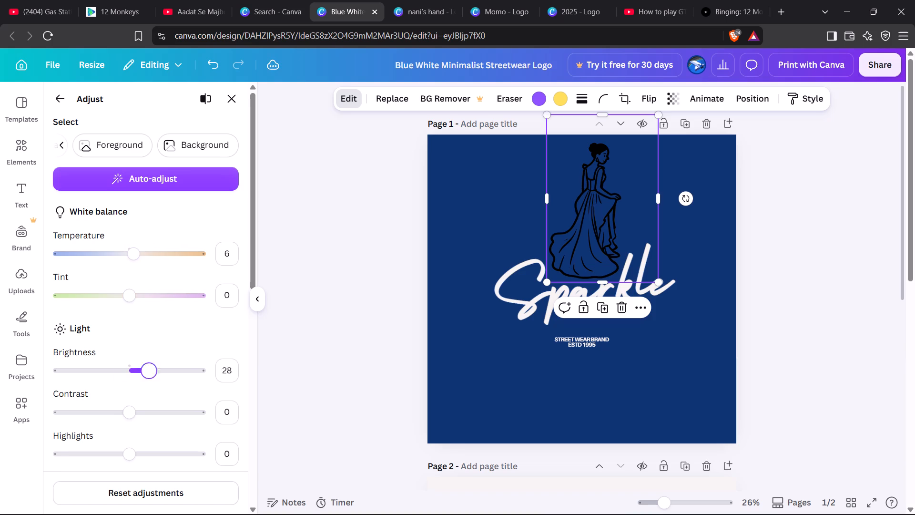
{"action": "left_click_drag", "start_coordinate": [156, 376], "coordinate": [1, 391]}
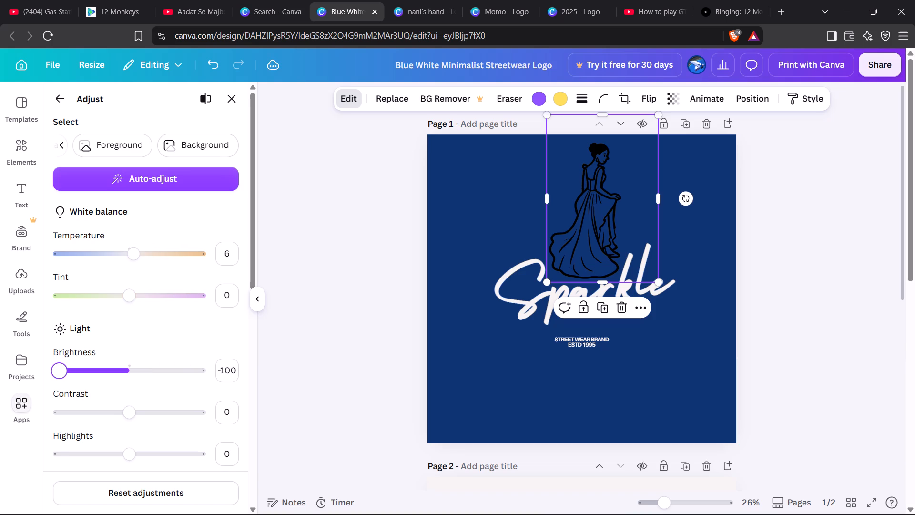
{"action": "left_click_drag", "start_coordinate": [62, 373], "coordinate": [116, 375]}
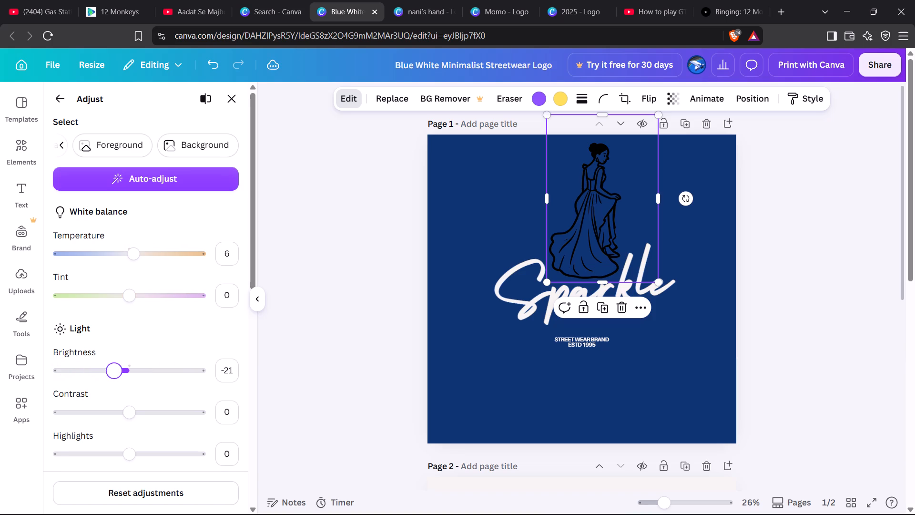
{"action": "left_click_drag", "start_coordinate": [116, 375], "coordinate": [126, 376]}
Try inverting the gown figure's colours and raising vibrance to 100, then set the vibrance to -7.
{"action": "scroll", "coordinate": [127, 416], "scroll_direction": "down", "scroll_amount": 3}
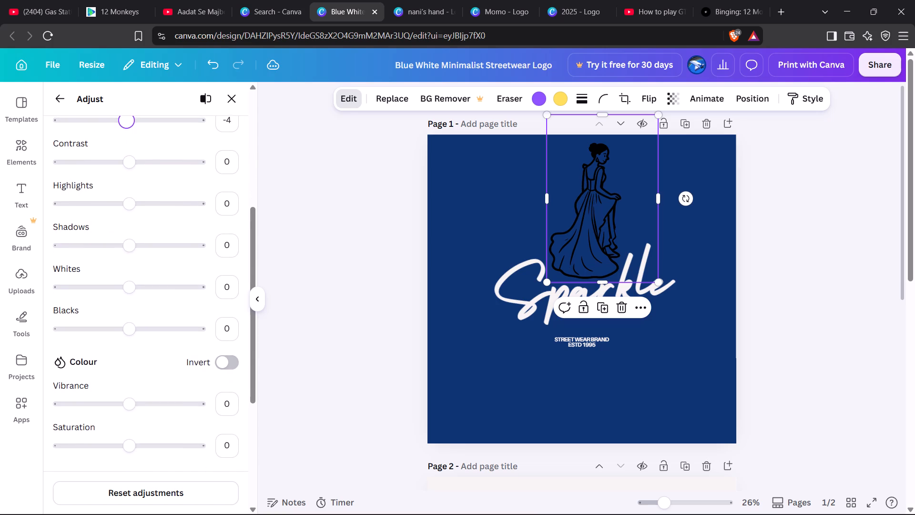
{"action": "left_click", "coordinate": [239, 361]}
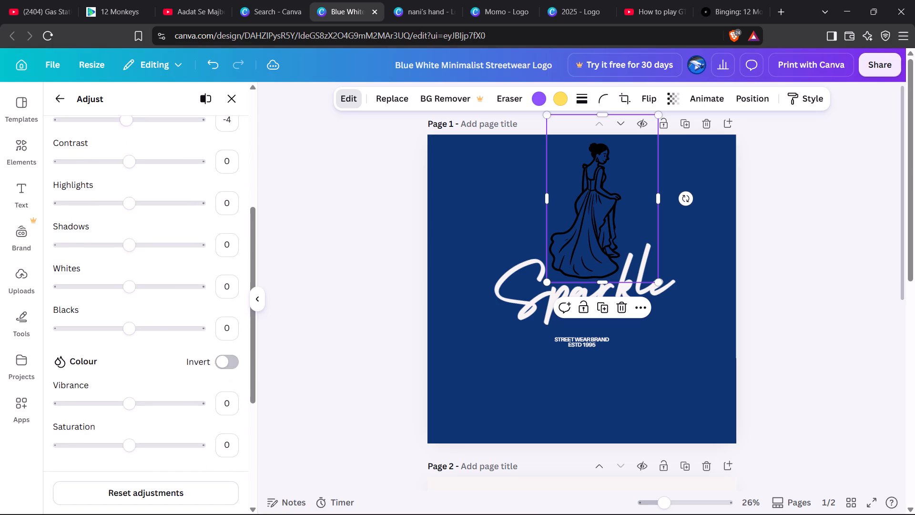
{"action": "left_click_drag", "start_coordinate": [129, 405], "coordinate": [260, 424]}
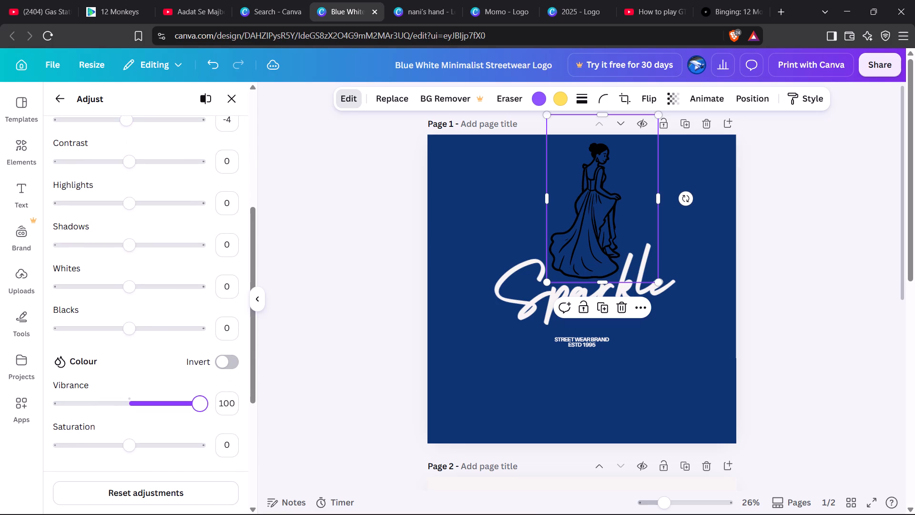
{"action": "left_click_drag", "start_coordinate": [260, 424], "coordinate": [210, 450]}
{"action": "left_click_drag", "start_coordinate": [201, 409], "coordinate": [132, 410]}
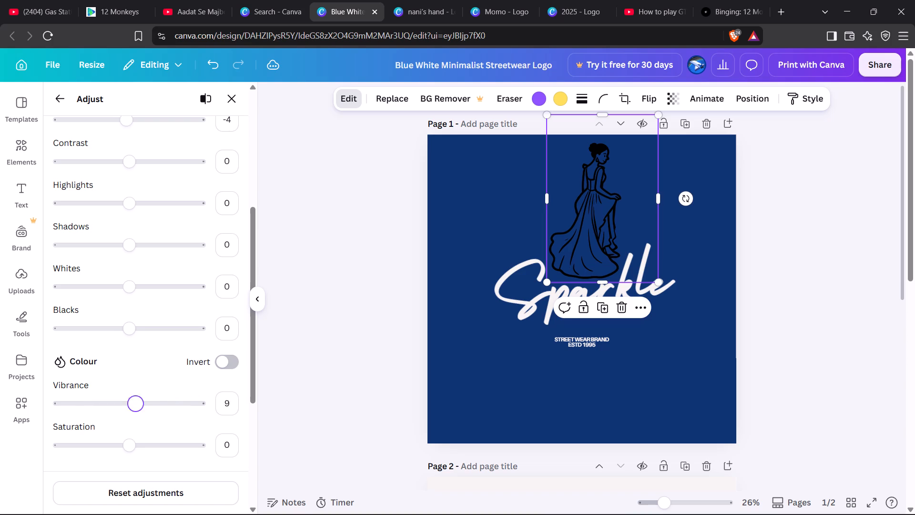
{"action": "left_click_drag", "start_coordinate": [132, 410], "coordinate": [124, 406]}
{"action": "left_click_drag", "start_coordinate": [124, 406], "coordinate": [124, 406]}
Open the colour edit for the gown figure's purple, try hue 98, then set the hue to -25.
{"action": "scroll", "coordinate": [124, 406], "scroll_direction": "down", "scroll_amount": 4}
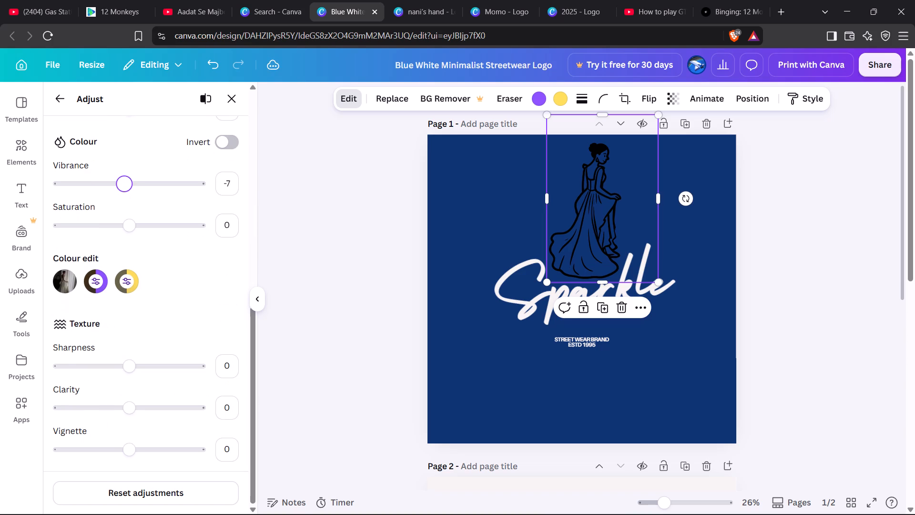
{"action": "left_click", "coordinate": [97, 287]}
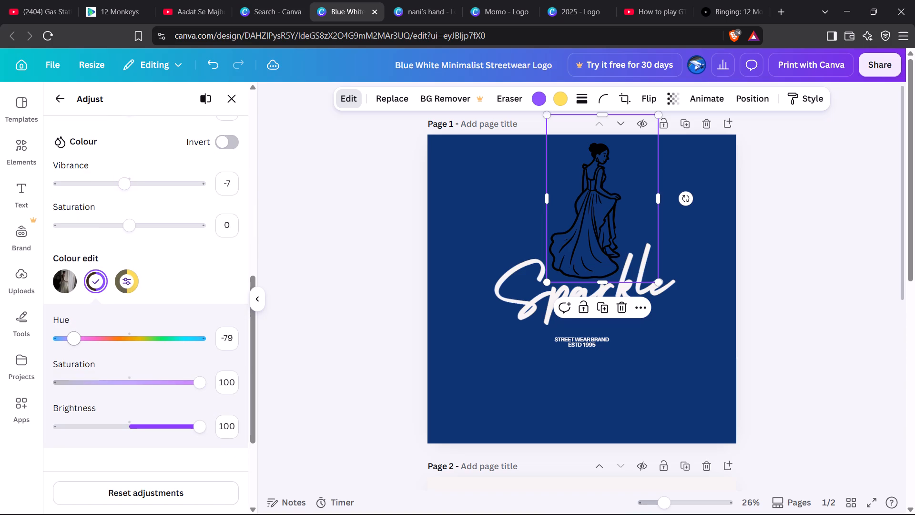
{"action": "left_click_drag", "start_coordinate": [72, 343], "coordinate": [198, 346]}
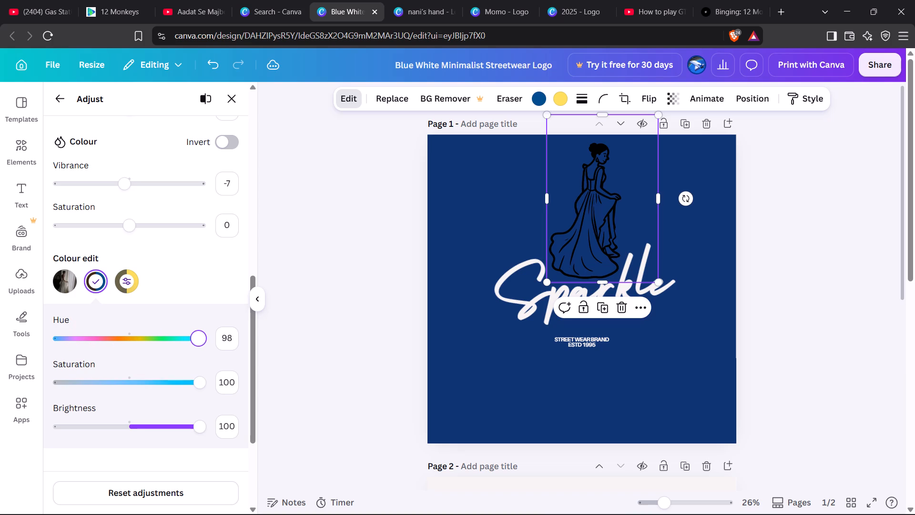
{"action": "left_click_drag", "start_coordinate": [198, 346], "coordinate": [111, 356]}
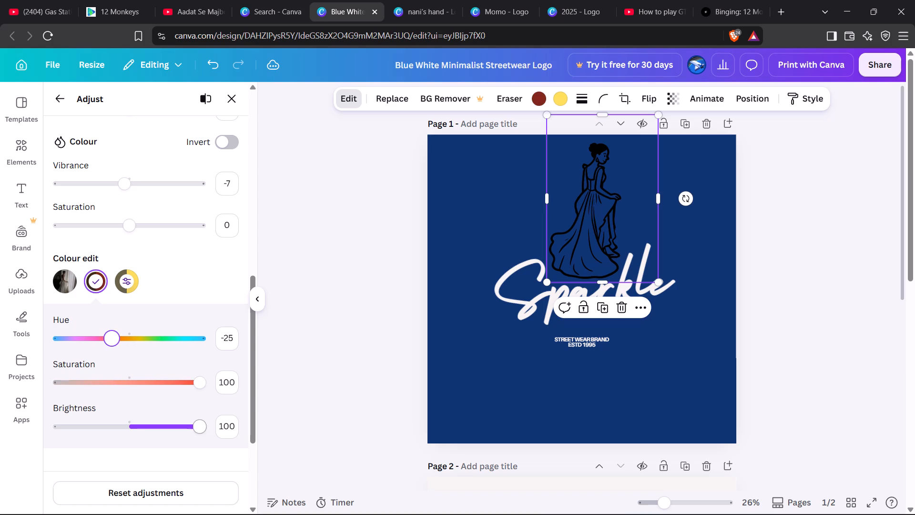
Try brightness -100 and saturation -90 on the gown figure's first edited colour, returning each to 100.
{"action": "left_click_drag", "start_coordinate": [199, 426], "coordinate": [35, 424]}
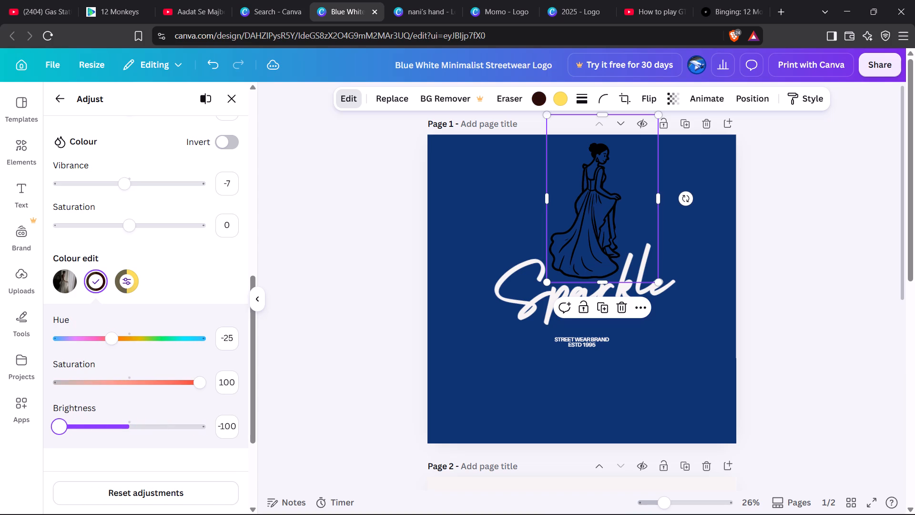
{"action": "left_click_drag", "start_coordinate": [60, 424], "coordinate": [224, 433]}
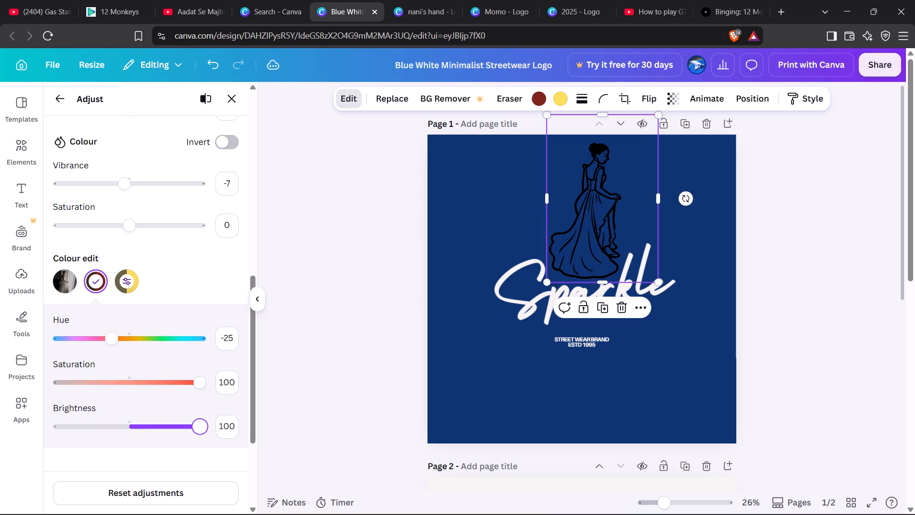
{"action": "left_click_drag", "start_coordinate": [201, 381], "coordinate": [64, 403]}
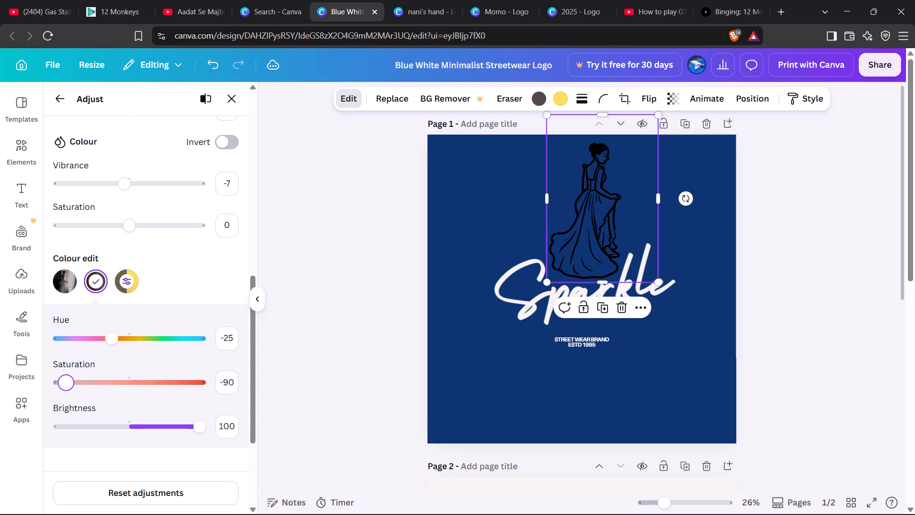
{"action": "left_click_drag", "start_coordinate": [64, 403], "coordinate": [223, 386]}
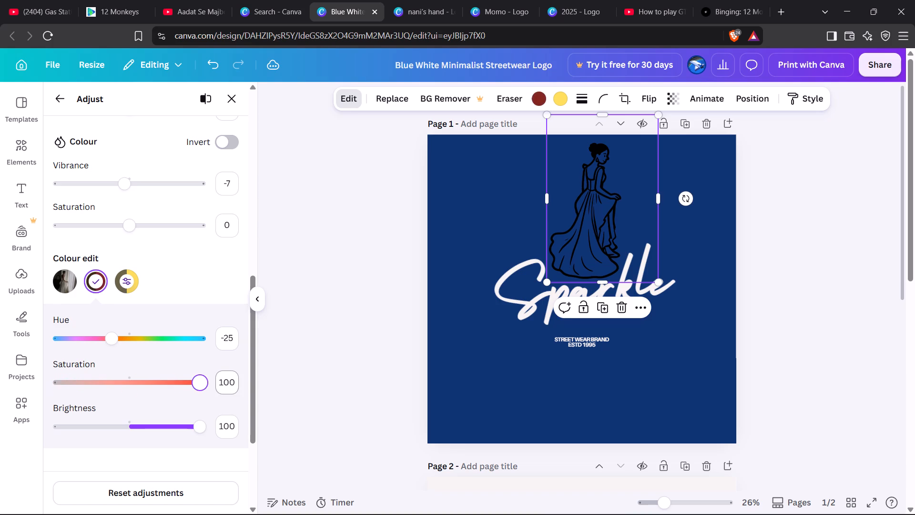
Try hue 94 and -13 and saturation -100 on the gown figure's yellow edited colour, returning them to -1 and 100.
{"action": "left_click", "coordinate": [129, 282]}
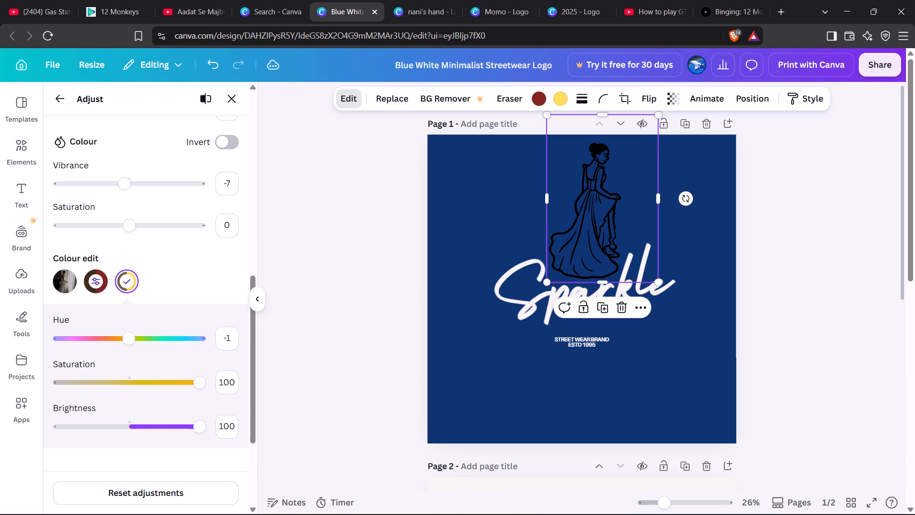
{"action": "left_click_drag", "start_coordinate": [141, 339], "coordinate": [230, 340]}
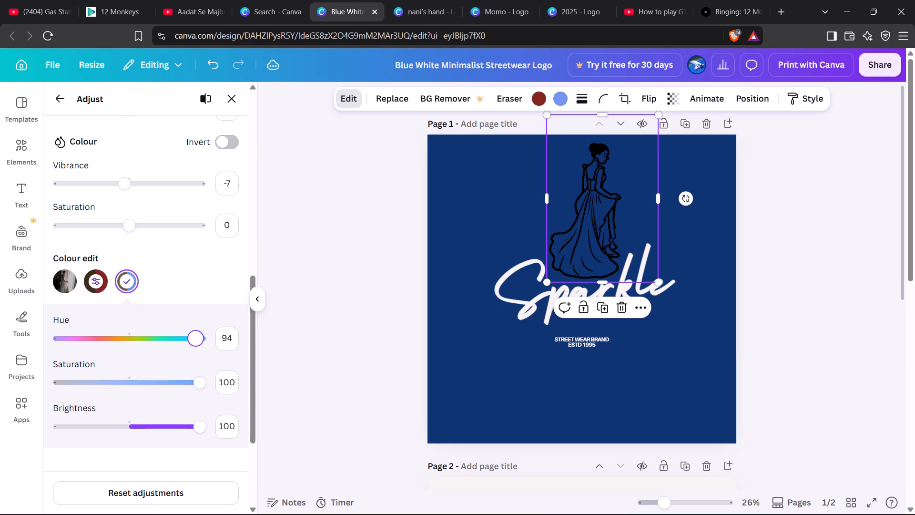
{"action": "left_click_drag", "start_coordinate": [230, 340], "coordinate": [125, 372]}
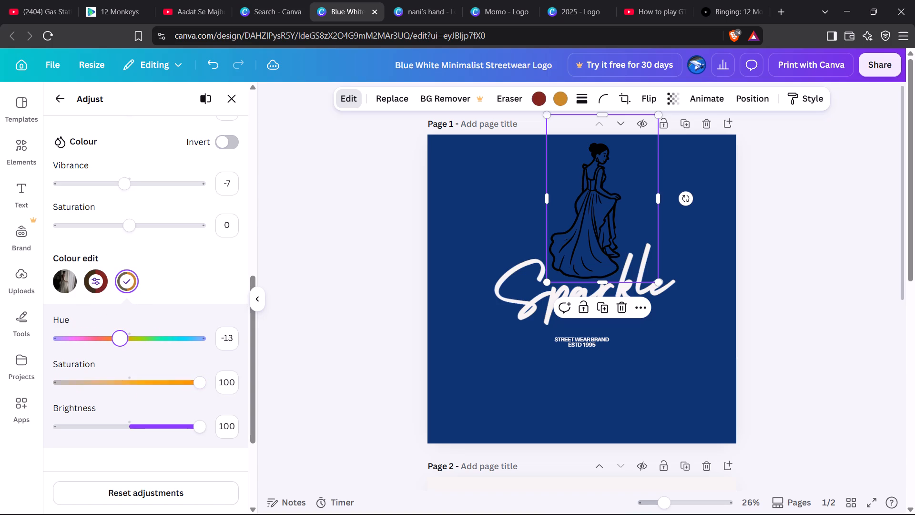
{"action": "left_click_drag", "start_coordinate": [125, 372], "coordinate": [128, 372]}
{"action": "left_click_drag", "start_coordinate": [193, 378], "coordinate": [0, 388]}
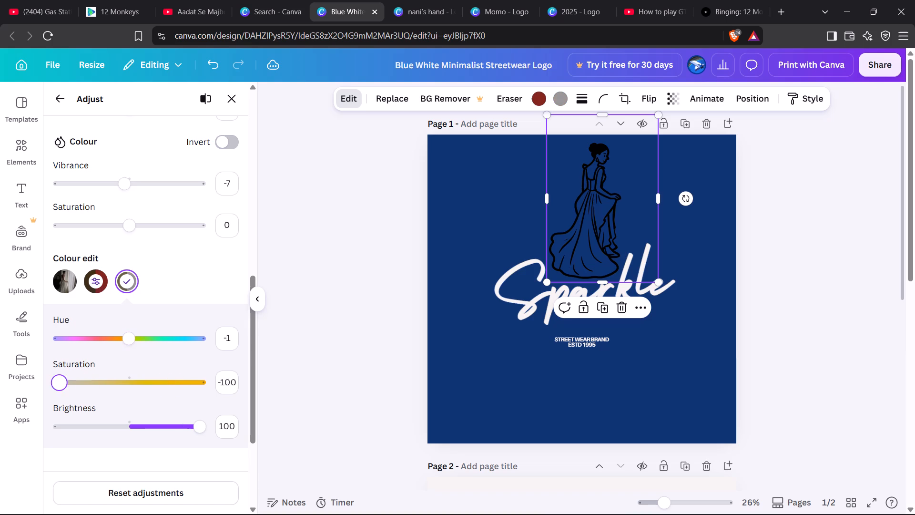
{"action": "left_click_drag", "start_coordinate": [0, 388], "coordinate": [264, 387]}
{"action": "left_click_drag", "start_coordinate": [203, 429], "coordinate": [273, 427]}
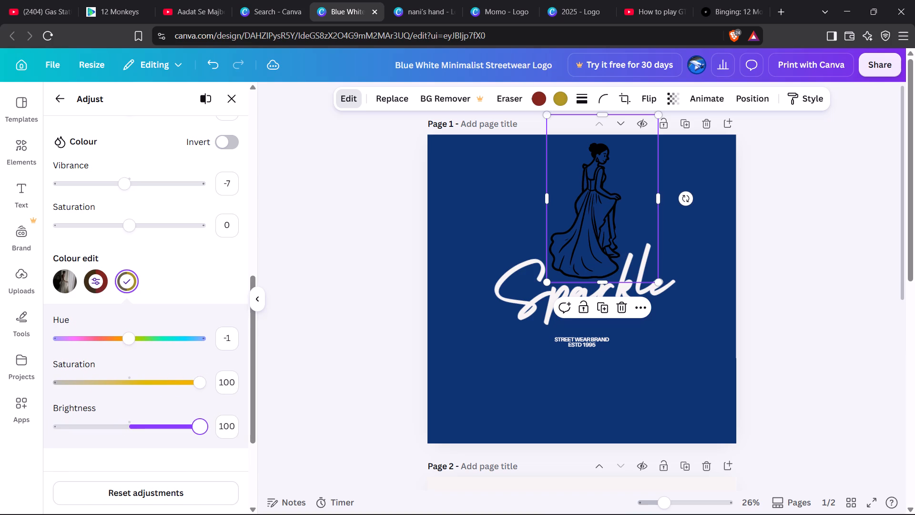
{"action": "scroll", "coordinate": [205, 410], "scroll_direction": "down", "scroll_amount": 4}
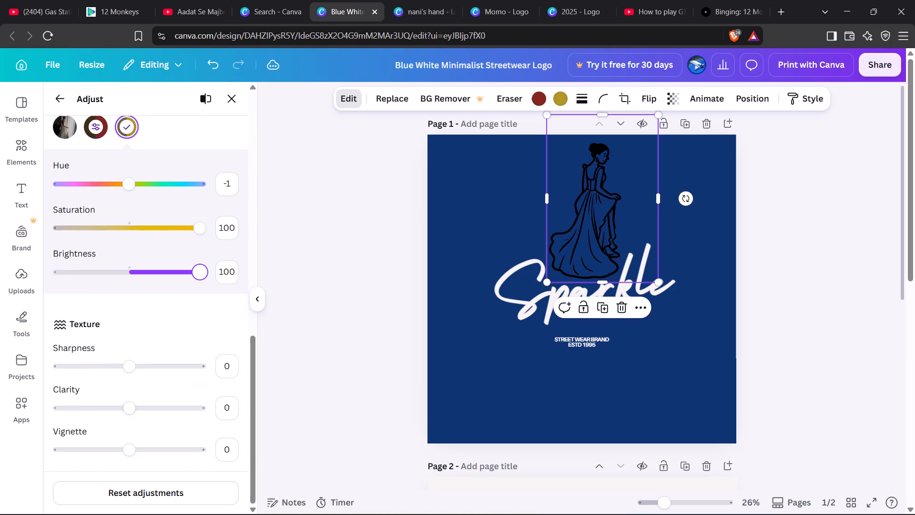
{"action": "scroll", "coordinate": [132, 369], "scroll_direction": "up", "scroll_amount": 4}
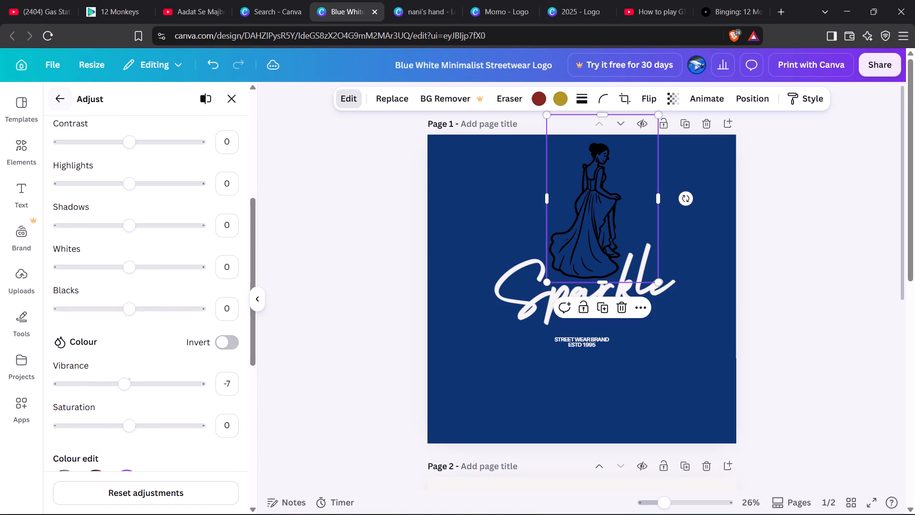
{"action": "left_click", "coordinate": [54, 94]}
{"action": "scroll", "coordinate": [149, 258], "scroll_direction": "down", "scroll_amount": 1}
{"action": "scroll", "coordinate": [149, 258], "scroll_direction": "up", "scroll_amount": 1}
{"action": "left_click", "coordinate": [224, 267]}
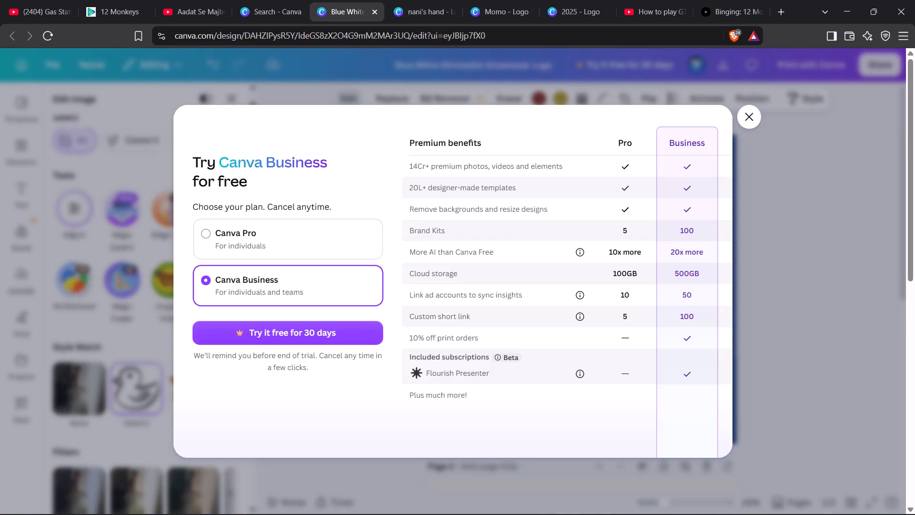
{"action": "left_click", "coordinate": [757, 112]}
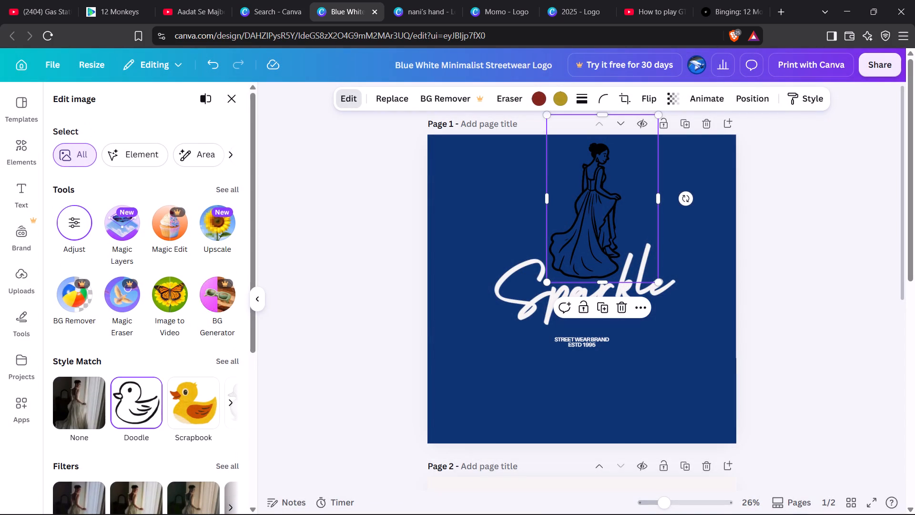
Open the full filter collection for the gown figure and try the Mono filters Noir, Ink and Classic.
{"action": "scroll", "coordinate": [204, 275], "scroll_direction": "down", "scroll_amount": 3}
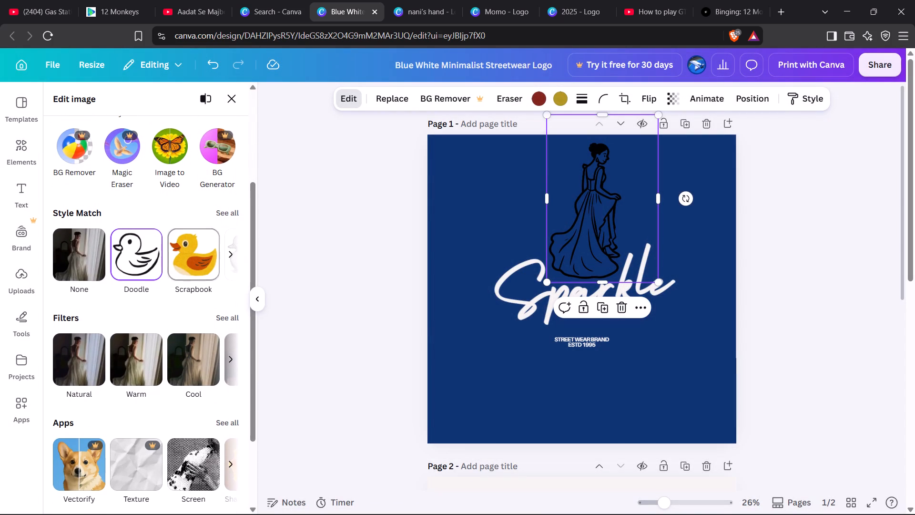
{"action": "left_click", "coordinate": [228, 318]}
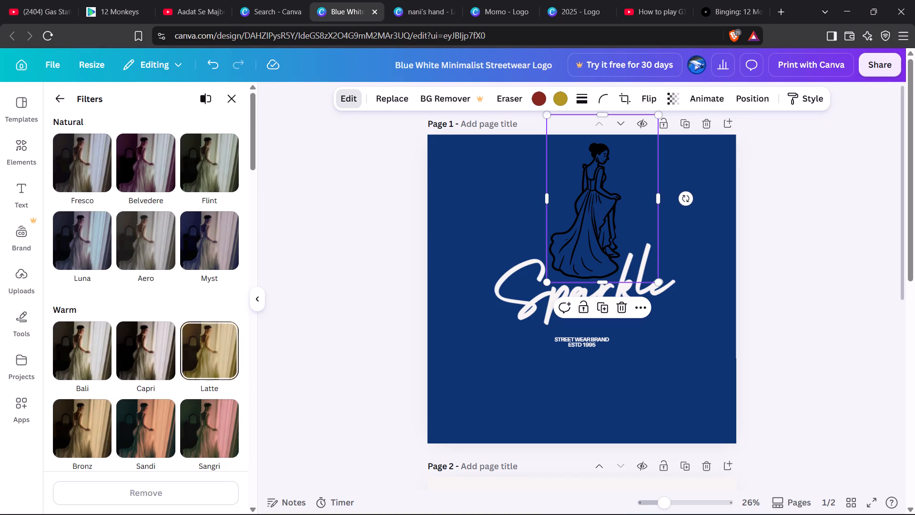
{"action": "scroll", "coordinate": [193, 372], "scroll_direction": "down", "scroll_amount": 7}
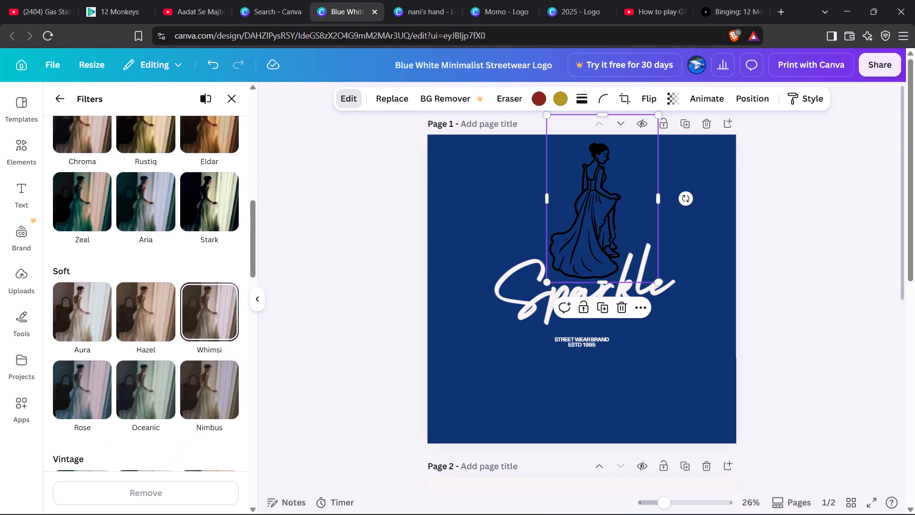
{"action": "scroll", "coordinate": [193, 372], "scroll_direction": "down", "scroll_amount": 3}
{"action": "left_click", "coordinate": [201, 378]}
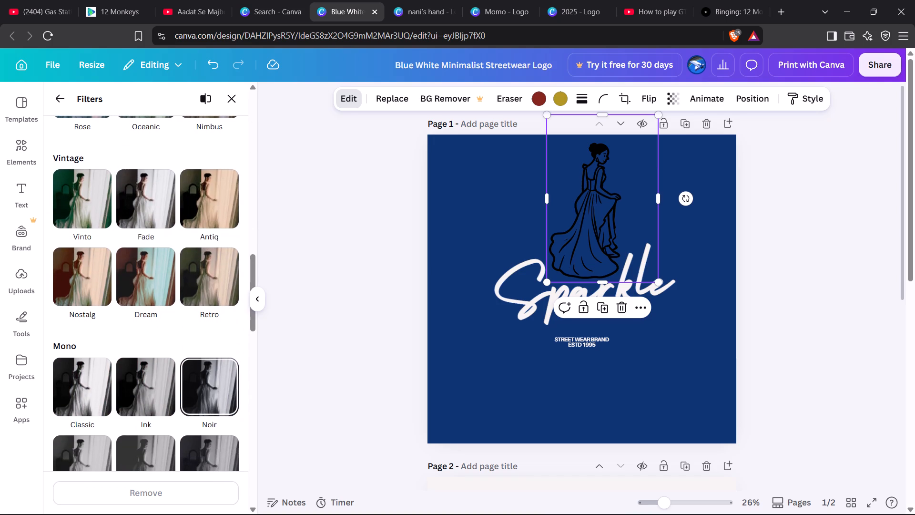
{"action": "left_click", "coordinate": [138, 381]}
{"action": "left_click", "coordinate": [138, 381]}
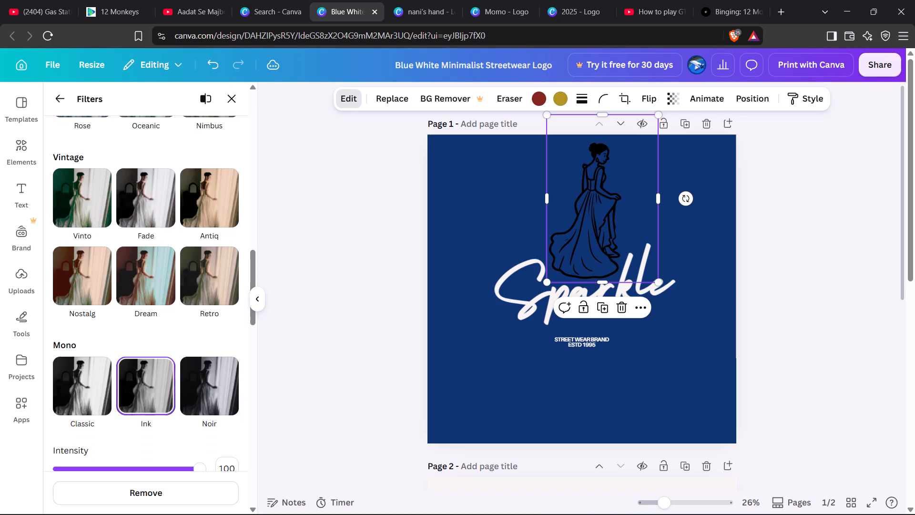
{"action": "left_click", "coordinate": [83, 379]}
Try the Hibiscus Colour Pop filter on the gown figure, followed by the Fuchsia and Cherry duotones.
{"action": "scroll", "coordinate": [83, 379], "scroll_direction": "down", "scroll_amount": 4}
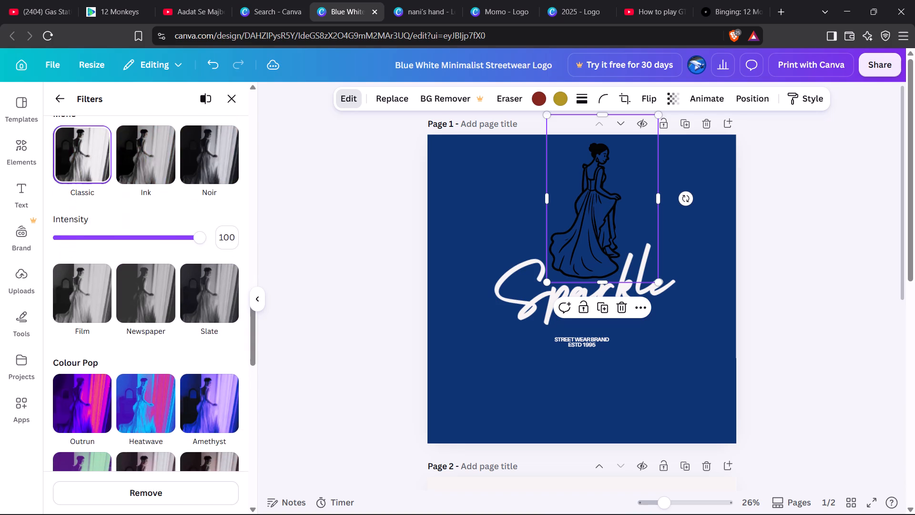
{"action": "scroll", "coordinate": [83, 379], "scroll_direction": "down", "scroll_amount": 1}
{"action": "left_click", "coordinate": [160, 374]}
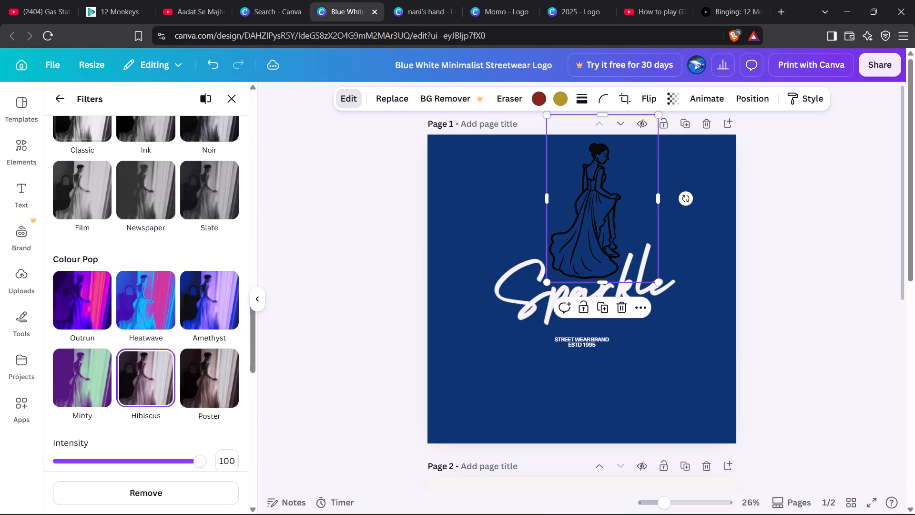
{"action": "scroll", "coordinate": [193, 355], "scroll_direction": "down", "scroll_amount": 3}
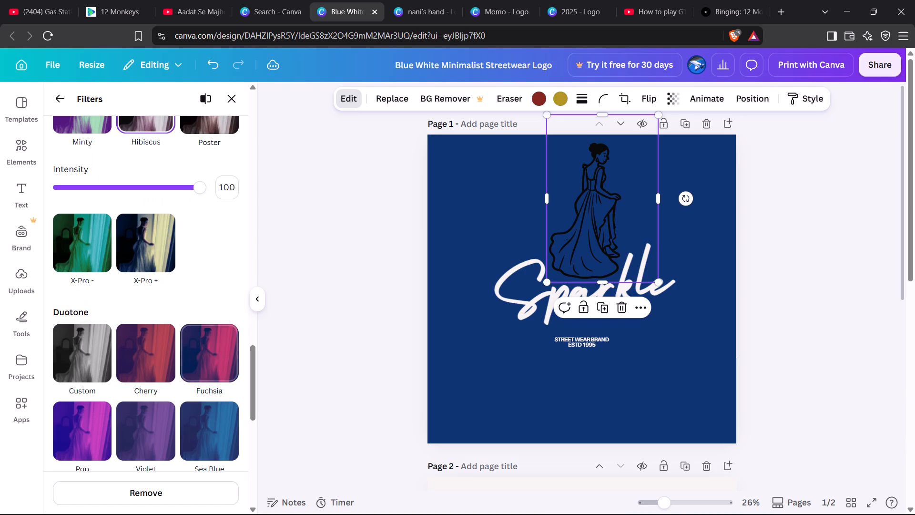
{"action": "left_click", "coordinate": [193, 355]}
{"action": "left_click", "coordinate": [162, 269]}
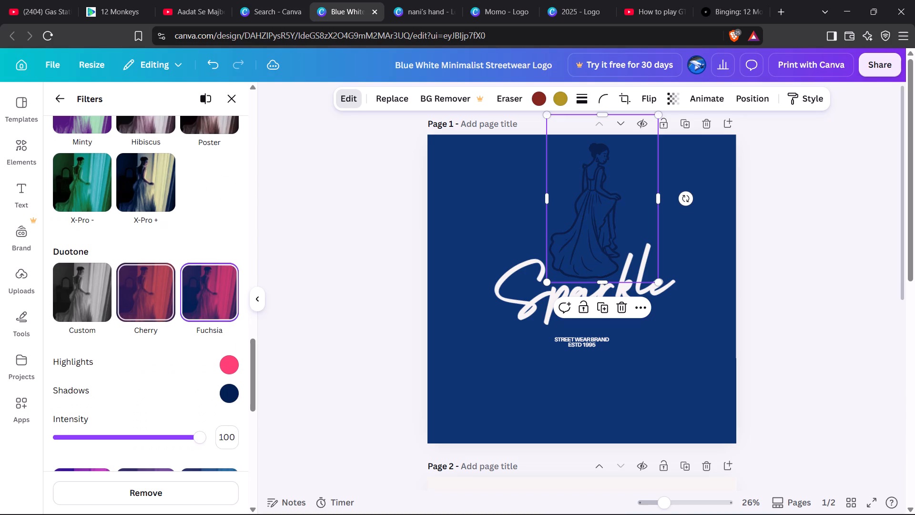
Apply the Custom duotone filter to the gown figure.
{"action": "right_click", "coordinate": [98, 281]}
{"action": "left_click", "coordinate": [98, 281]}
{"action": "left_click", "coordinate": [98, 281]}
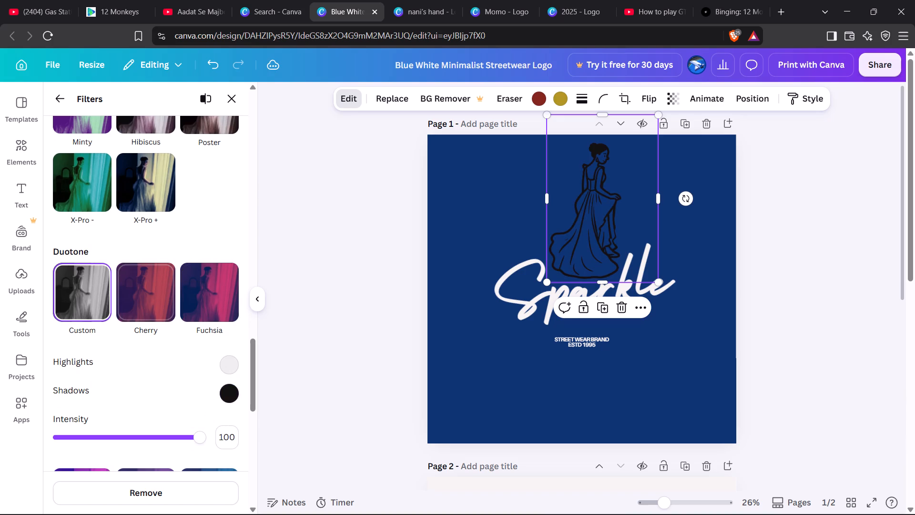
{"action": "left_click", "coordinate": [98, 281]}
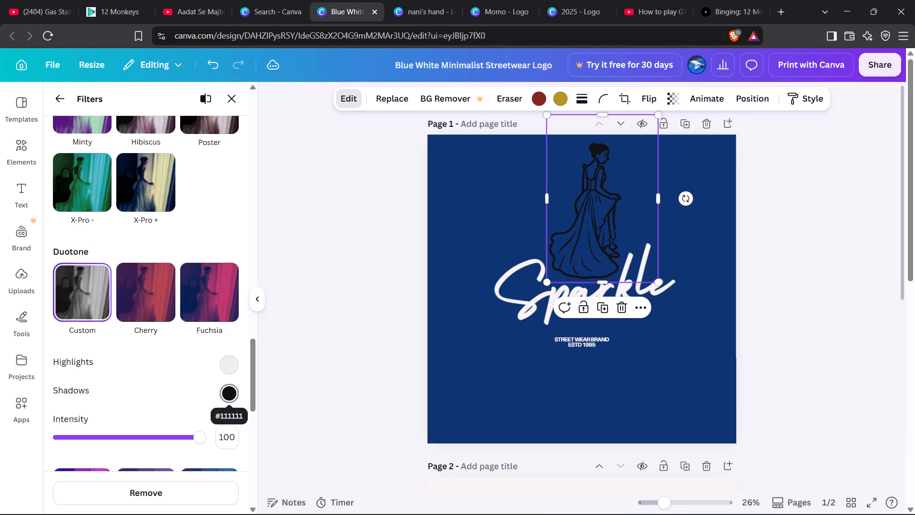
Clear the hex code of the Custom duotone's Shadows colour to turn the gown figure's lines white.
{"action": "left_click", "coordinate": [230, 398]}
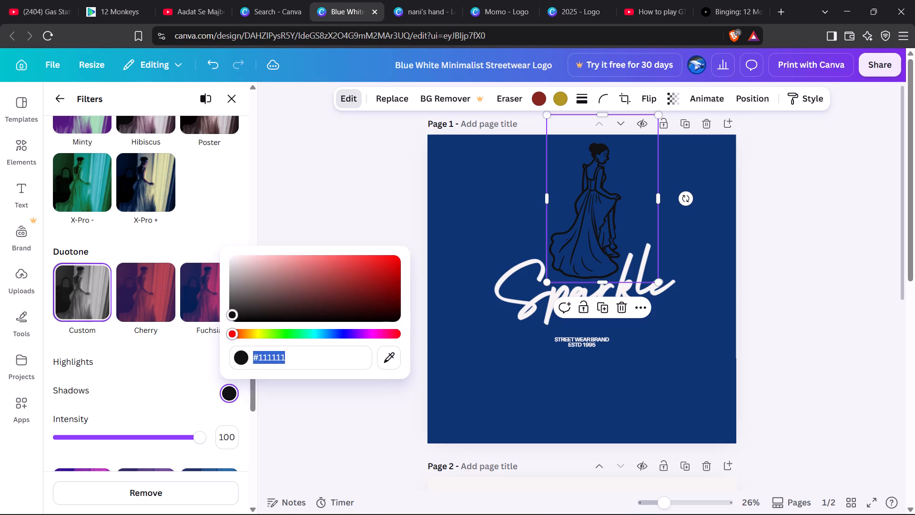
{"action": "left_click", "coordinate": [296, 362]}
{"action": "key", "text": "BackSpace"}
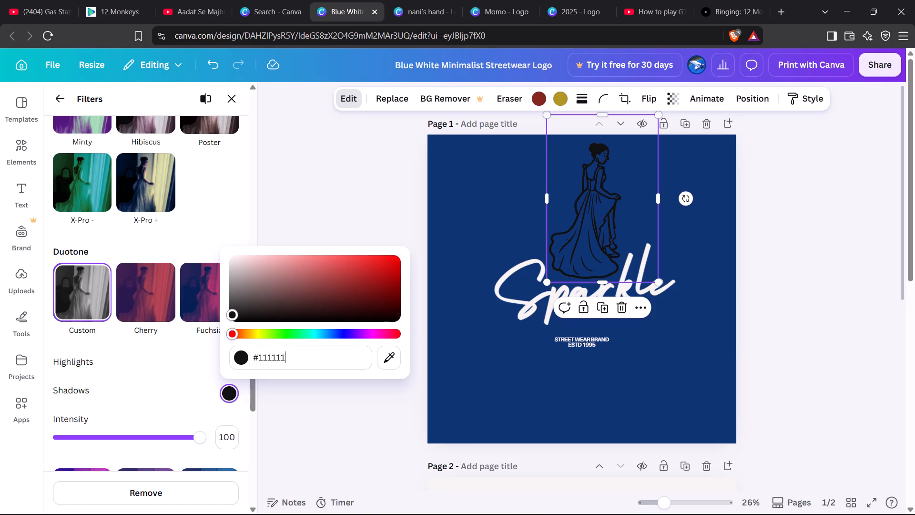
{"action": "key", "text": "BackSpace"}
{"action": "key", "text": "BackSpace"}
{"action": "key", "text": "BackSpace"}
{"action": "key", "text": "BackSpace"}
{"action": "key", "text": "BackSpace"}
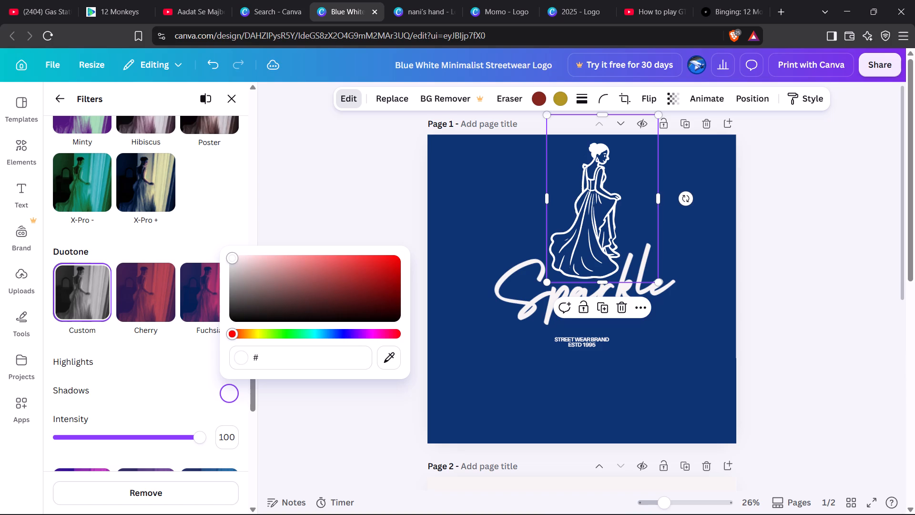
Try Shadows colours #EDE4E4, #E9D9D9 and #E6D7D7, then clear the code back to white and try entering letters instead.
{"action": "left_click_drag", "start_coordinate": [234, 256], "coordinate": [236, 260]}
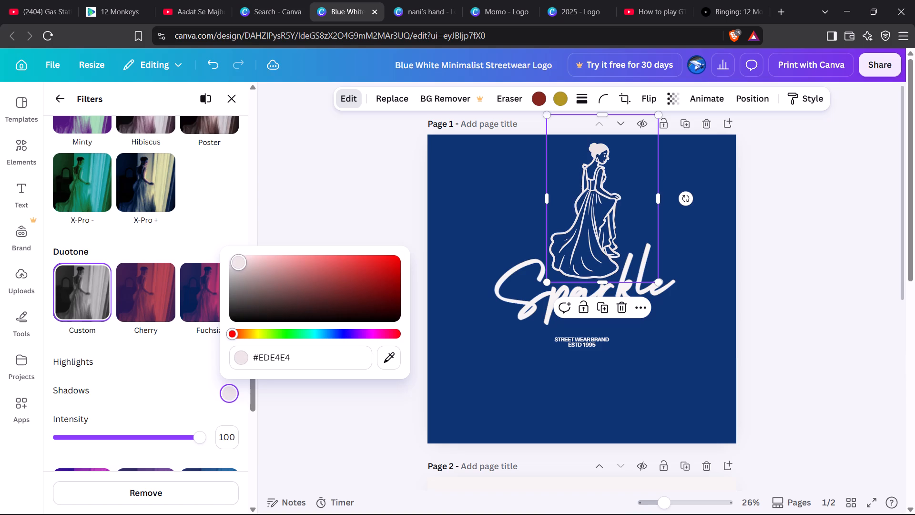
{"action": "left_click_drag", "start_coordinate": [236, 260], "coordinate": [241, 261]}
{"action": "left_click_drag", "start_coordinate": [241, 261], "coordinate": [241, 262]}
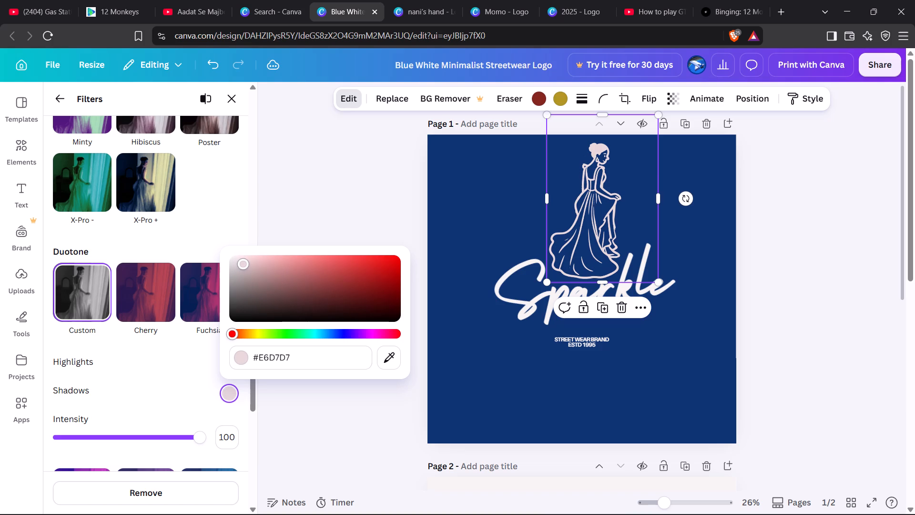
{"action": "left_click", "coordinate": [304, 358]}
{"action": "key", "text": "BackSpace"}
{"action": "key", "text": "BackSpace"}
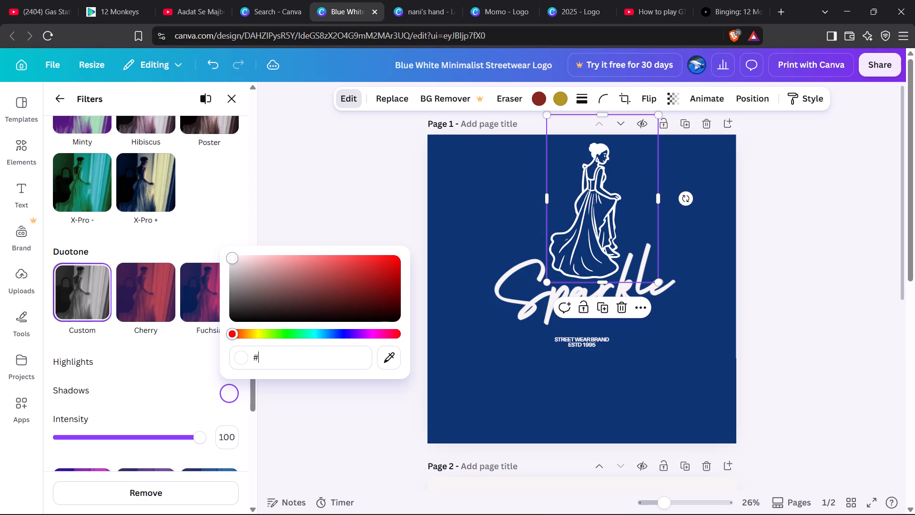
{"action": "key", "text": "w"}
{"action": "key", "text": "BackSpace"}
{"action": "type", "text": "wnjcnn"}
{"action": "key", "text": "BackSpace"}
Shift the Shadows hue to orange and pick the pale peach #F6DFCB for the gown figure's lines.
{"action": "left_click_drag", "start_coordinate": [232, 333], "coordinate": [248, 333]}
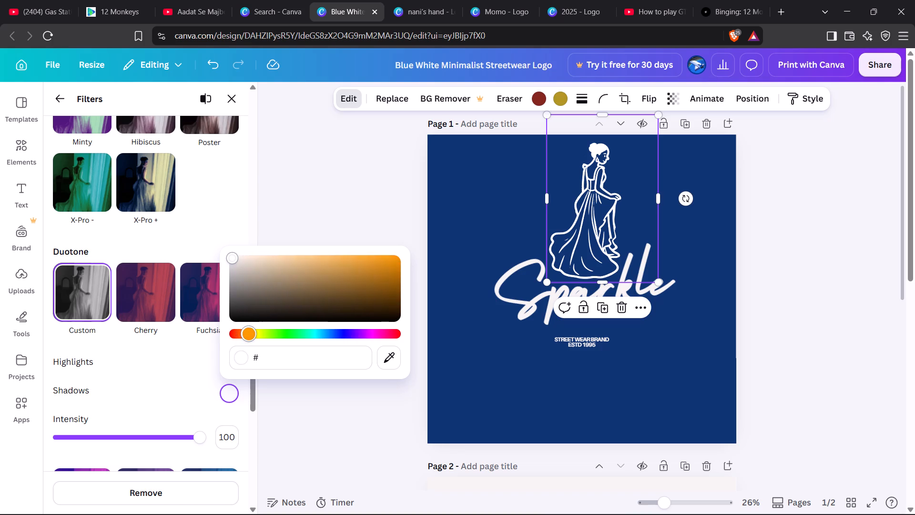
{"action": "left_click_drag", "start_coordinate": [248, 333], "coordinate": [252, 333]}
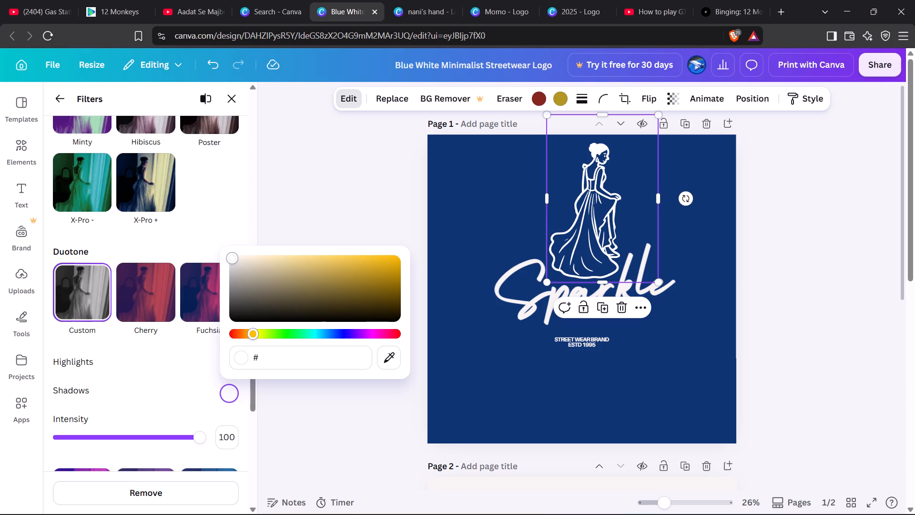
{"action": "left_click_drag", "start_coordinate": [254, 332], "coordinate": [245, 334]}
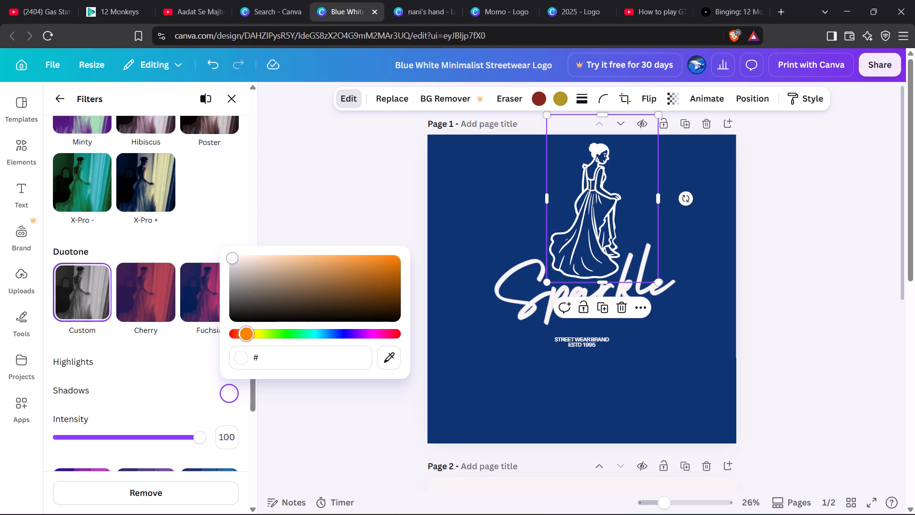
{"action": "left_click_drag", "start_coordinate": [245, 334], "coordinate": [244, 332]}
{"action": "left_click_drag", "start_coordinate": [228, 252], "coordinate": [236, 256]}
{"action": "left_click_drag", "start_coordinate": [233, 257], "coordinate": [259, 258]}
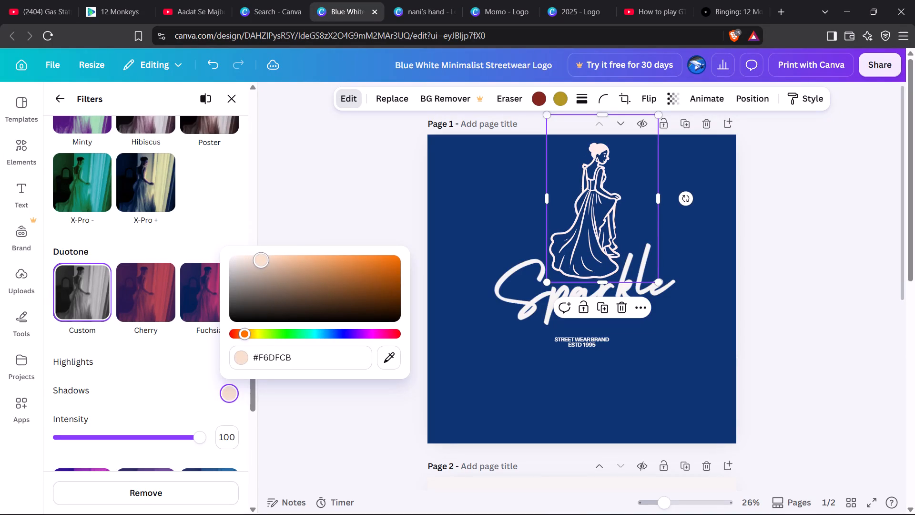
Fine-tune the Custom duotone's Shadows colour on the gown figure, trying lighter and darker orange tints and settling on peach #F6D9C1.
{"action": "left_click_drag", "start_coordinate": [259, 258], "coordinate": [259, 254]}
{"action": "left_click_drag", "start_coordinate": [259, 254], "coordinate": [254, 260]}
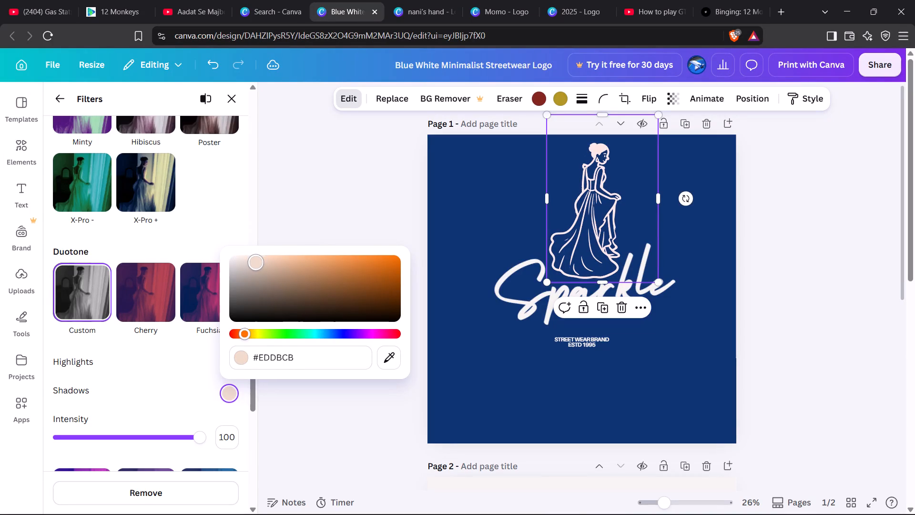
{"action": "left_click_drag", "start_coordinate": [254, 260], "coordinate": [257, 260]}
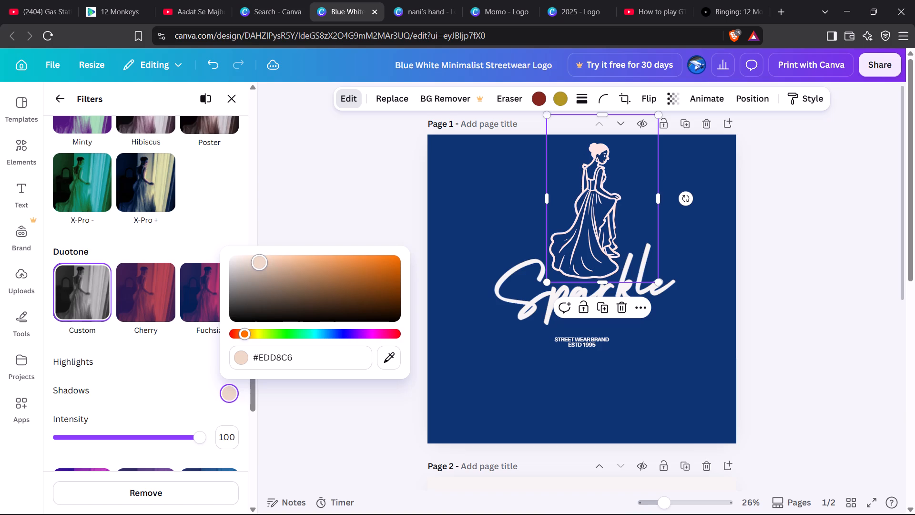
{"action": "left_click_drag", "start_coordinate": [257, 260], "coordinate": [258, 260]}
{"action": "left_click_drag", "start_coordinate": [258, 260], "coordinate": [258, 284]}
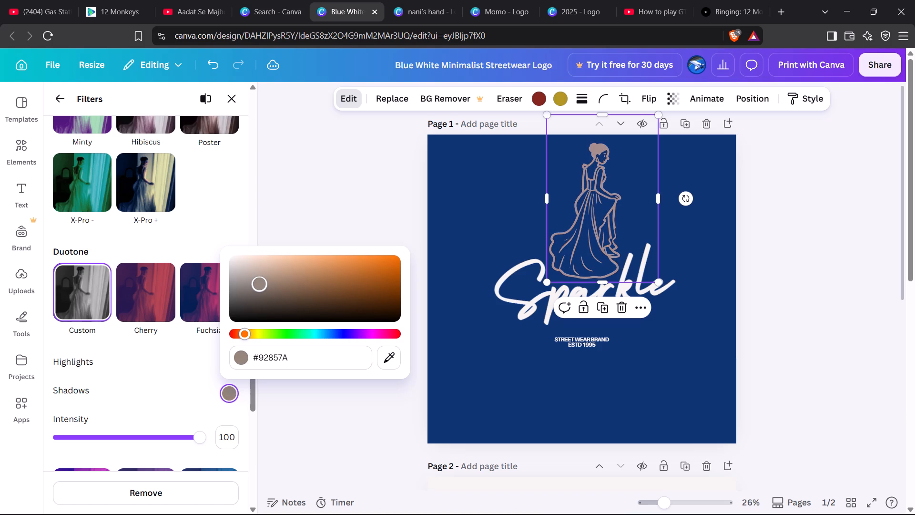
{"action": "left_click_drag", "start_coordinate": [258, 284], "coordinate": [274, 234]}
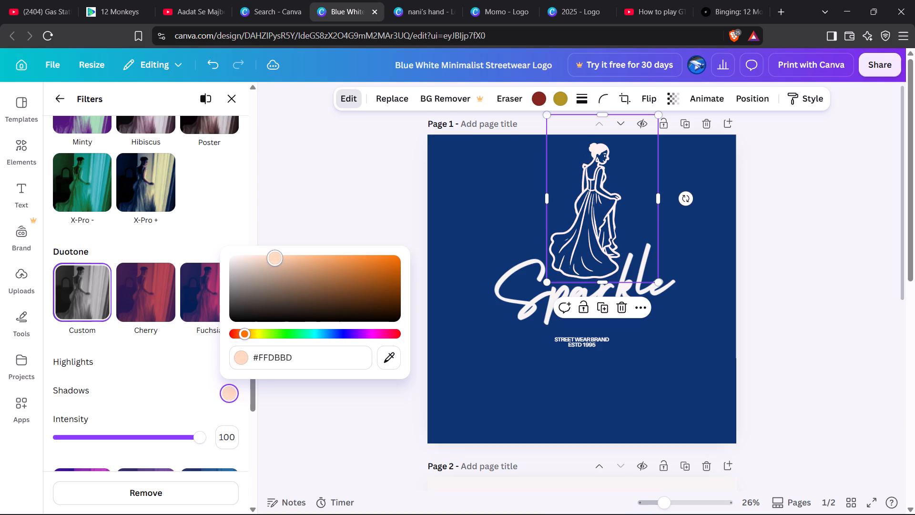
{"action": "left_click_drag", "start_coordinate": [274, 234], "coordinate": [284, 228]}
{"action": "left_click_drag", "start_coordinate": [284, 228], "coordinate": [288, 227]}
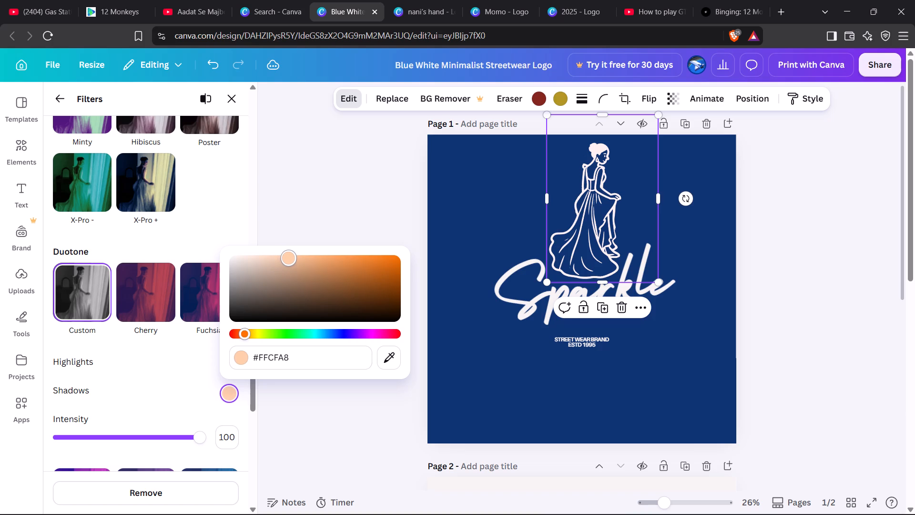
{"action": "left_click_drag", "start_coordinate": [288, 227], "coordinate": [282, 255]}
{"action": "left_click_drag", "start_coordinate": [282, 255], "coordinate": [270, 264]}
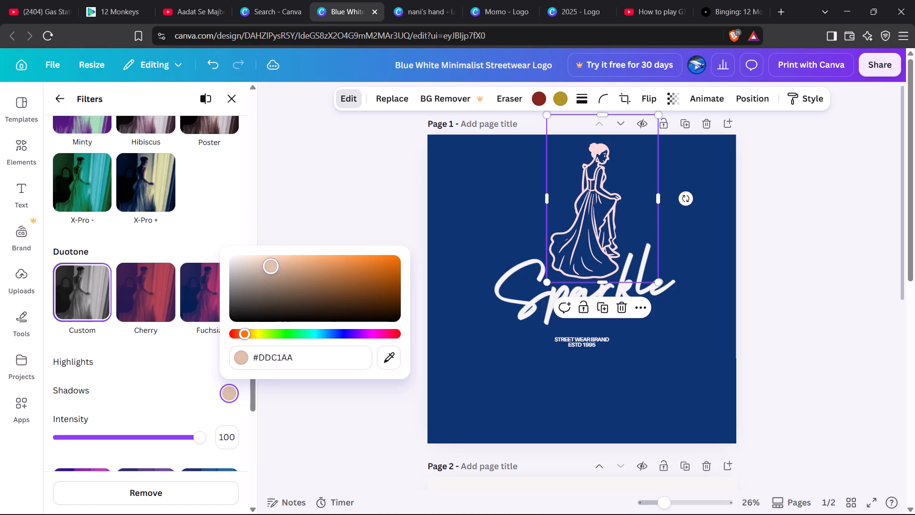
{"action": "left_click_drag", "start_coordinate": [270, 264], "coordinate": [265, 259]}
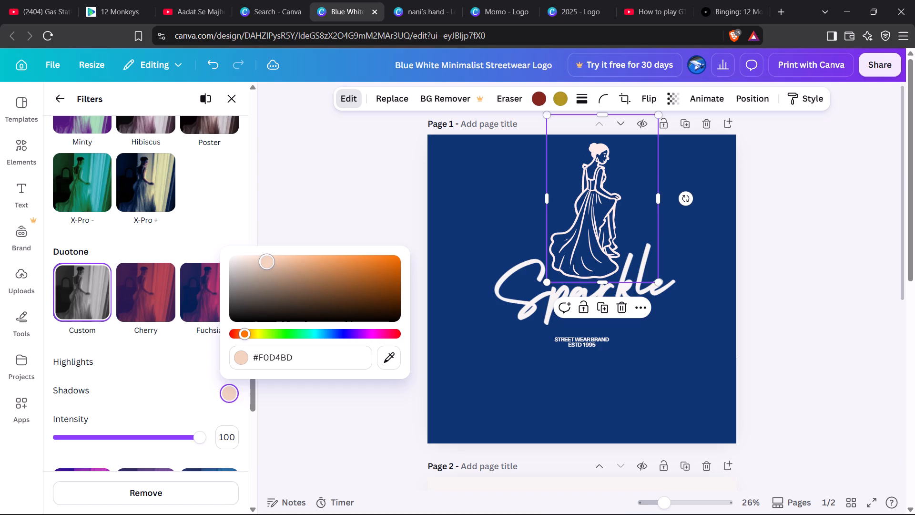
{"action": "left_click_drag", "start_coordinate": [265, 259], "coordinate": [266, 258]}
{"action": "left_click", "coordinate": [813, 191]}
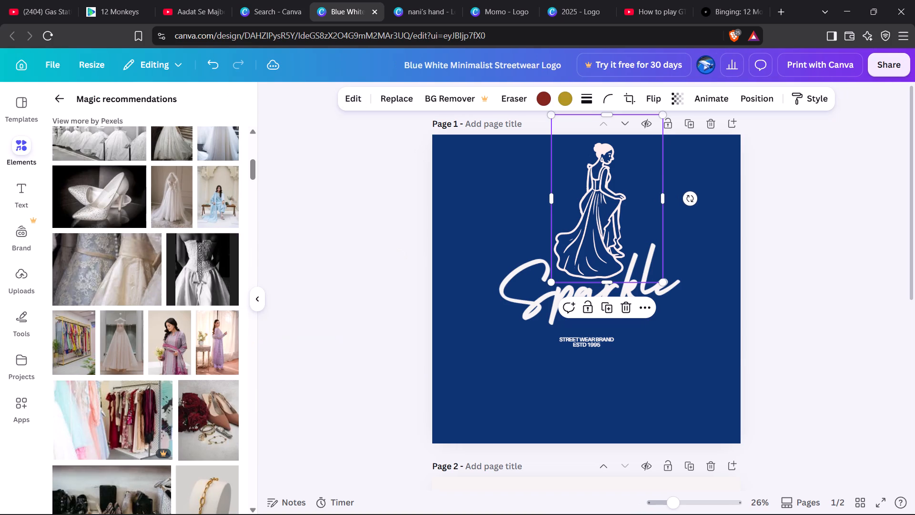
{"action": "left_click", "coordinate": [813, 191]}
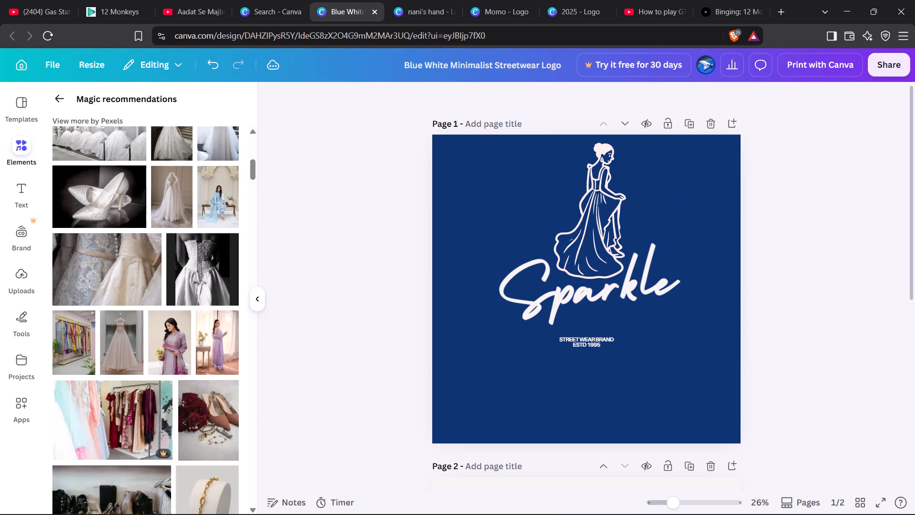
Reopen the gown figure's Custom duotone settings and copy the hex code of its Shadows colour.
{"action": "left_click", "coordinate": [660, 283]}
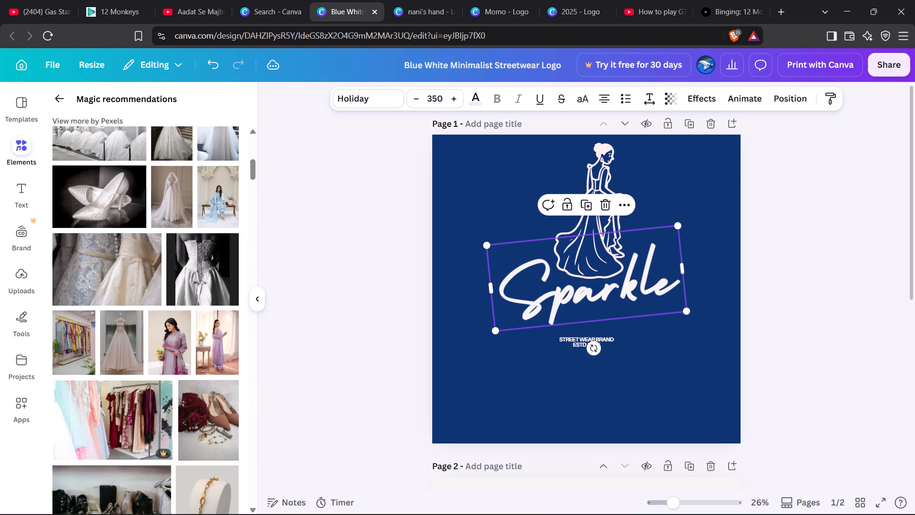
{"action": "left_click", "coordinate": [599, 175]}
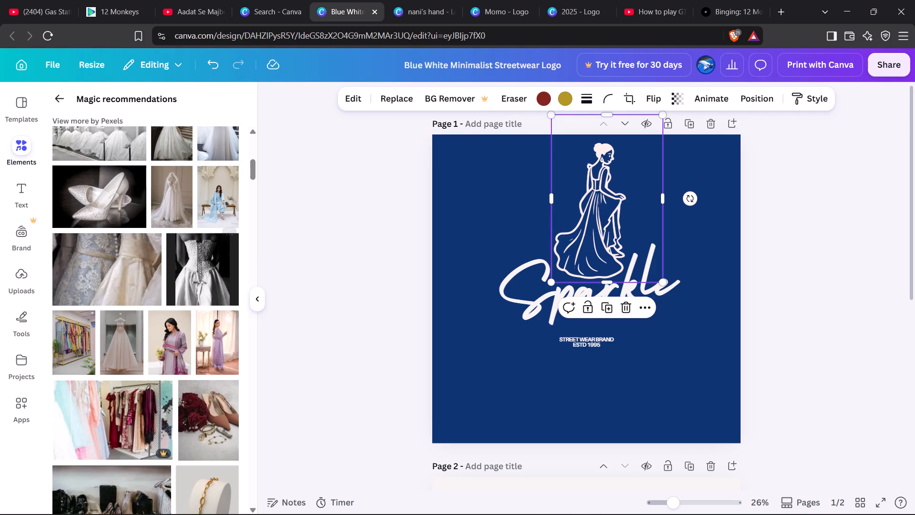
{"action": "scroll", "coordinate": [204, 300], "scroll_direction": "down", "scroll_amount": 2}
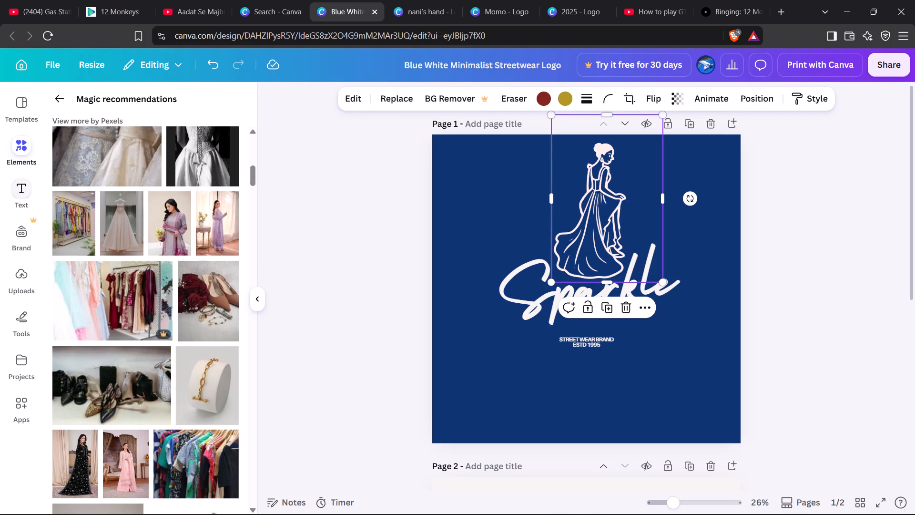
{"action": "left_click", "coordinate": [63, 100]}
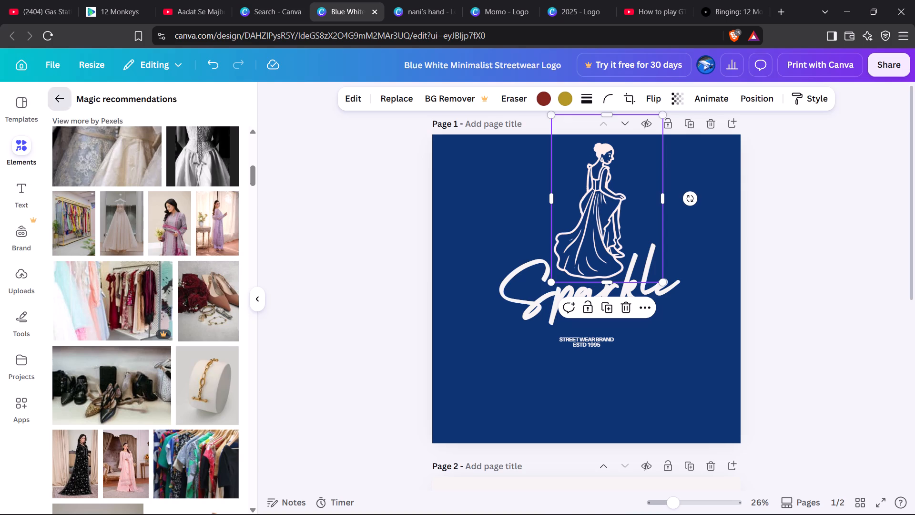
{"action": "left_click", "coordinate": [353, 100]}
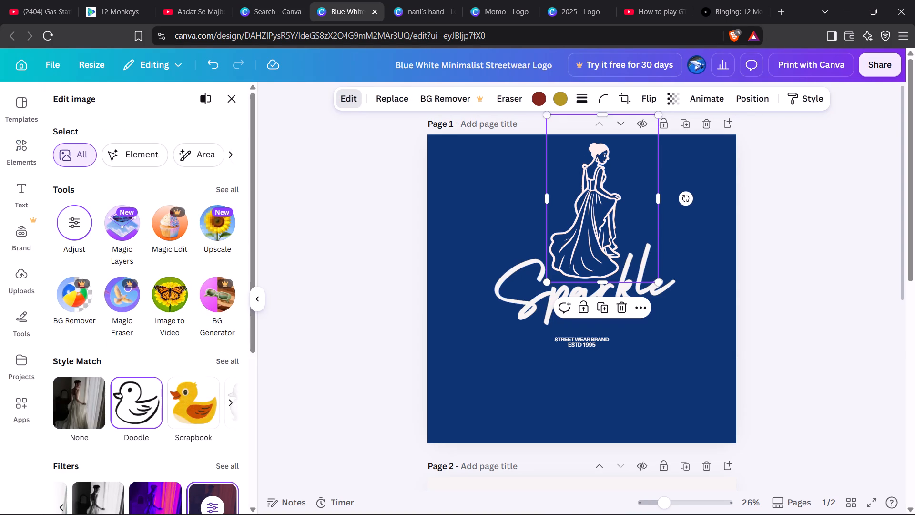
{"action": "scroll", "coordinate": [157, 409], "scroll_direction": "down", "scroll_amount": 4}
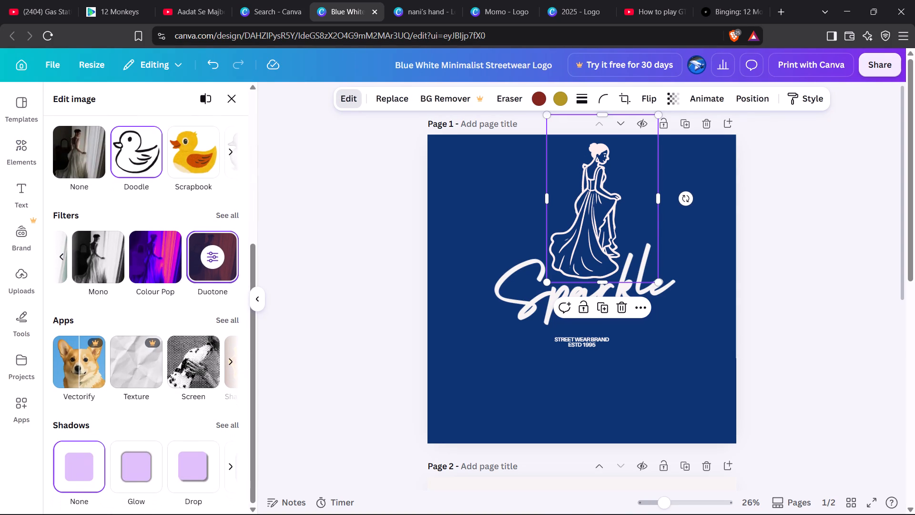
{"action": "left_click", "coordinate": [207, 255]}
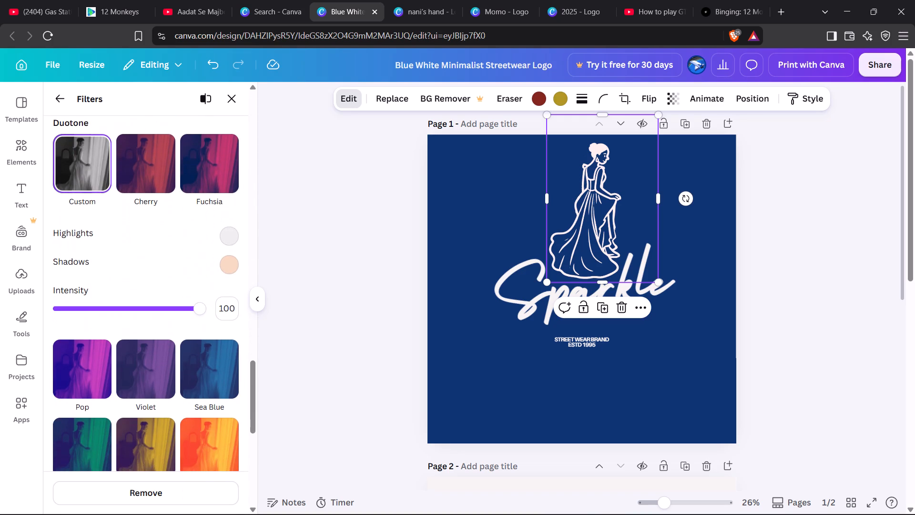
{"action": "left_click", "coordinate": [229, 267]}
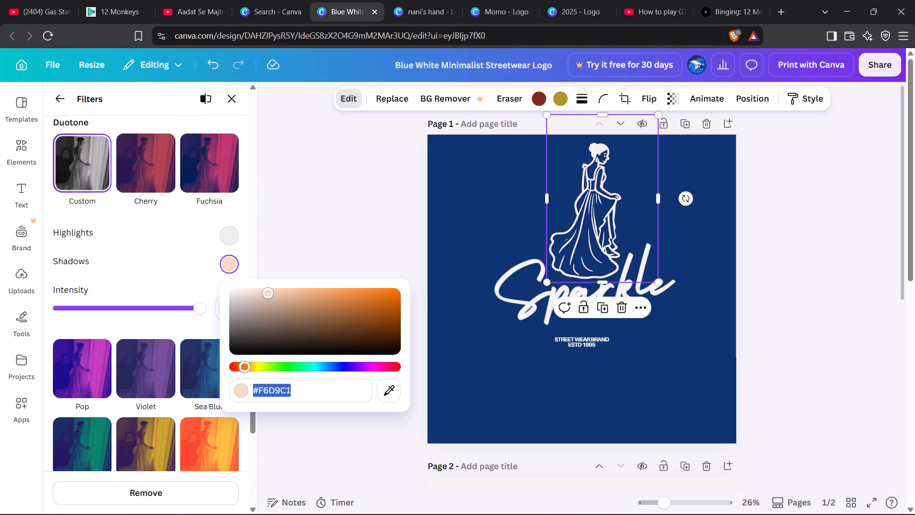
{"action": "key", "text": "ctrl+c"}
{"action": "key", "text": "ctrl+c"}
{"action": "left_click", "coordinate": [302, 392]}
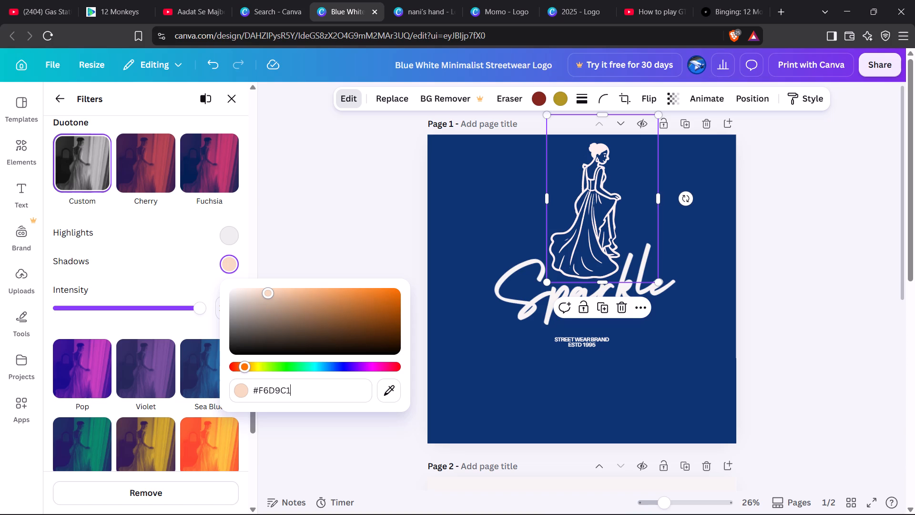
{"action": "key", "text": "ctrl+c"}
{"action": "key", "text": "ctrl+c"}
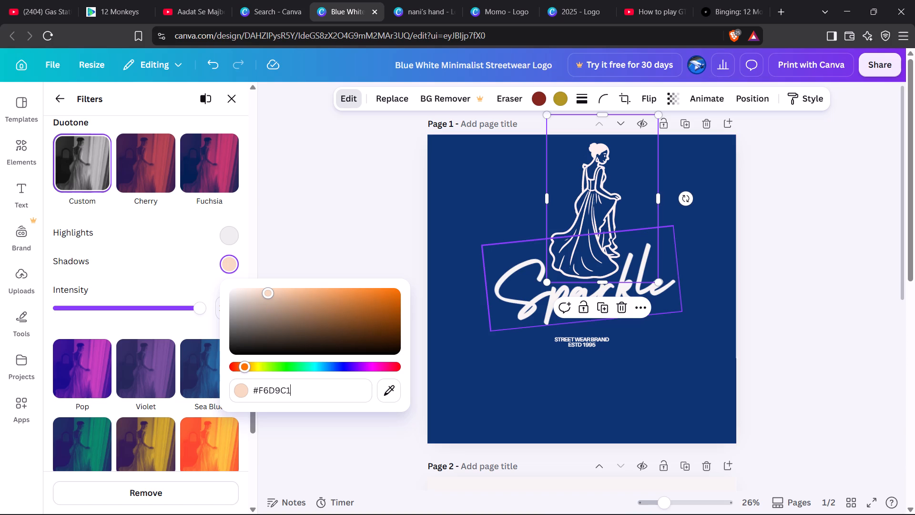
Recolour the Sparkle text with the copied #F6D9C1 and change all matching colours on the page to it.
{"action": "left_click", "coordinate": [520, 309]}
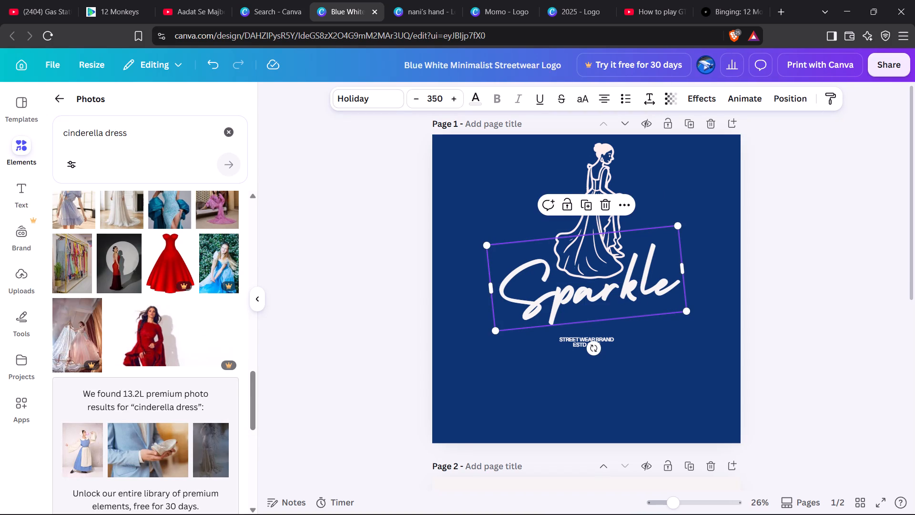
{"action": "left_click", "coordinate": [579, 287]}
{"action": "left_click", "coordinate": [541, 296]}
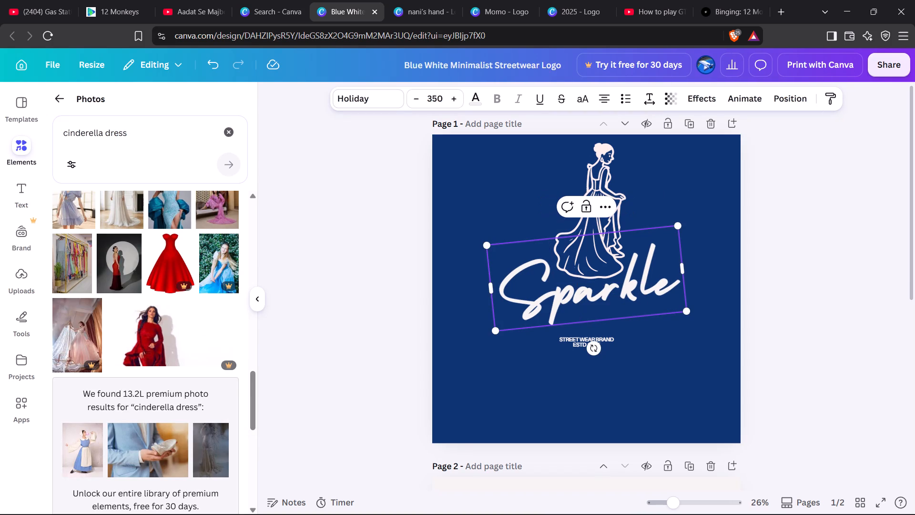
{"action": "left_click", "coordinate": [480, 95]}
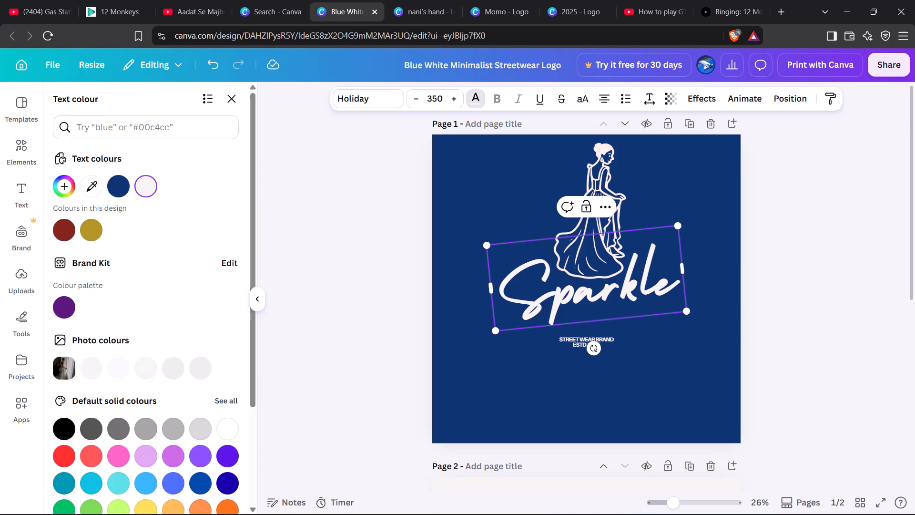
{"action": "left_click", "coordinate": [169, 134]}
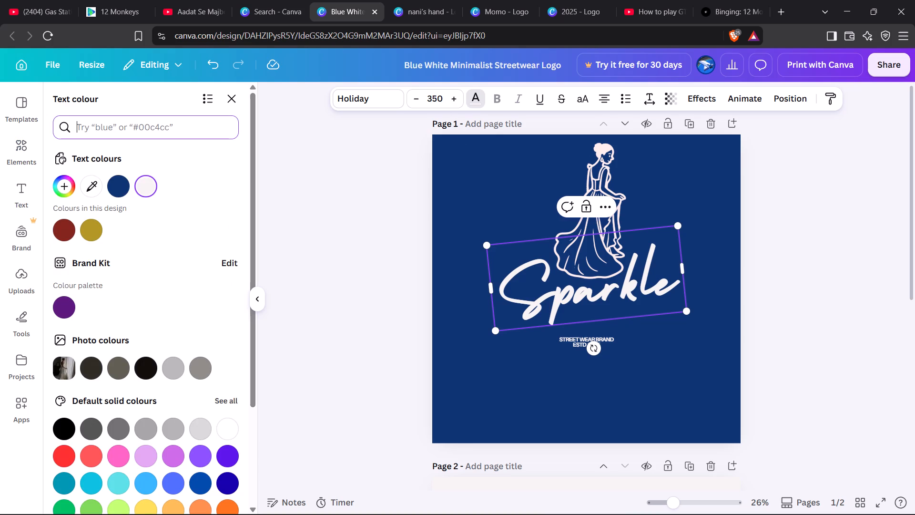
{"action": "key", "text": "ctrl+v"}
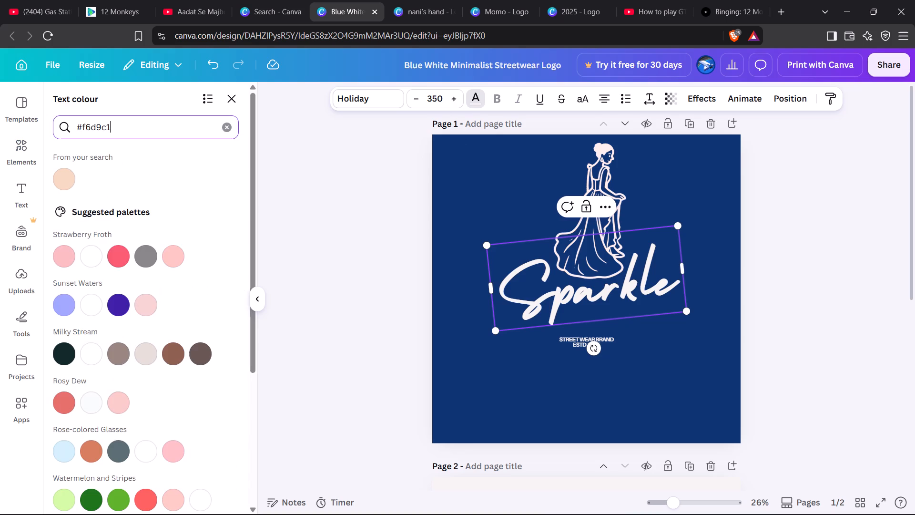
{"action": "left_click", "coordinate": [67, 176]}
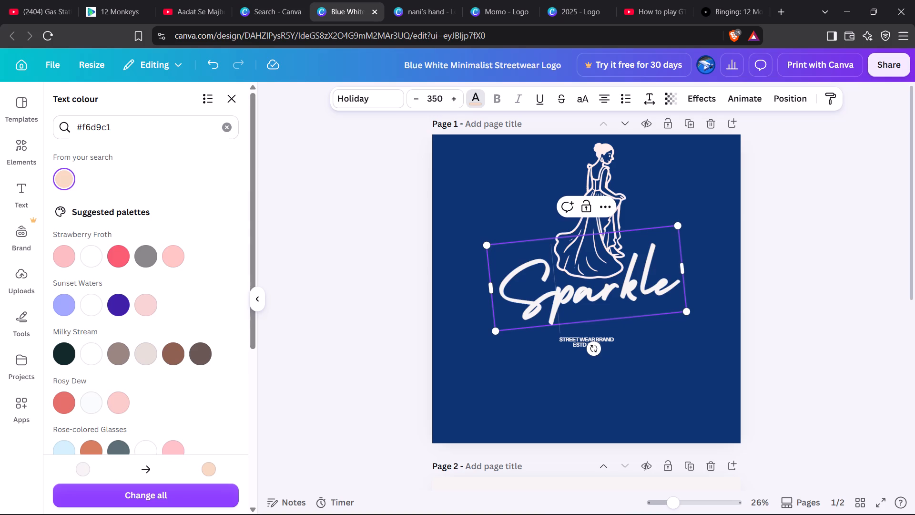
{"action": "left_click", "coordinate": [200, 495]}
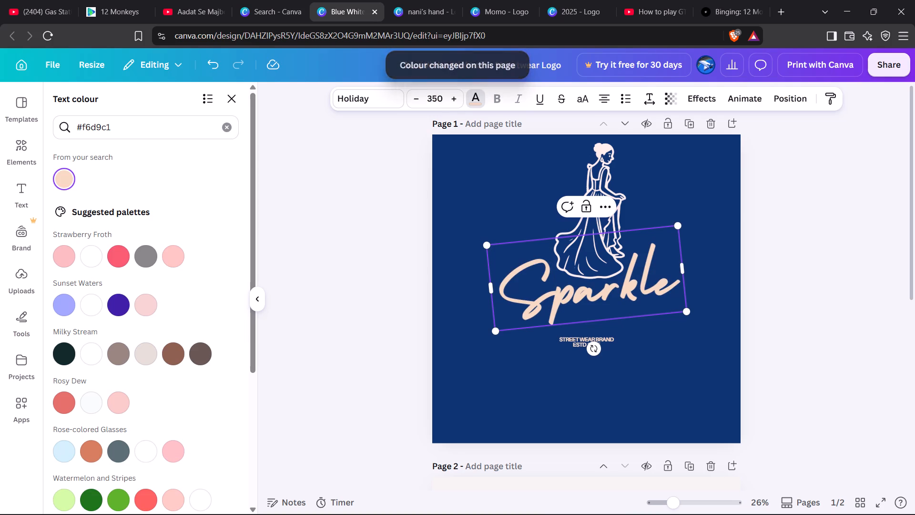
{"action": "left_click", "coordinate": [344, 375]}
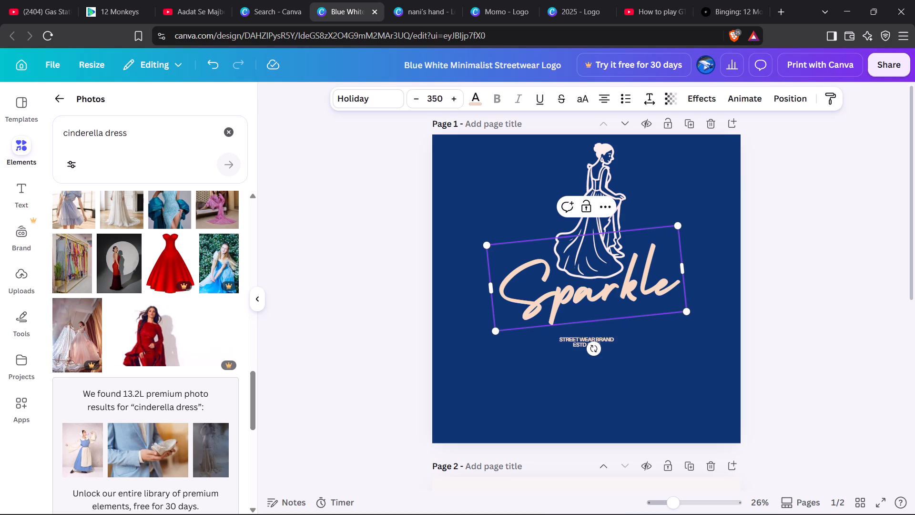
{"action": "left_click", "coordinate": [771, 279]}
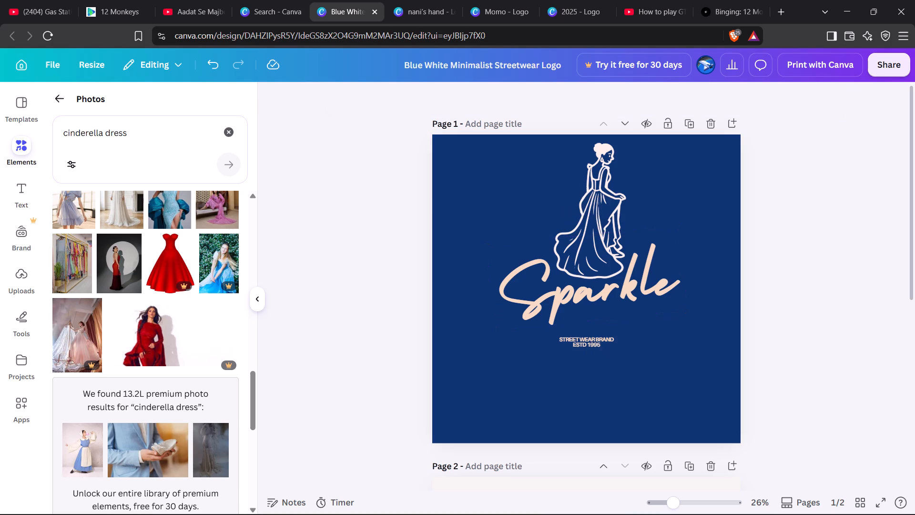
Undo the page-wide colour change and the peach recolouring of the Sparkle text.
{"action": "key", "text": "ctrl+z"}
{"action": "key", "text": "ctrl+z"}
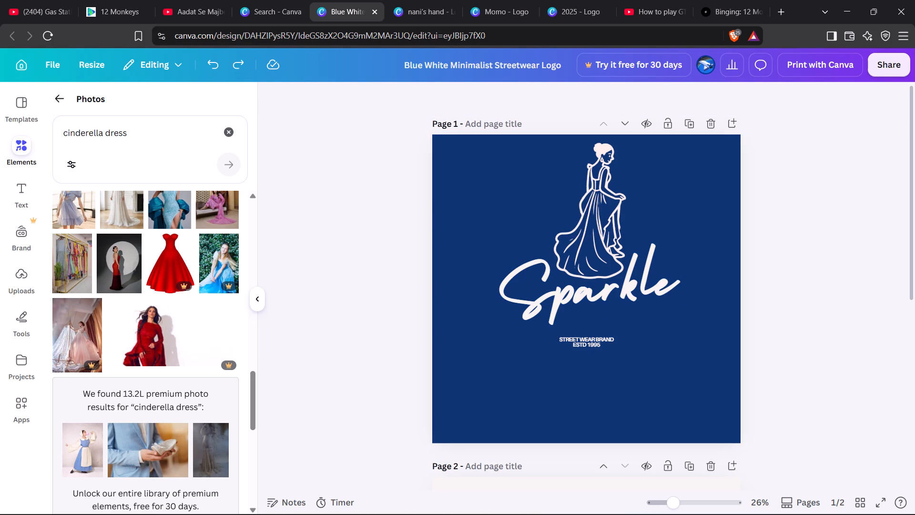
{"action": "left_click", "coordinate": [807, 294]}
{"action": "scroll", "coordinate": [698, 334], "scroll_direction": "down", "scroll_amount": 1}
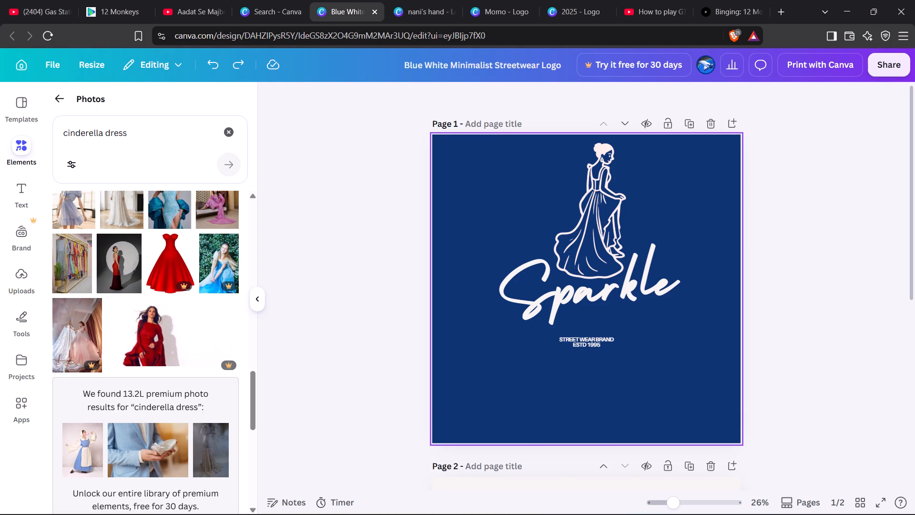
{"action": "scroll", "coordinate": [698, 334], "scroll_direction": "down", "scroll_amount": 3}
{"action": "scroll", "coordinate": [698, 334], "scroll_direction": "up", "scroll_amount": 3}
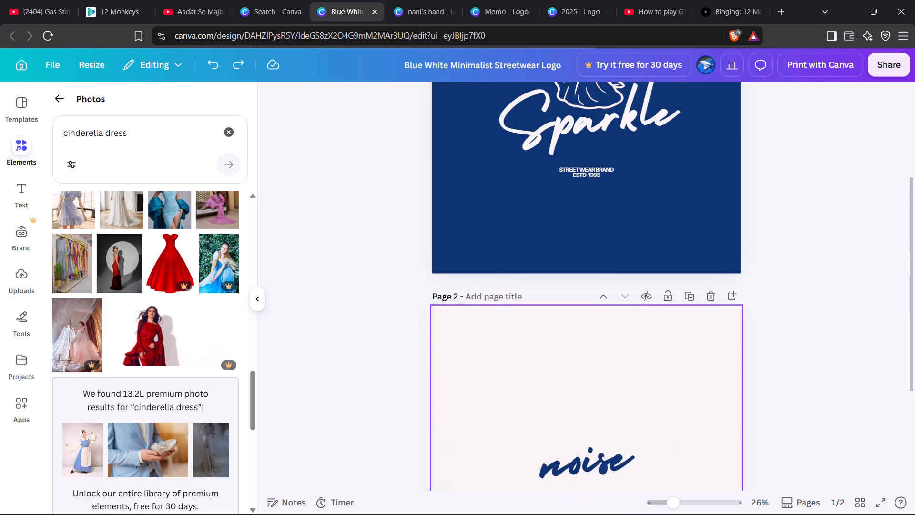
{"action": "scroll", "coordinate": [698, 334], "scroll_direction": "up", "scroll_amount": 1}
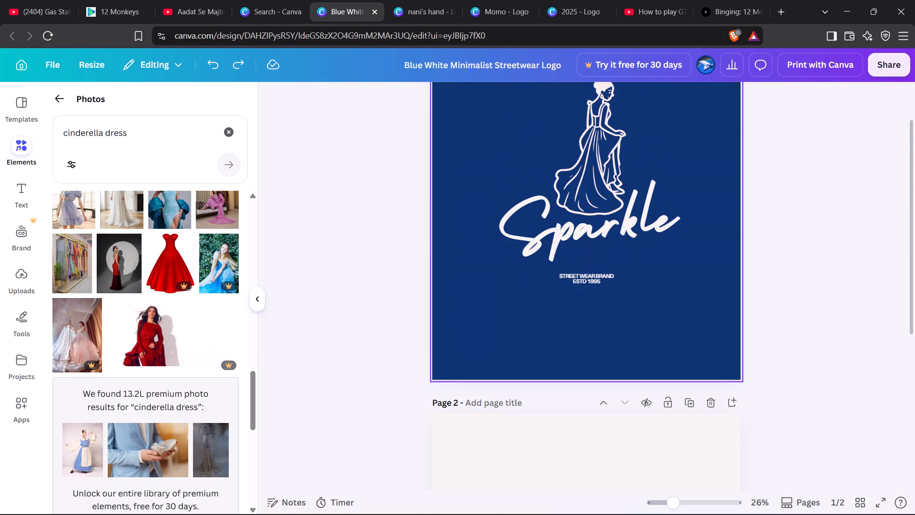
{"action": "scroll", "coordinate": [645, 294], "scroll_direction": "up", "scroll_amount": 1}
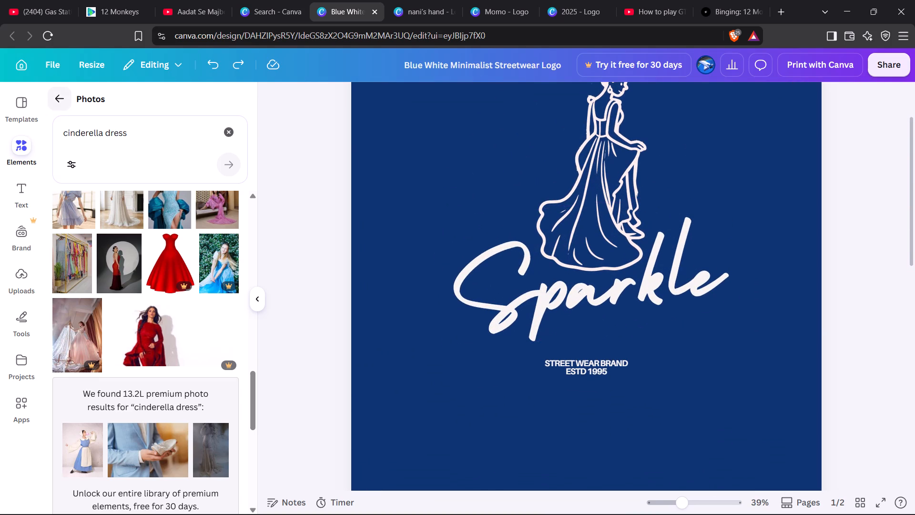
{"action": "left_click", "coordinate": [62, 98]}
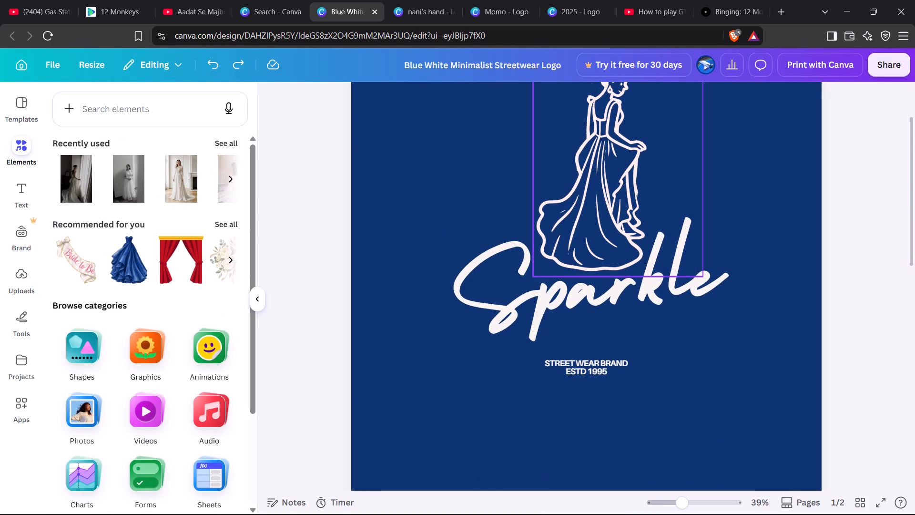
Copy the doodled gown figure from the blue Sparkle page and paste it onto page 2 above the noise text.
{"action": "left_click", "coordinate": [610, 161]}
{"action": "key", "text": "ctrl+c"}
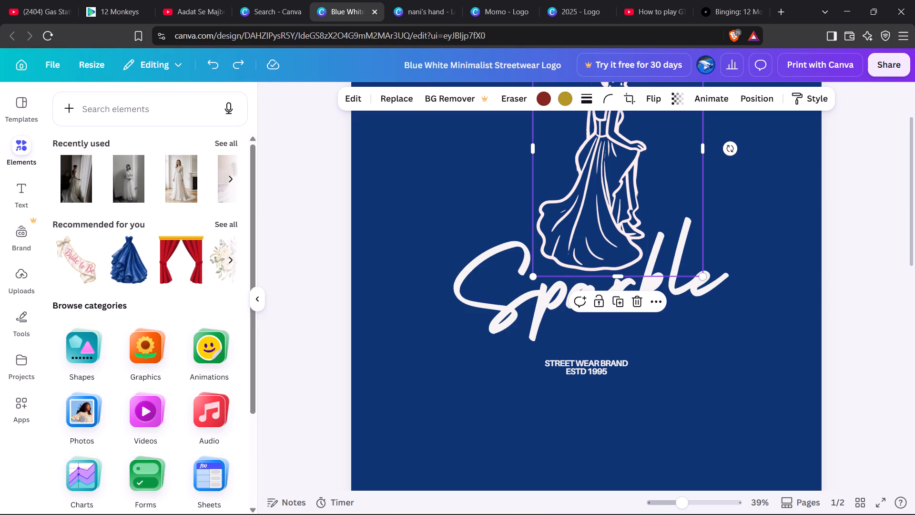
{"action": "scroll", "coordinate": [610, 161], "scroll_direction": "down", "scroll_amount": 6}
{"action": "left_click", "coordinate": [581, 209]}
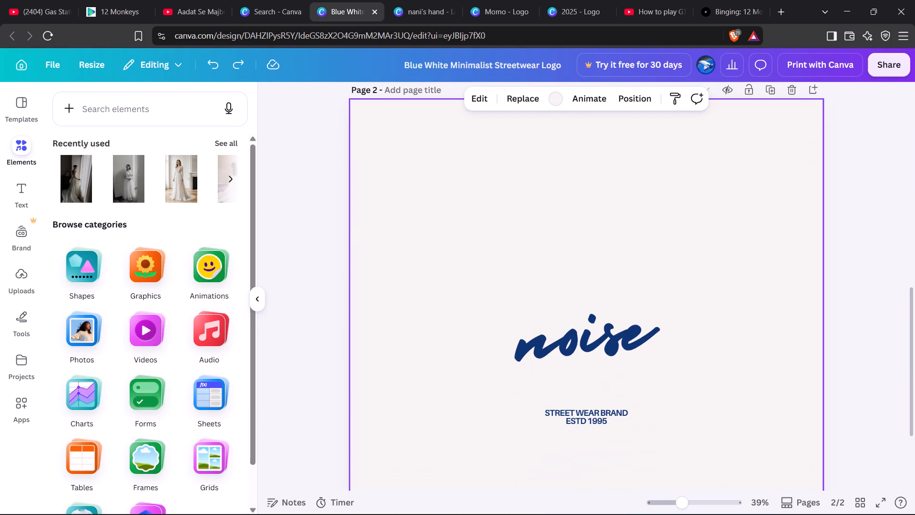
{"action": "key", "text": "ctrl+c"}
{"action": "key", "text": "ctrl+v"}
{"action": "scroll", "coordinate": [581, 209], "scroll_direction": "up", "scroll_amount": 7}
{"action": "left_click", "coordinate": [615, 233]}
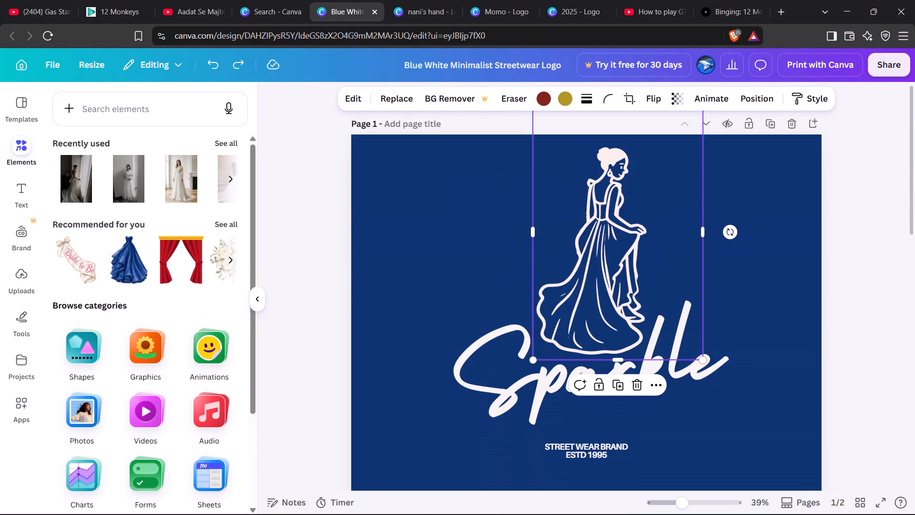
{"action": "key", "text": "ctrl+c"}
{"action": "scroll", "coordinate": [615, 233], "scroll_direction": "down", "scroll_amount": 6}
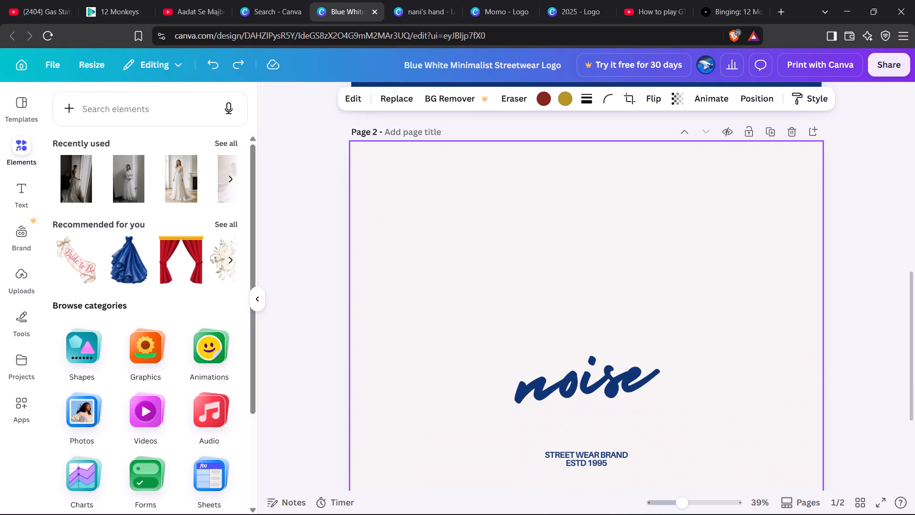
{"action": "left_click", "coordinate": [606, 277]}
{"action": "key", "text": "ctrl+v"}
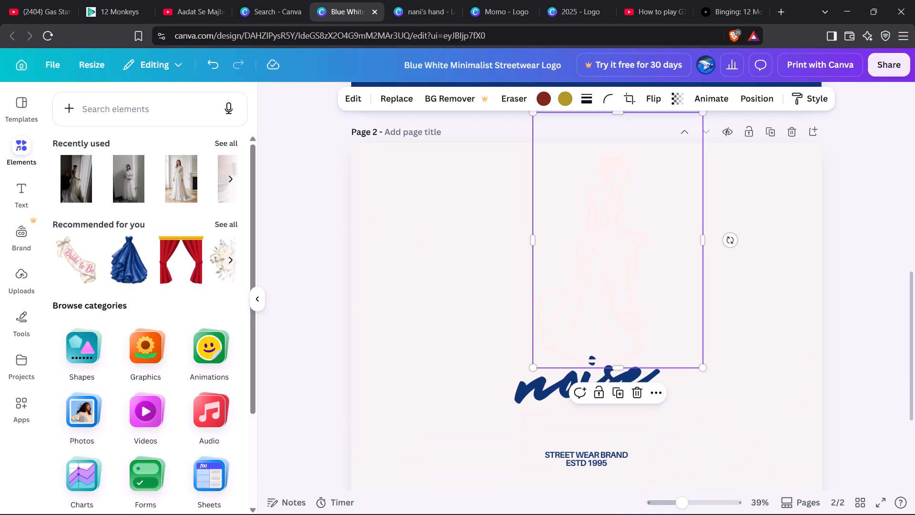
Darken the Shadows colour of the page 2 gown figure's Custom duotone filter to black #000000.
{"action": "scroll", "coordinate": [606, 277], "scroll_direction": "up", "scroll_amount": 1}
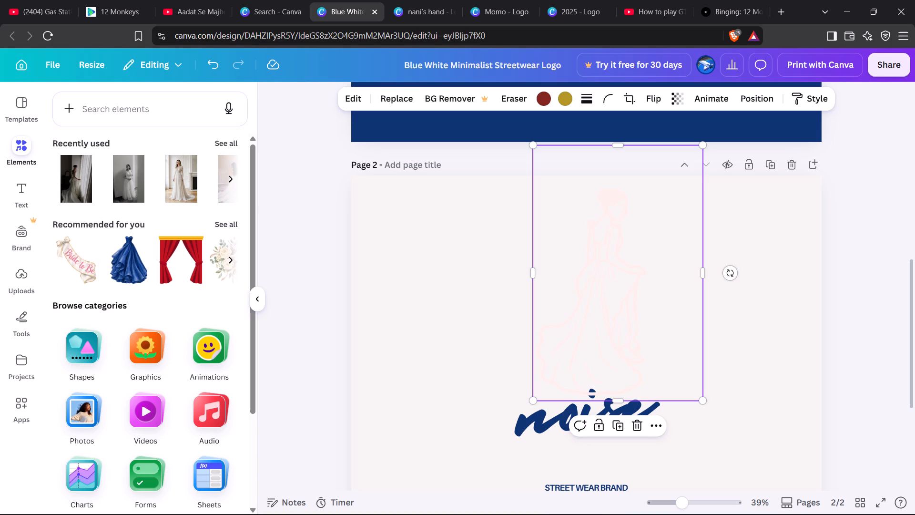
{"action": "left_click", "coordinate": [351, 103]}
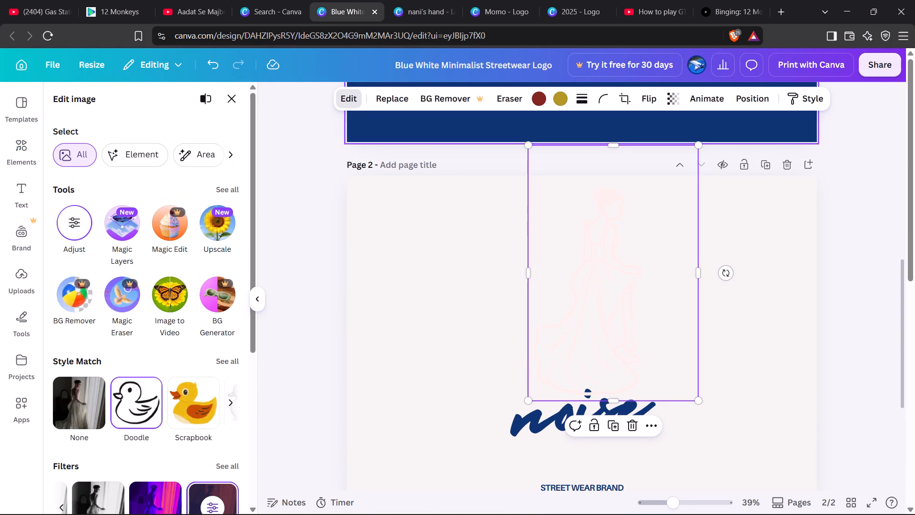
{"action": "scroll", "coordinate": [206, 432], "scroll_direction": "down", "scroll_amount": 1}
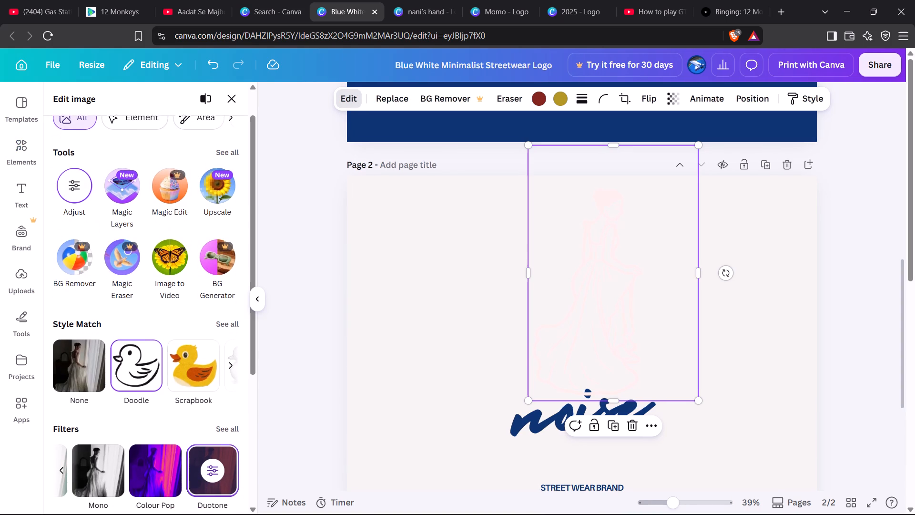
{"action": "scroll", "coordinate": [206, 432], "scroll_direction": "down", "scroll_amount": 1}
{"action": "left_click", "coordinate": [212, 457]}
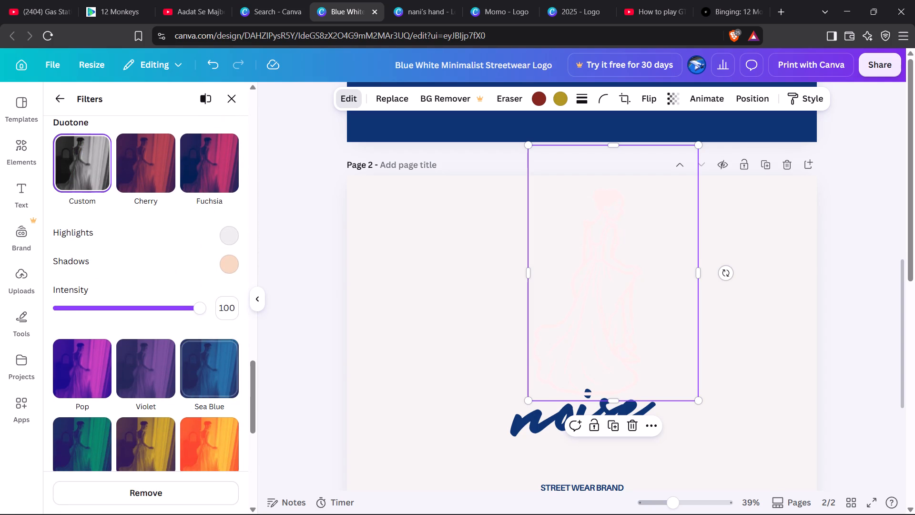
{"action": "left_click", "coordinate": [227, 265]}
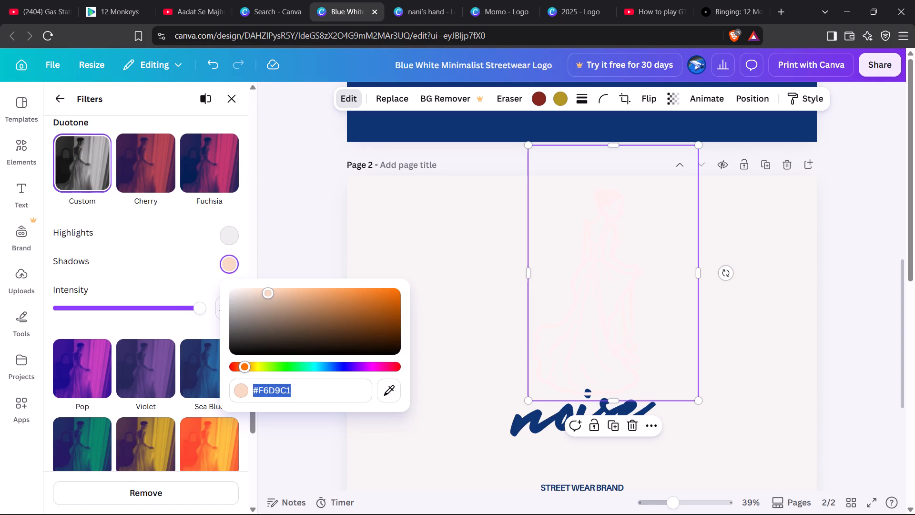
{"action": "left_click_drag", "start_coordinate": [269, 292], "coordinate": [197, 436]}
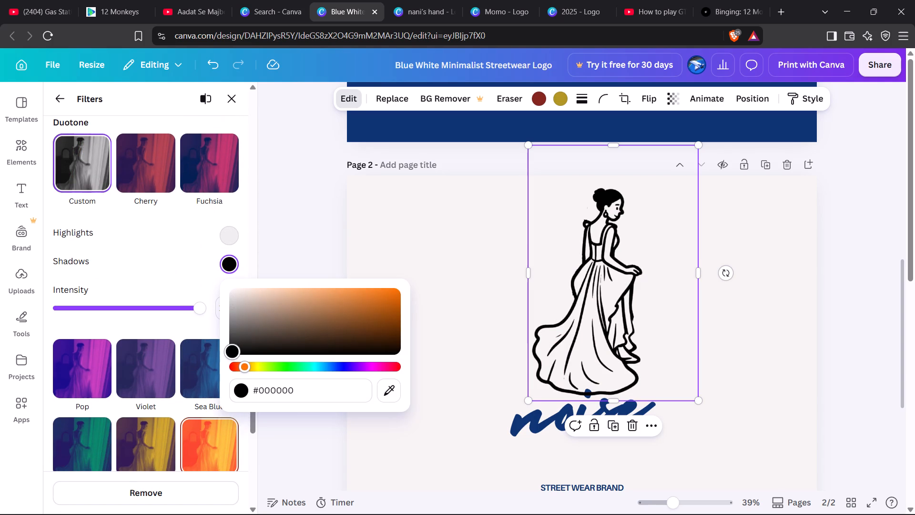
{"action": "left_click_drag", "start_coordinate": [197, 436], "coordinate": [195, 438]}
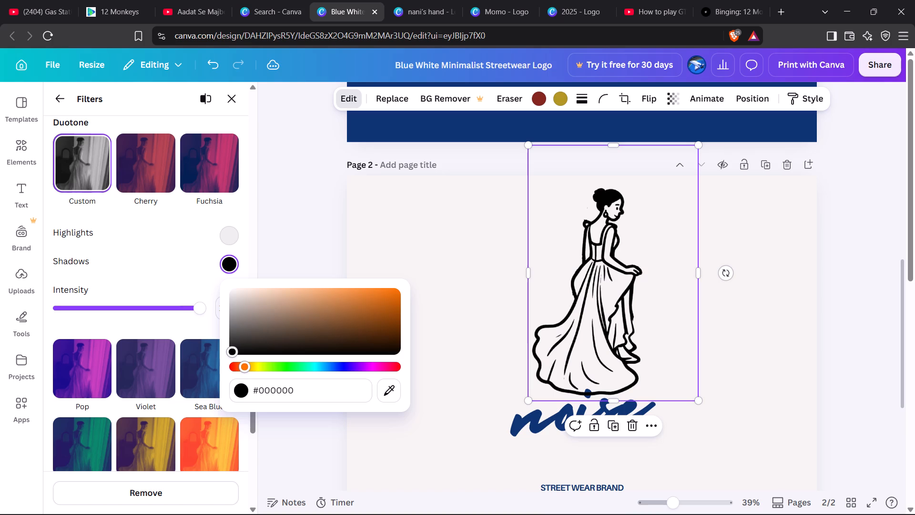
Open the text colour settings of the noise text on page 2 and copy the hex code of its dark blue.
{"action": "left_click", "coordinate": [526, 425]}
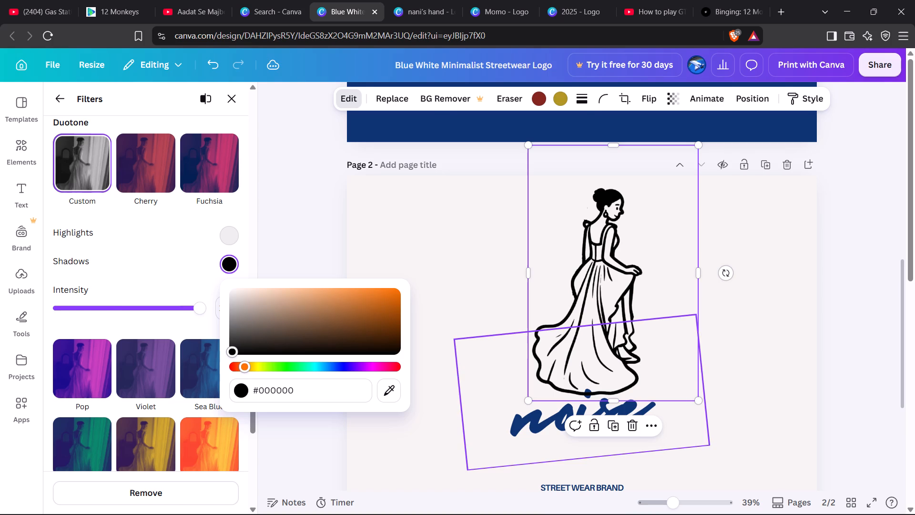
{"action": "left_click", "coordinate": [480, 100]}
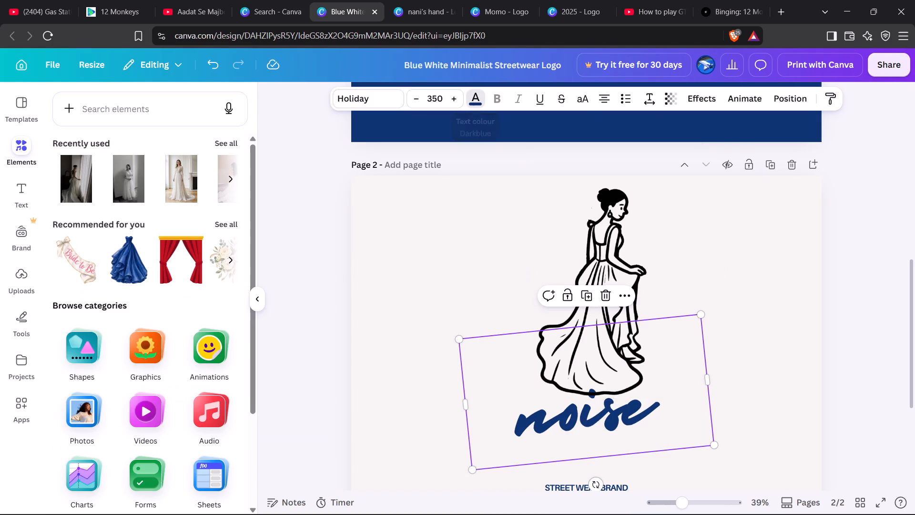
{"action": "left_click", "coordinate": [480, 100]}
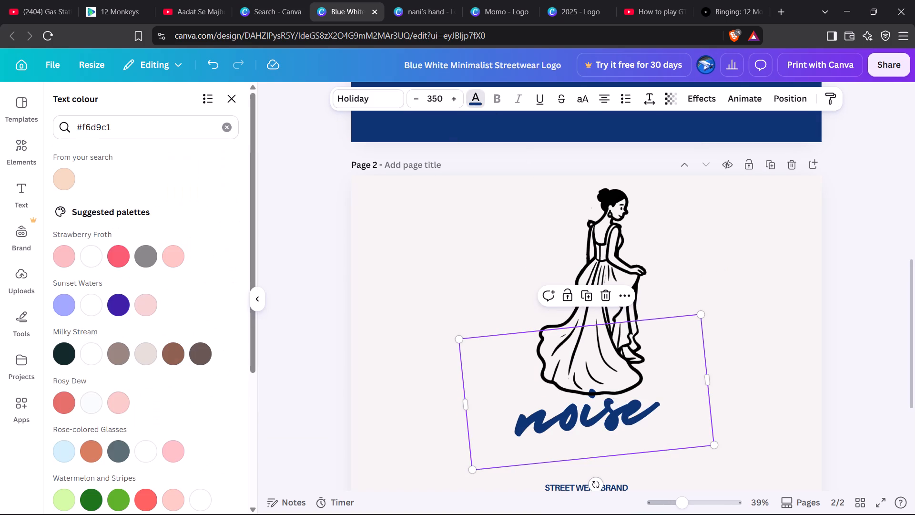
{"action": "left_click", "coordinate": [480, 100]}
{"action": "left_click", "coordinate": [530, 422]}
{"action": "left_click", "coordinate": [538, 426]}
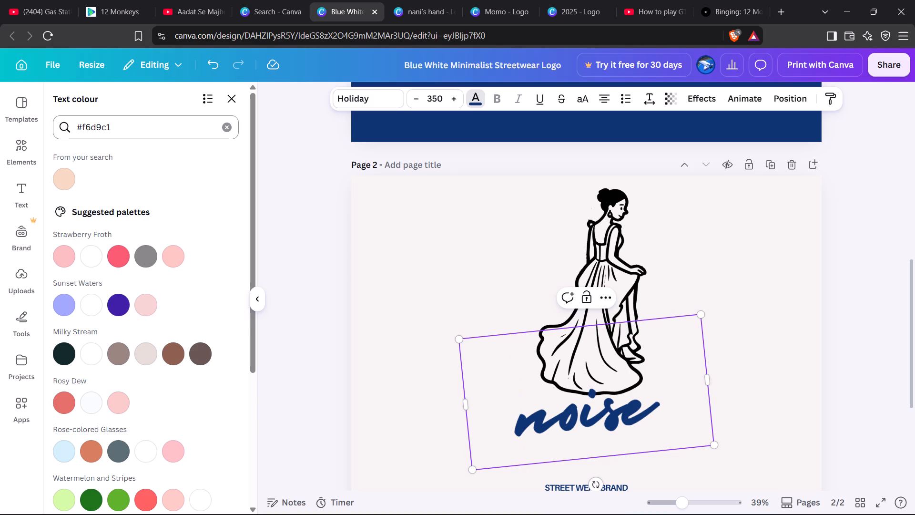
{"action": "left_click", "coordinate": [228, 129]}
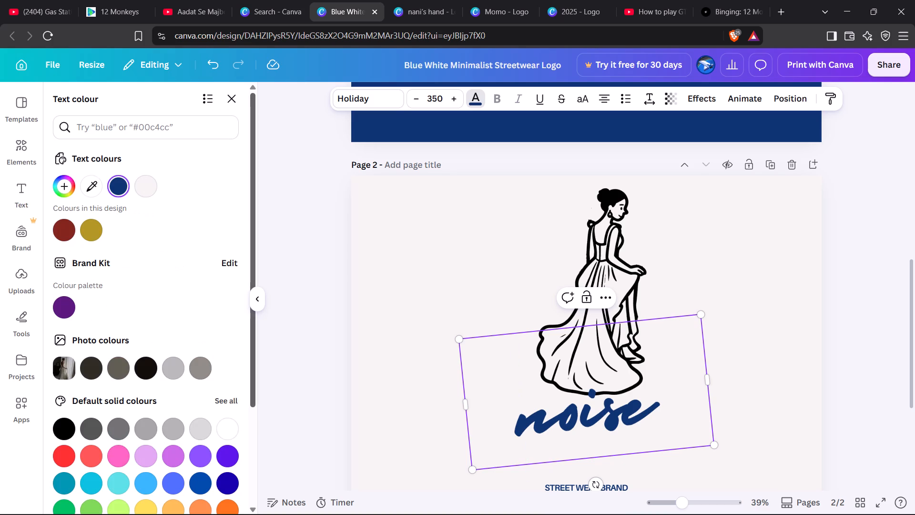
{"action": "left_click", "coordinate": [114, 185]}
{"action": "left_click", "coordinate": [114, 185]}
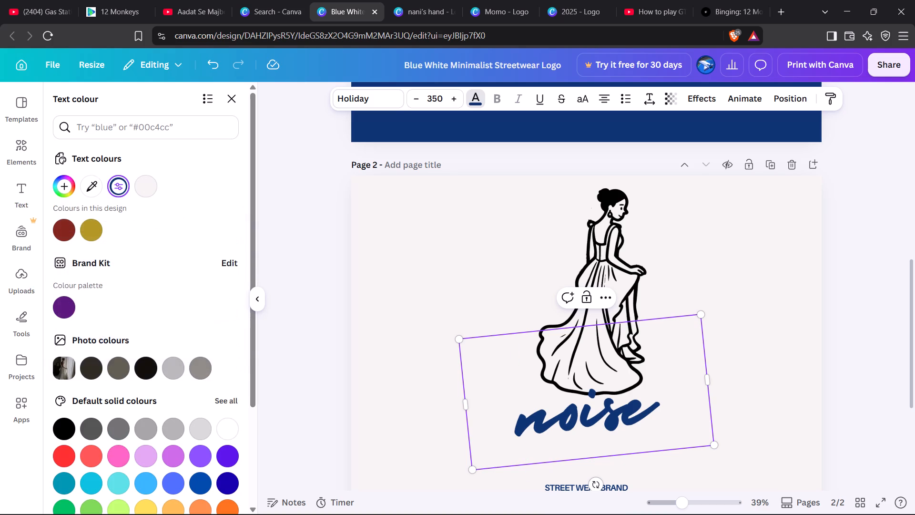
{"action": "left_click", "coordinate": [114, 185]}
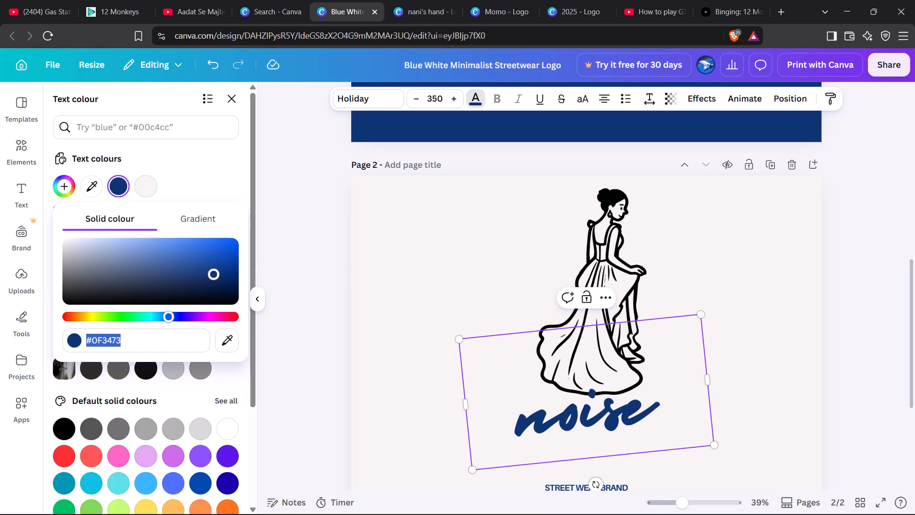
{"action": "left_click", "coordinate": [149, 338]}
{"action": "left_click", "coordinate": [149, 338]}
{"action": "key", "text": "ctrl+a"}
{"action": "key", "text": "ctrl+c"}
{"action": "key", "text": "ctrl+c"}
{"action": "key", "text": "ctrl+c"}
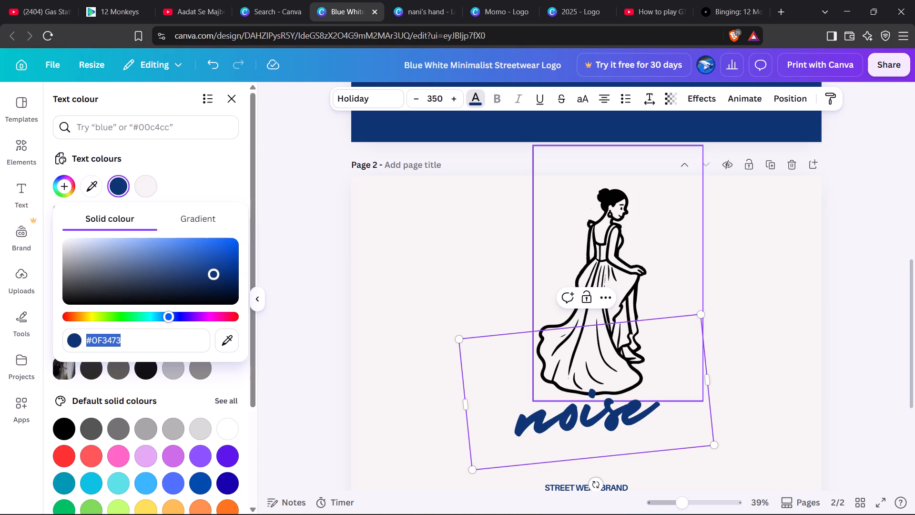
Set the Shadows colour of the page 2 gown figure's Custom duotone to the copied dark blue #0F3473.
{"action": "left_click", "coordinate": [592, 240]}
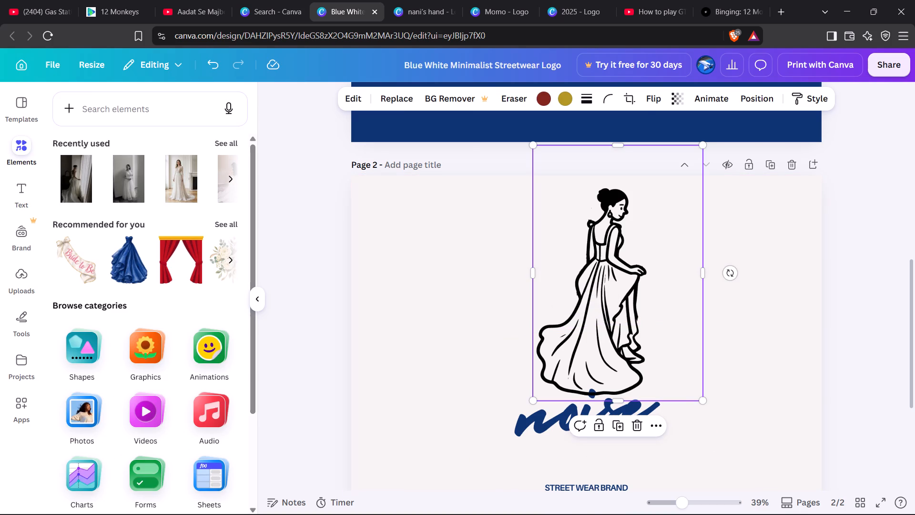
{"action": "left_click", "coordinate": [362, 100]}
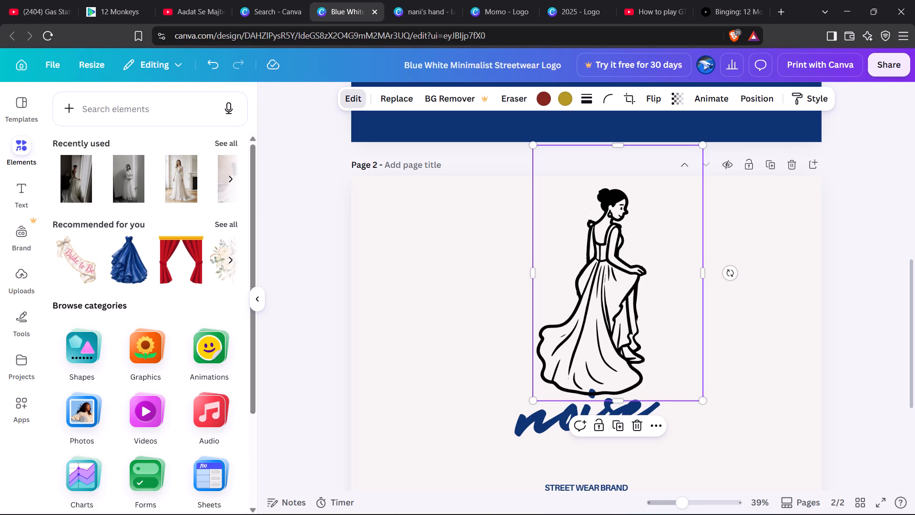
{"action": "scroll", "coordinate": [193, 442], "scroll_direction": "down", "scroll_amount": 1}
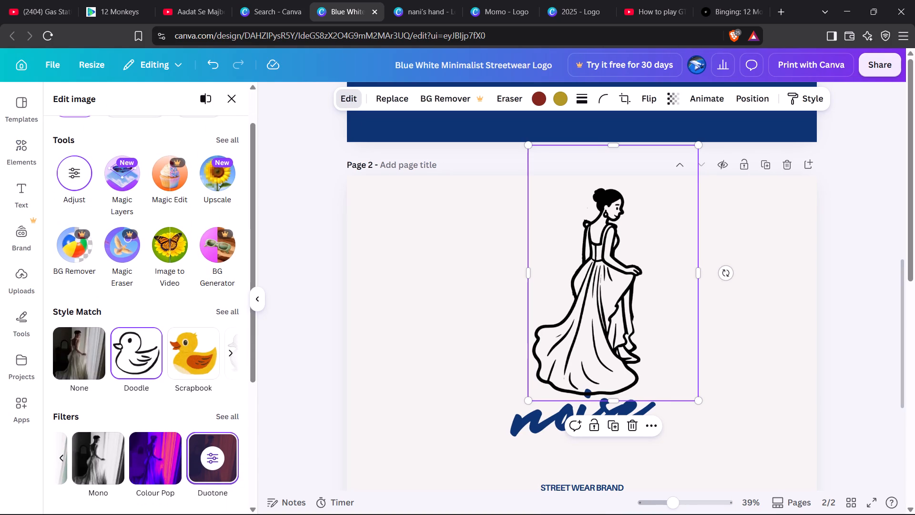
{"action": "left_click", "coordinate": [210, 451]}
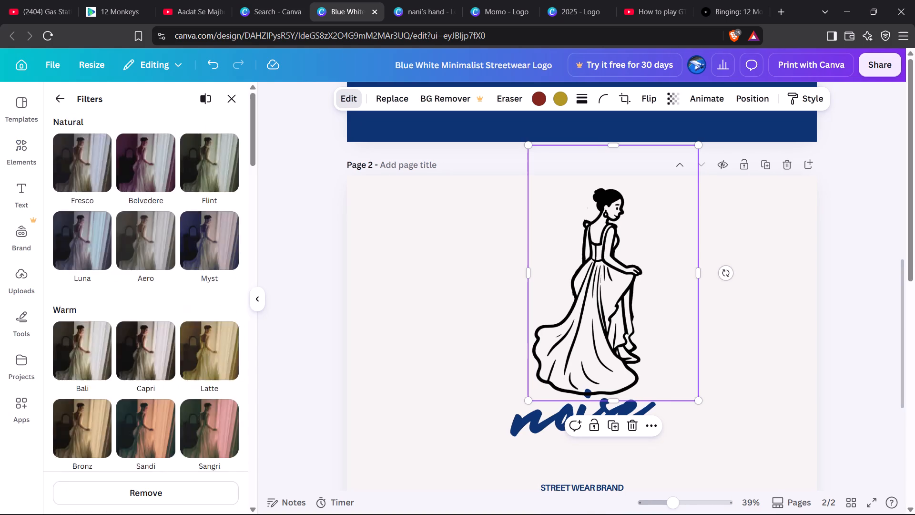
{"action": "left_click", "coordinate": [233, 268]}
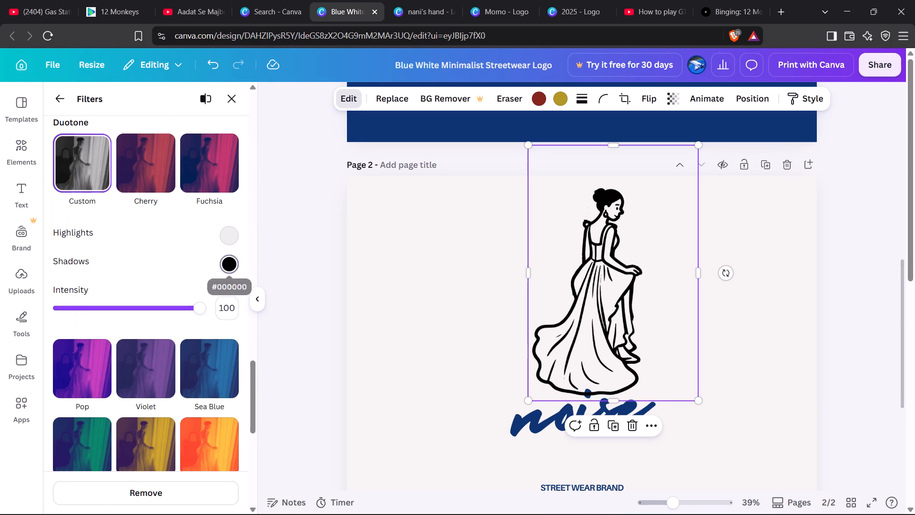
{"action": "key", "text": "ctrl+v"}
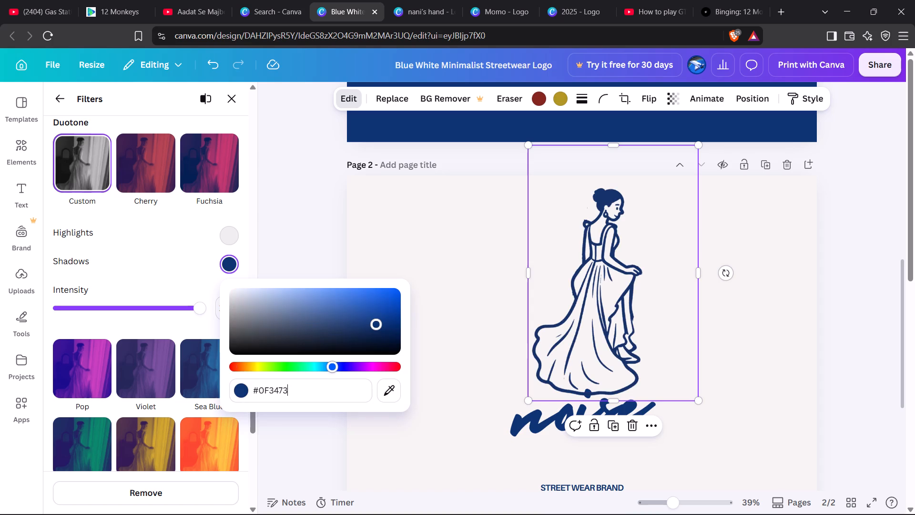
Apply the dark blue #0F3473 Shadows colour to the page 2 gown figure and close its filter settings.
{"action": "key", "text": "Return"}
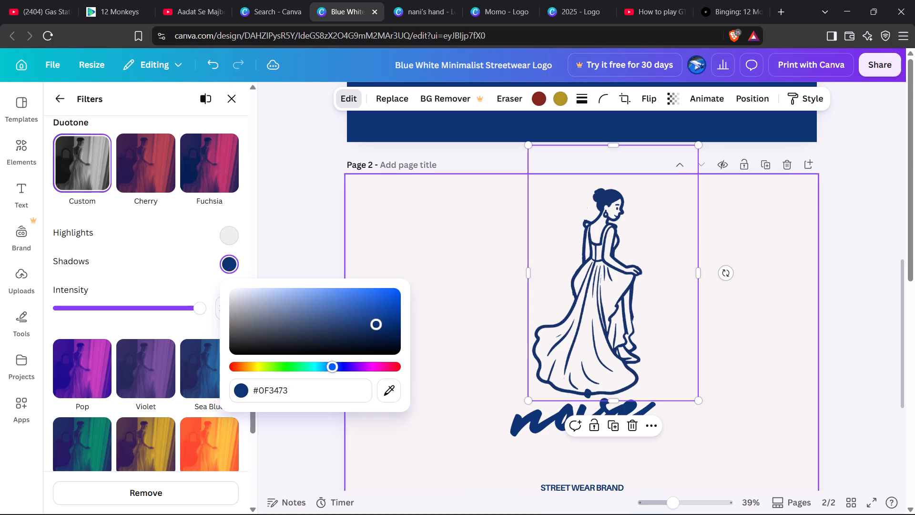
{"action": "left_click", "coordinate": [870, 379]}
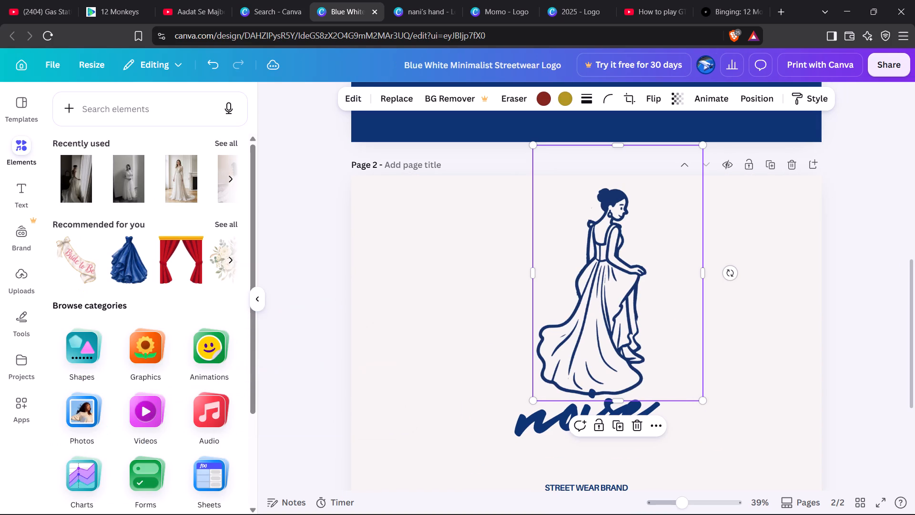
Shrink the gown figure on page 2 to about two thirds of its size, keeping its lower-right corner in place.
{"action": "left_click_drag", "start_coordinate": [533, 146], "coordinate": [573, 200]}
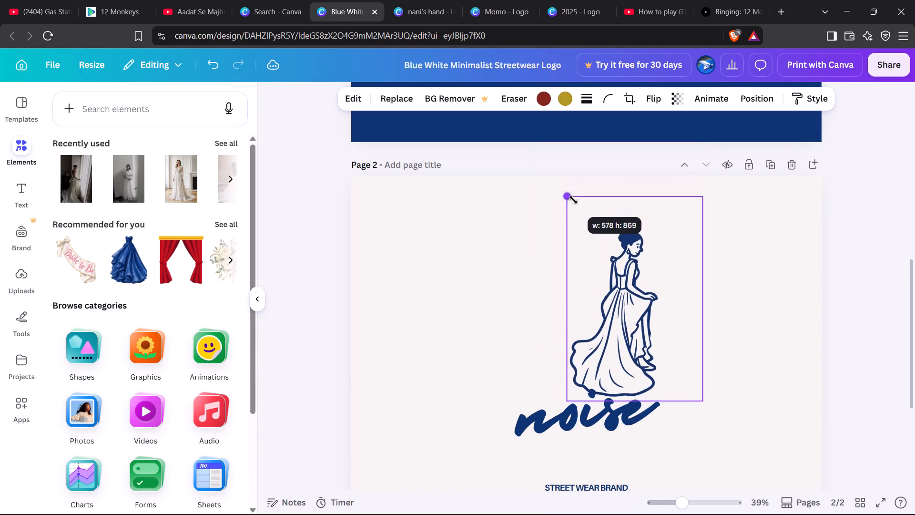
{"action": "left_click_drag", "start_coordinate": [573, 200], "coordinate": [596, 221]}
Copy the word Sparkle from the large script text on the blue page 1.
{"action": "scroll", "coordinate": [667, 312], "scroll_direction": "up", "scroll_amount": 5}
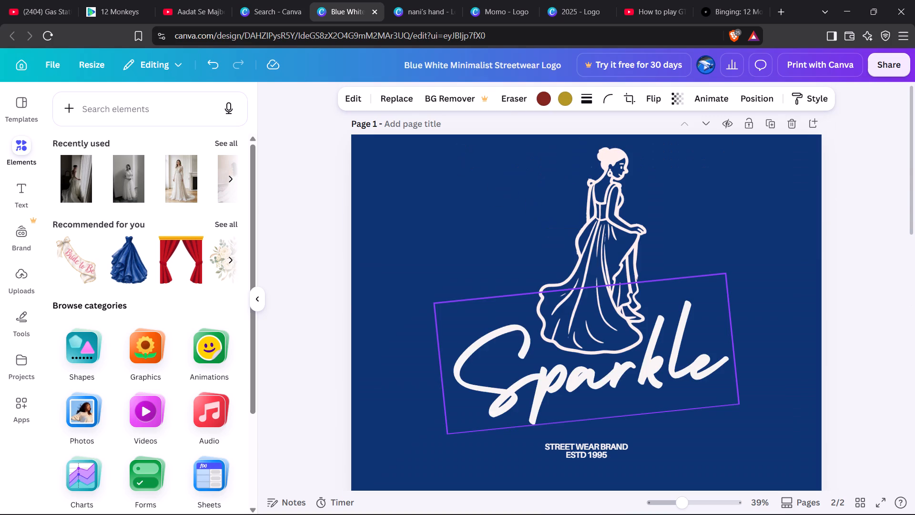
{"action": "left_click", "coordinate": [609, 233]}
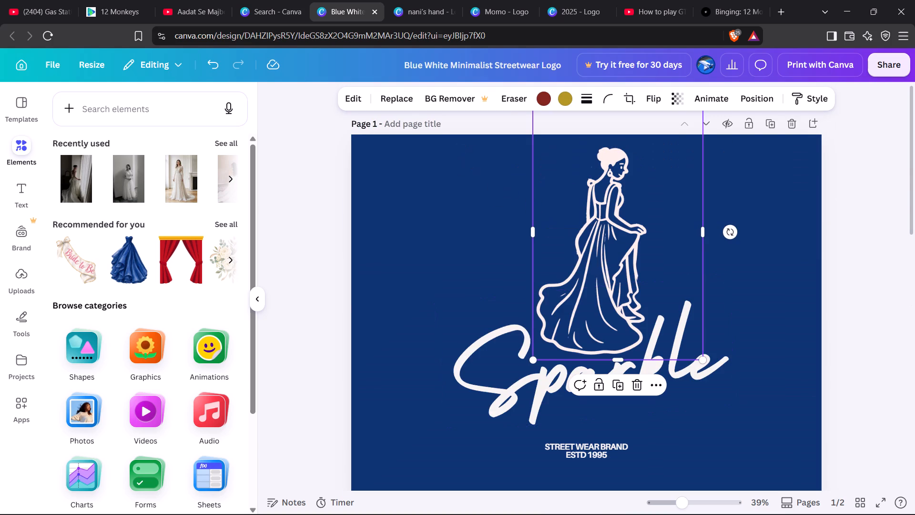
{"action": "scroll", "coordinate": [609, 233], "scroll_direction": "up", "scroll_amount": 1}
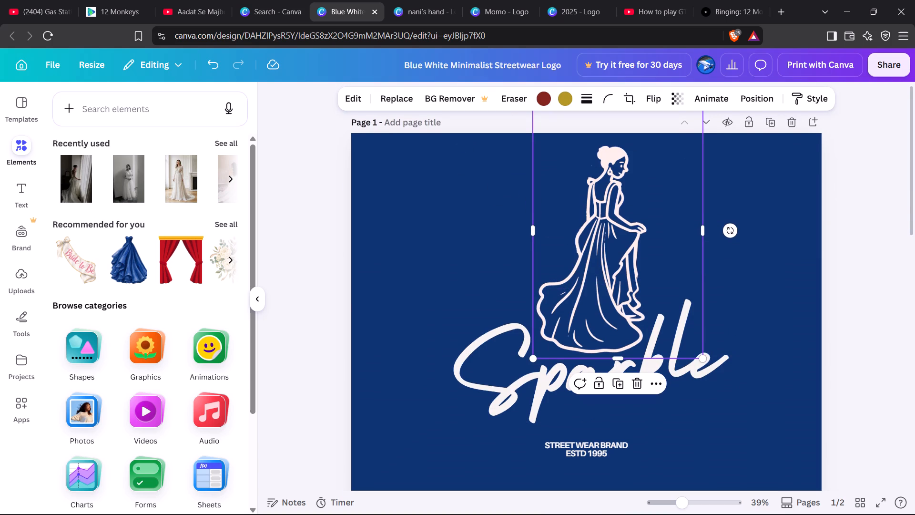
{"action": "left_click", "coordinate": [529, 390]}
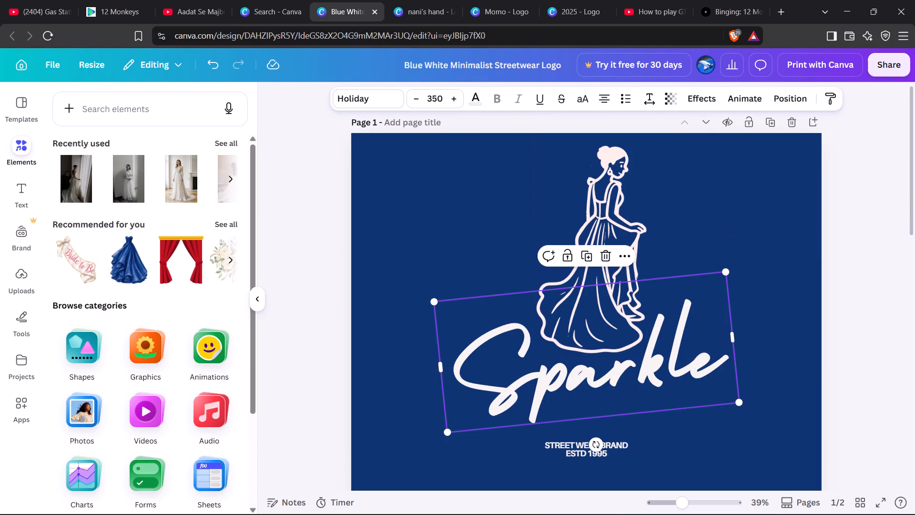
{"action": "key", "text": "ctrl+c"}
{"action": "left_click", "coordinate": [529, 390]}
{"action": "key", "text": "ctrl+a"}
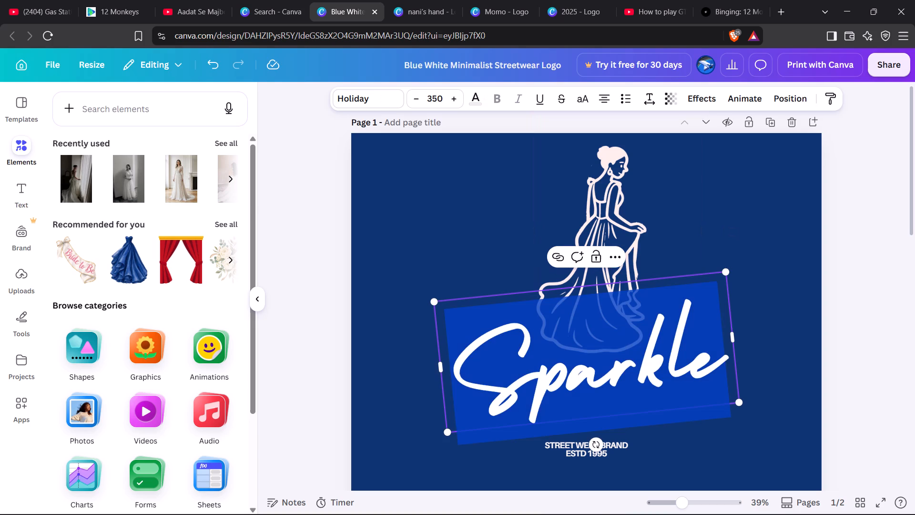
{"action": "key", "text": "ctrl+c"}
Paste the copied word Sparkle onto page 2 while the noise text box is targeted.
{"action": "scroll", "coordinate": [856, 340], "scroll_direction": "down", "scroll_amount": 4}
{"action": "scroll", "coordinate": [860, 202], "scroll_direction": "down", "scroll_amount": 5}
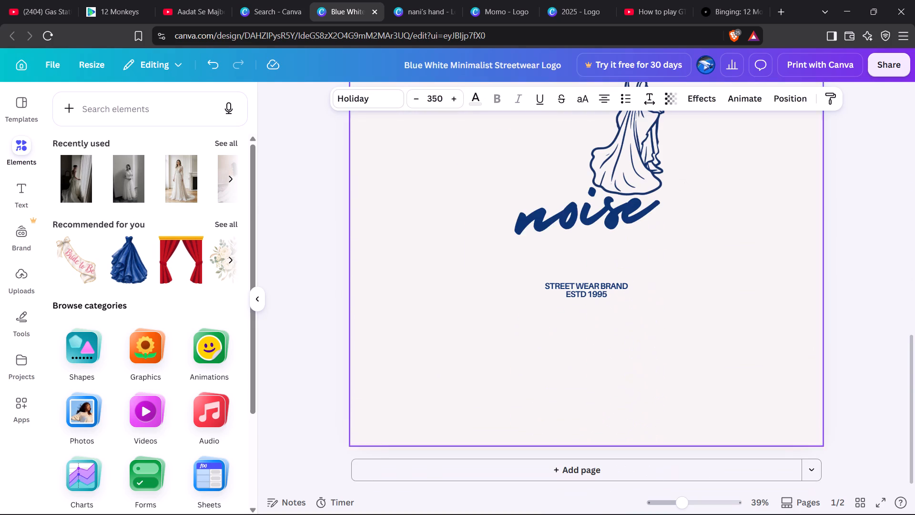
{"action": "left_click", "coordinate": [642, 222]}
{"action": "key", "text": "ctrl+v"}
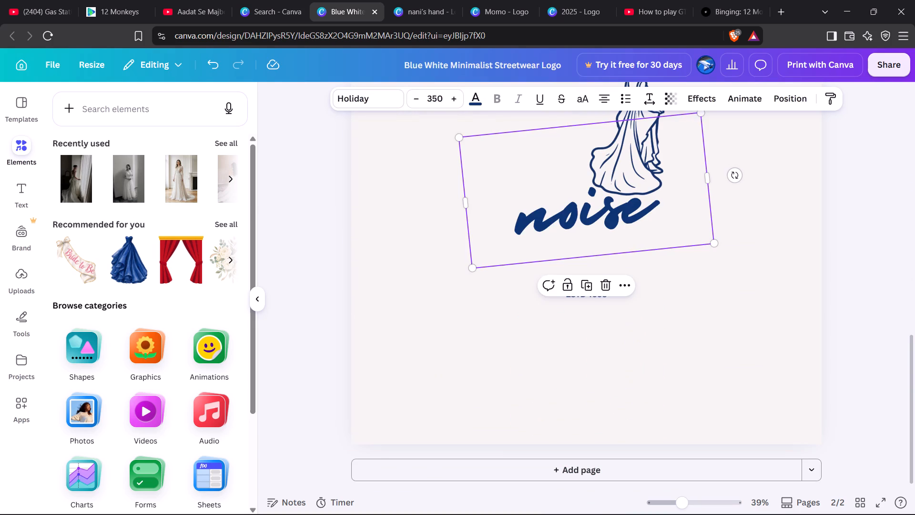
{"action": "left_click", "coordinate": [606, 210]}
{"action": "key", "text": "ctrl+v"}
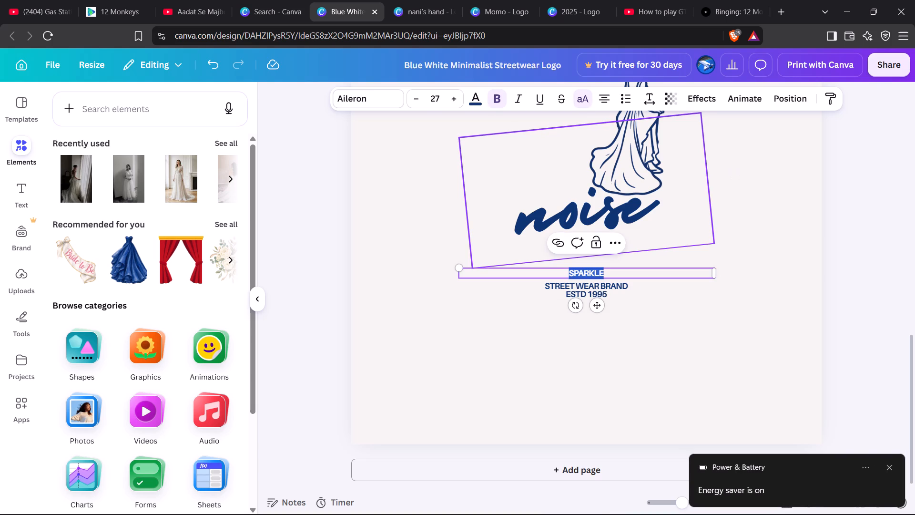
Replace the whole noise text on page 2 with the copied word Sparkle.
{"action": "left_click", "coordinate": [610, 212]}
{"action": "left_click", "coordinate": [610, 212]}
{"action": "key", "text": "ctrl+a"}
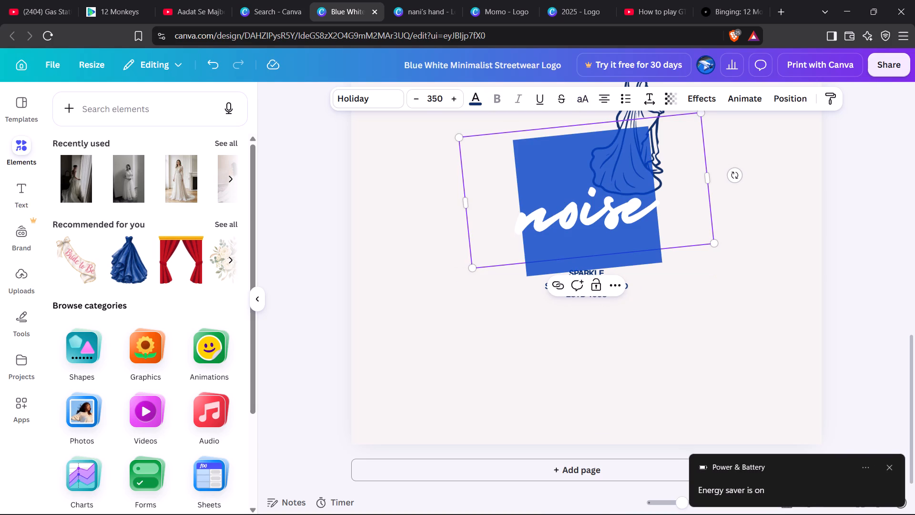
{"action": "key", "text": "ctrl+v"}
Widen the script Sparkle text box on page 2 to about 1,244 so the word fits on one line.
{"action": "scroll", "coordinate": [610, 212], "scroll_direction": "up", "scroll_amount": 3}
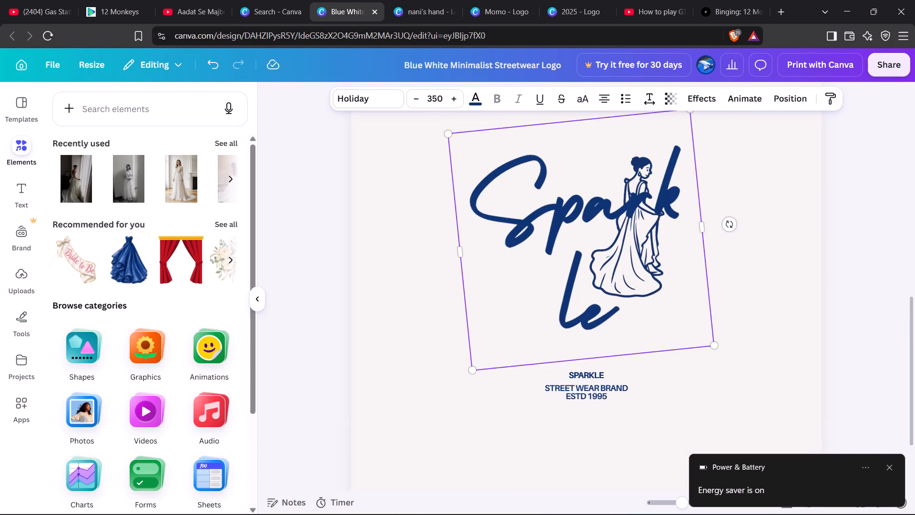
{"action": "scroll", "coordinate": [610, 212], "scroll_direction": "up", "scroll_amount": 4}
{"action": "left_click", "coordinate": [600, 258]}
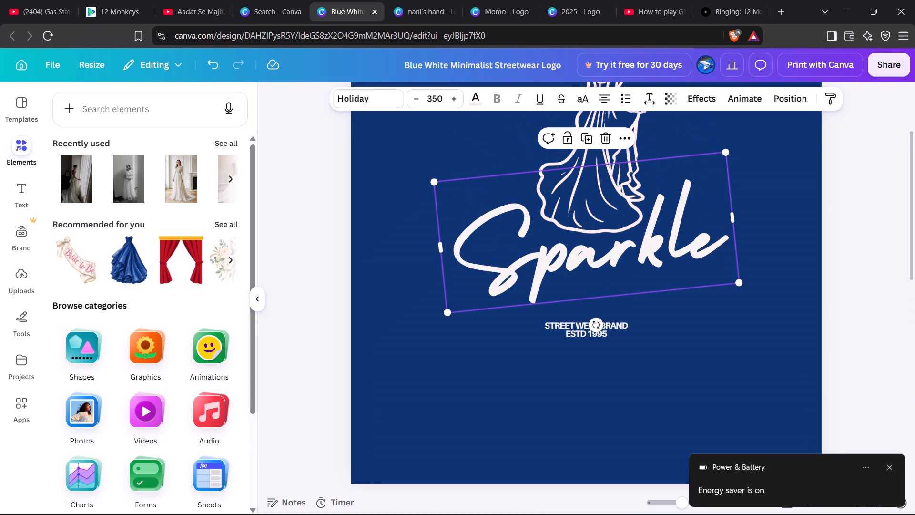
{"action": "scroll", "coordinate": [600, 258], "scroll_direction": "down", "scroll_amount": 7}
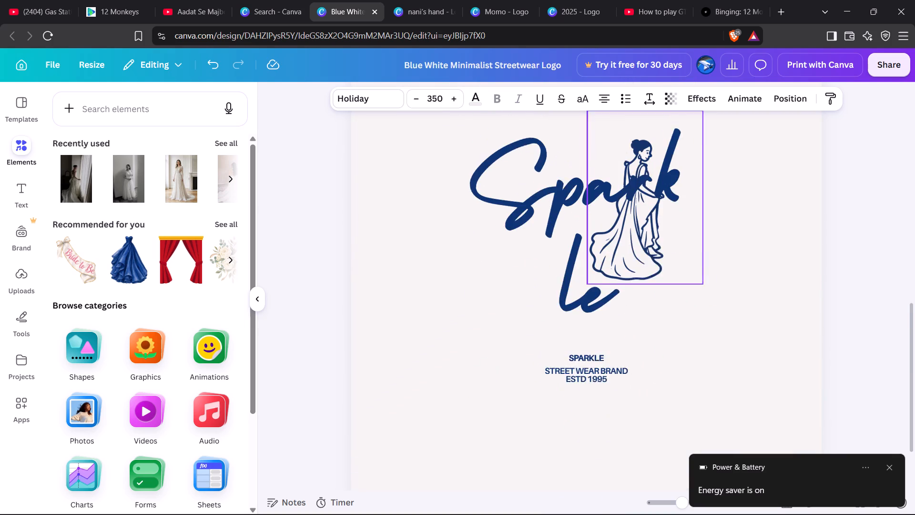
{"action": "scroll", "coordinate": [600, 258], "scroll_direction": "down", "scroll_amount": 1}
{"action": "left_click", "coordinate": [608, 193]}
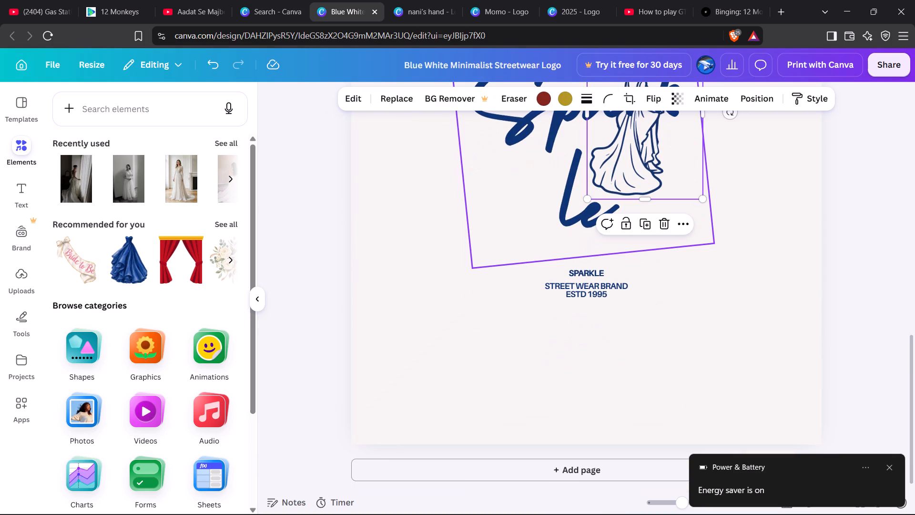
{"action": "left_click", "coordinate": [578, 215]}
{"action": "scroll", "coordinate": [573, 220], "scroll_direction": "up", "scroll_amount": 1}
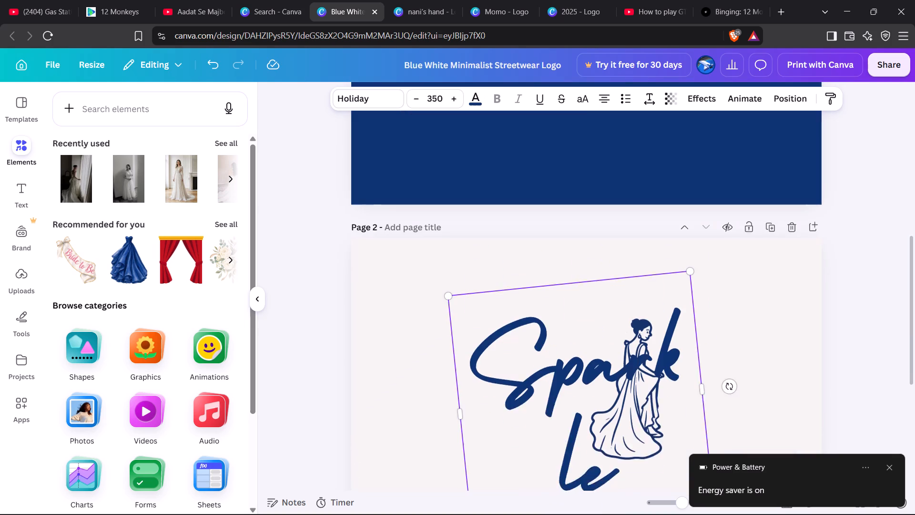
{"action": "scroll", "coordinate": [573, 220], "scroll_direction": "up", "scroll_amount": 2}
{"action": "scroll", "coordinate": [574, 214], "scroll_direction": "down", "scroll_amount": 2}
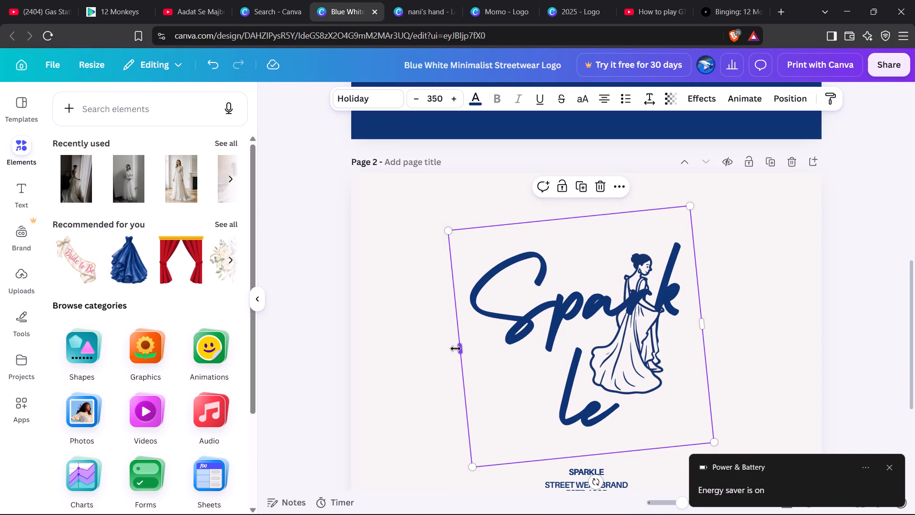
{"action": "left_click_drag", "start_coordinate": [458, 349], "coordinate": [410, 362]}
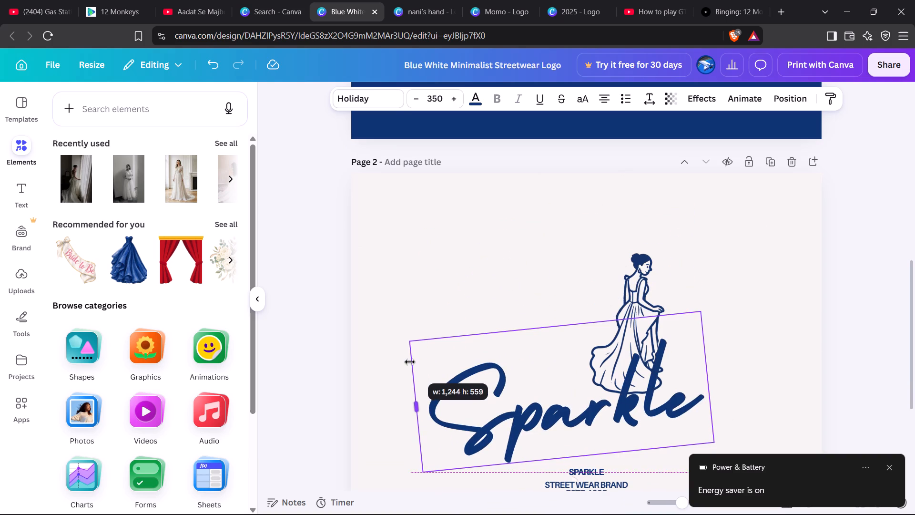
Move the script Sparkle text on page 2 so that it is centred over the tagline.
{"action": "scroll", "coordinate": [607, 293], "scroll_direction": "up", "scroll_amount": 3}
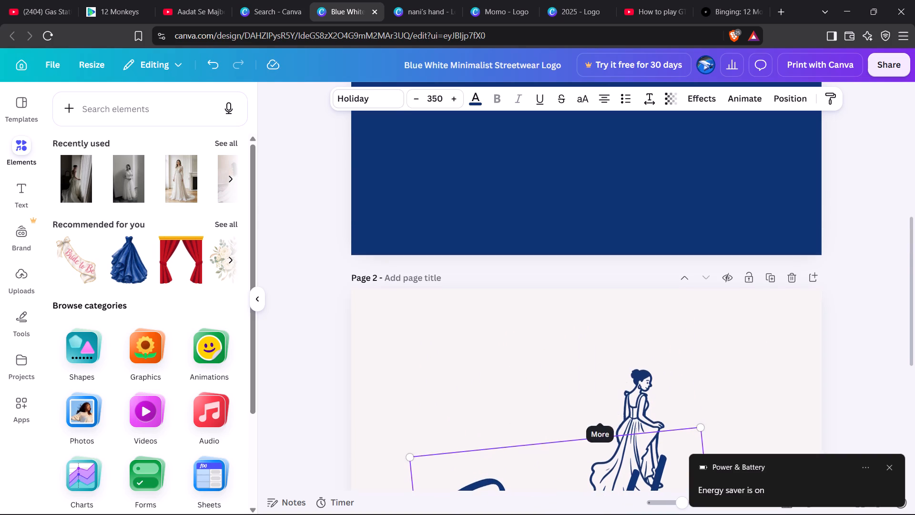
{"action": "scroll", "coordinate": [607, 293], "scroll_direction": "down", "scroll_amount": 5}
{"action": "scroll", "coordinate": [597, 257], "scroll_direction": "up", "scroll_amount": 1}
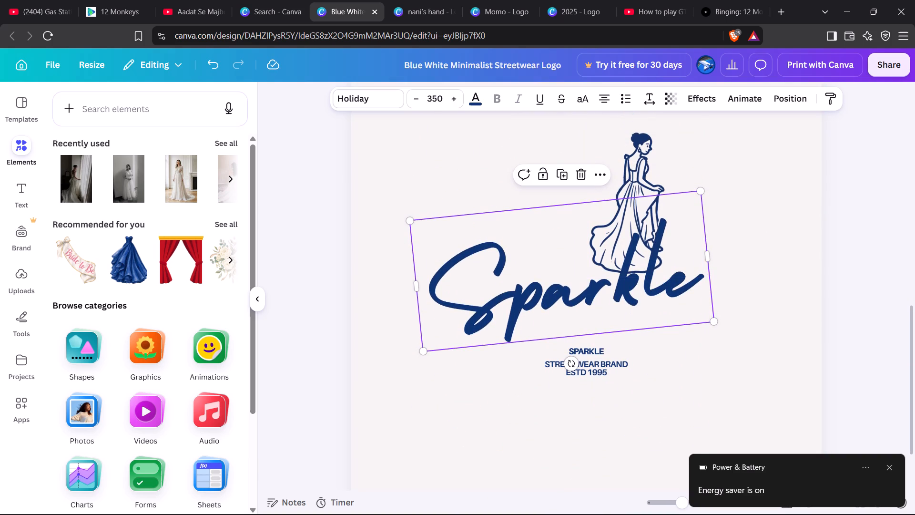
{"action": "left_click_drag", "start_coordinate": [589, 299], "coordinate": [612, 302]}
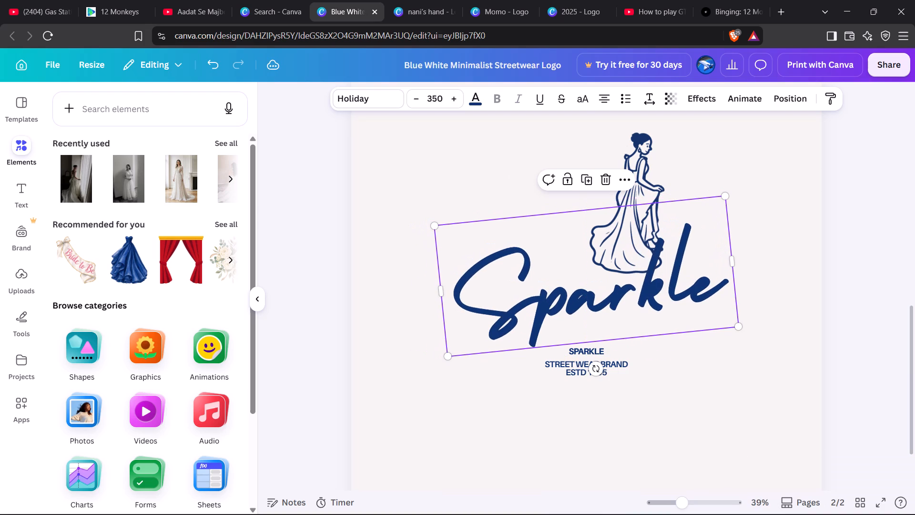
{"action": "left_click", "coordinate": [816, 226]}
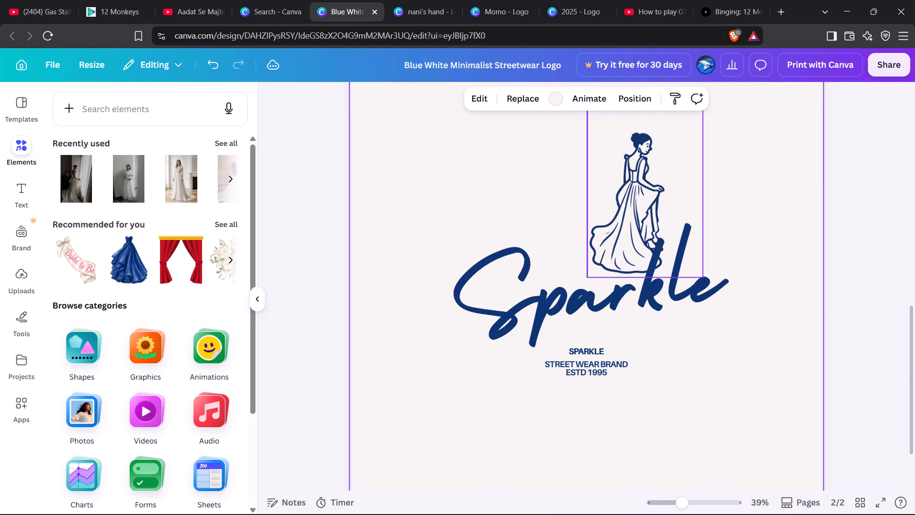
Position the gown figure above the middle of the Sparkle text on page 2 and enlarge it to about 700 by 1,055.
{"action": "scroll", "coordinate": [668, 215], "scroll_direction": "up", "scroll_amount": 1}
{"action": "left_click_drag", "start_coordinate": [632, 229], "coordinate": [576, 227]}
{"action": "scroll", "coordinate": [576, 227], "scroll_direction": "up", "scroll_amount": 1}
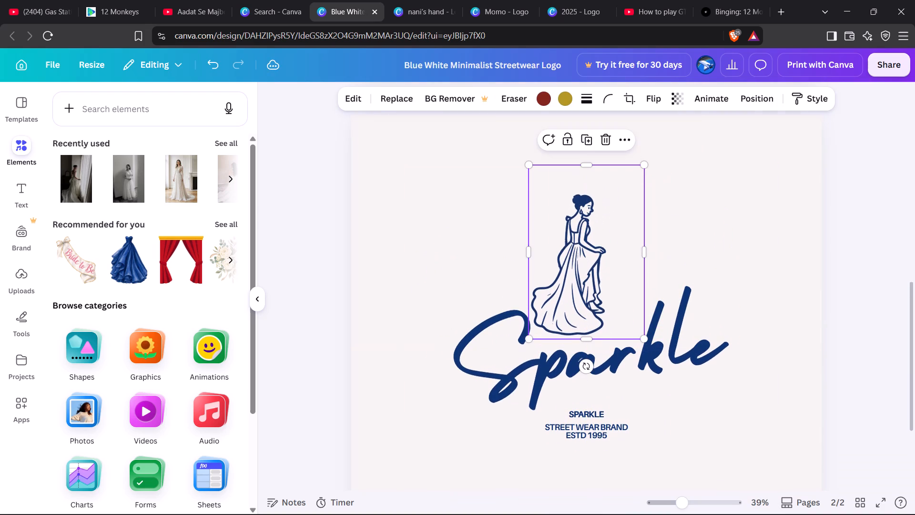
{"action": "scroll", "coordinate": [576, 227], "scroll_direction": "up", "scroll_amount": 1}
{"action": "left_click_drag", "start_coordinate": [533, 211], "coordinate": [519, 171]}
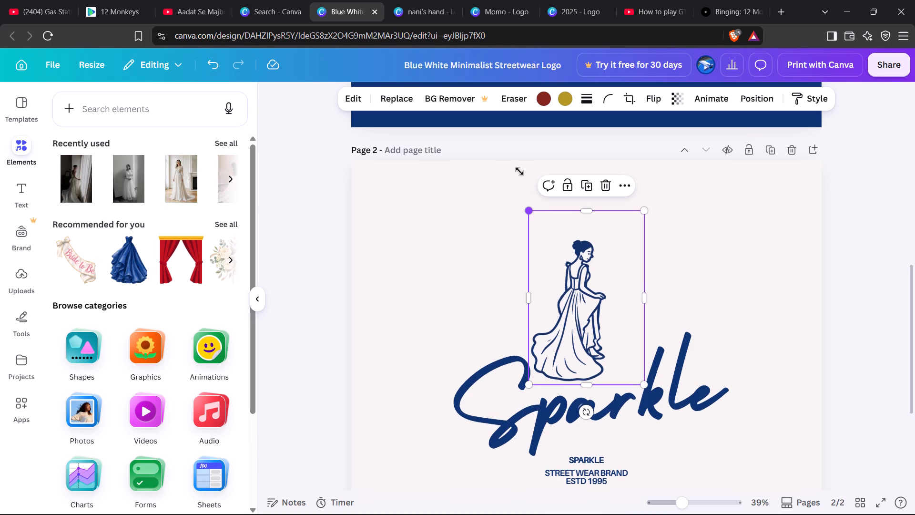
{"action": "left_click_drag", "start_coordinate": [519, 171], "coordinate": [462, 166]}
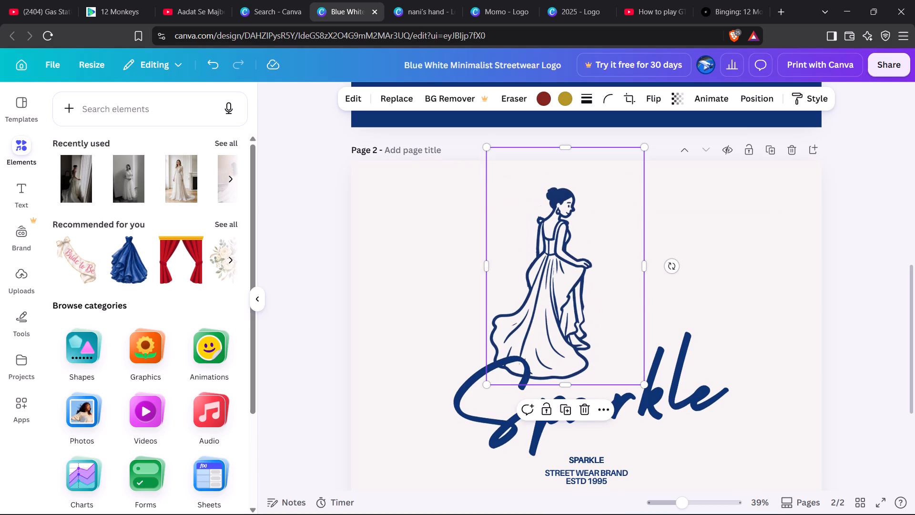
{"action": "left_click_drag", "start_coordinate": [537, 273], "coordinate": [583, 275]}
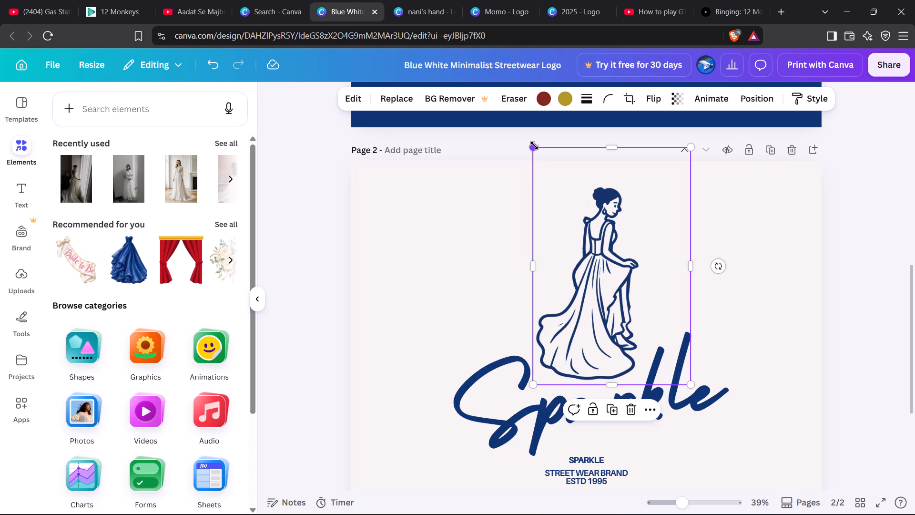
{"action": "left_click_drag", "start_coordinate": [534, 145], "coordinate": [519, 140]}
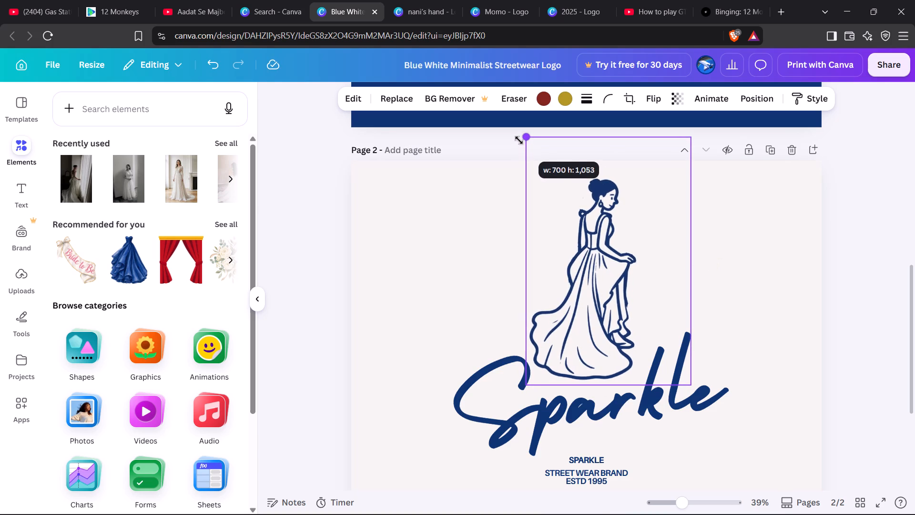
{"action": "left_click_drag", "start_coordinate": [519, 140], "coordinate": [517, 139]}
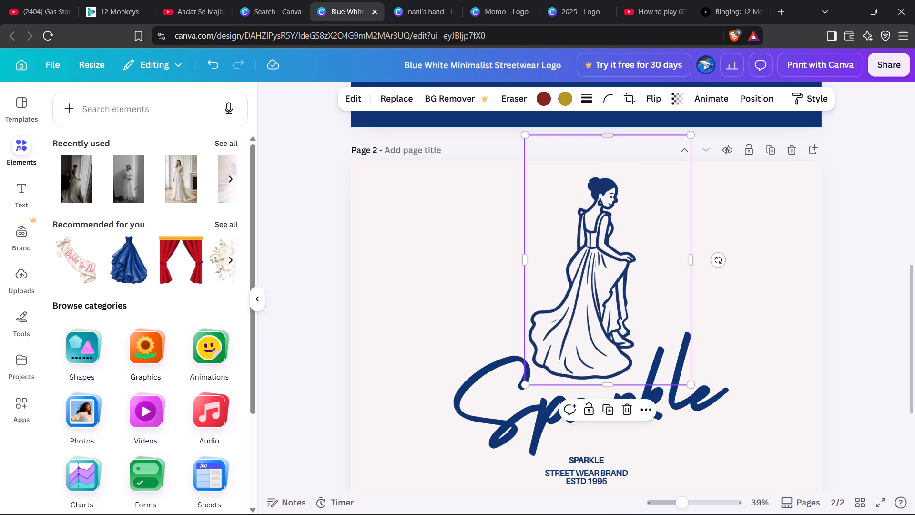
{"action": "left_click", "coordinate": [896, 213]}
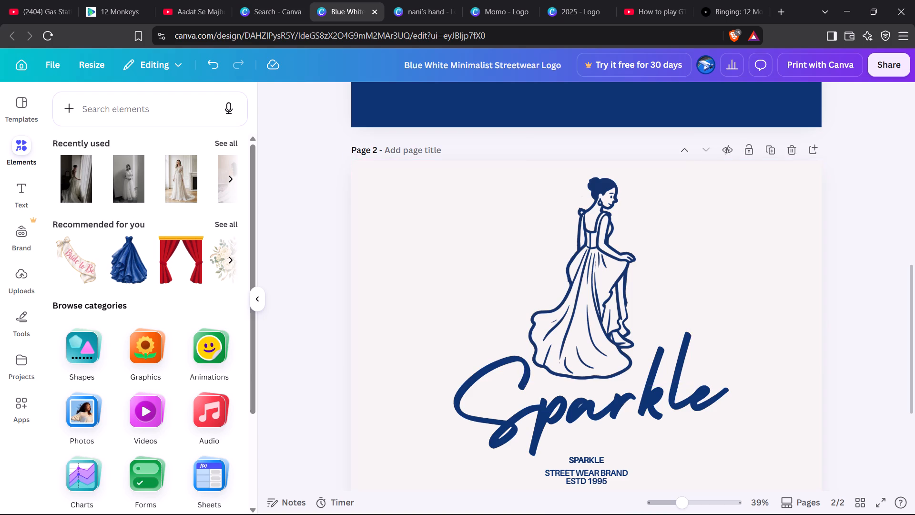
Compare the light page 2 logo's layout with the blue page 1 logo.
{"action": "scroll", "coordinate": [829, 242], "scroll_direction": "up", "scroll_amount": 5}
{"action": "scroll", "coordinate": [829, 242], "scroll_direction": "down", "scroll_amount": 1}
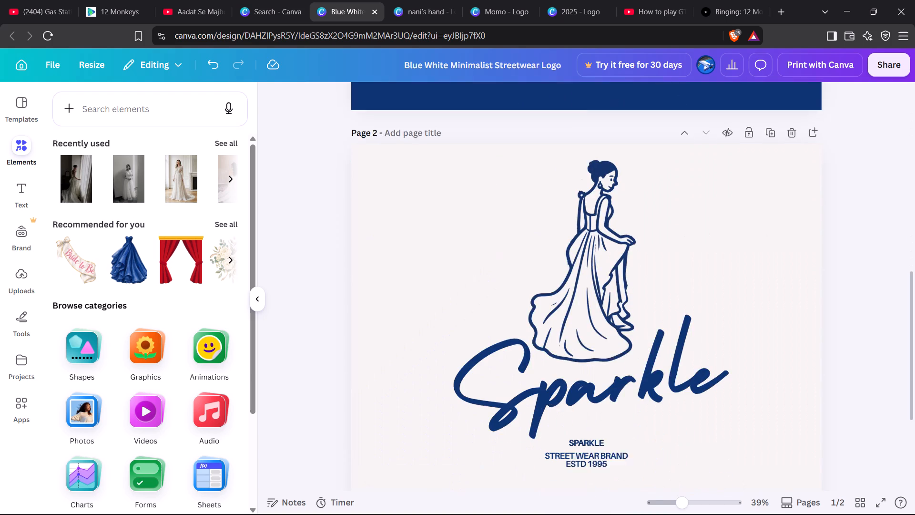
{"action": "scroll", "coordinate": [829, 242], "scroll_direction": "up", "scroll_amount": 5}
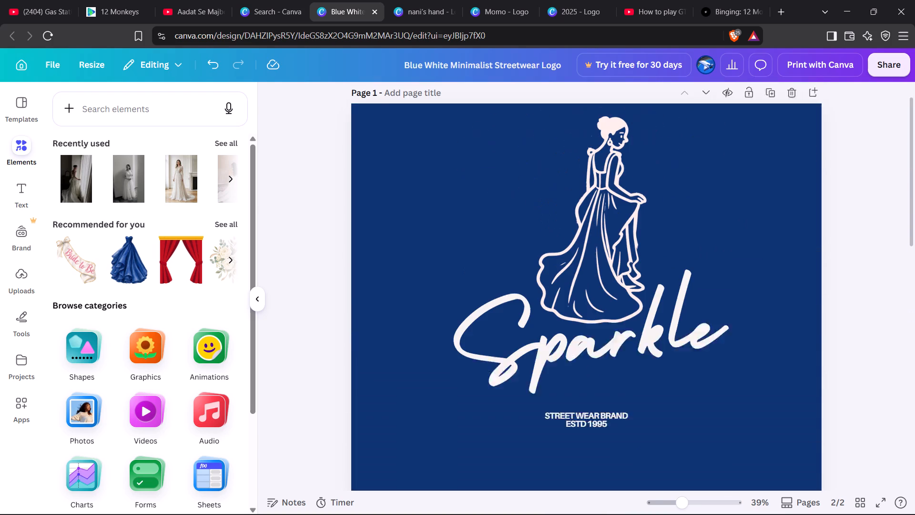
{"action": "scroll", "coordinate": [829, 242], "scroll_direction": "down", "scroll_amount": 1}
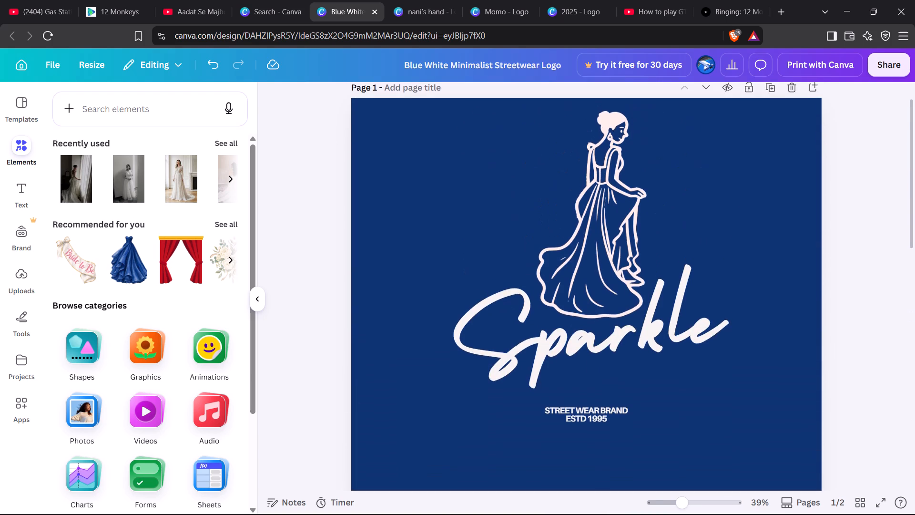
{"action": "scroll", "coordinate": [829, 242], "scroll_direction": "down", "scroll_amount": 2}
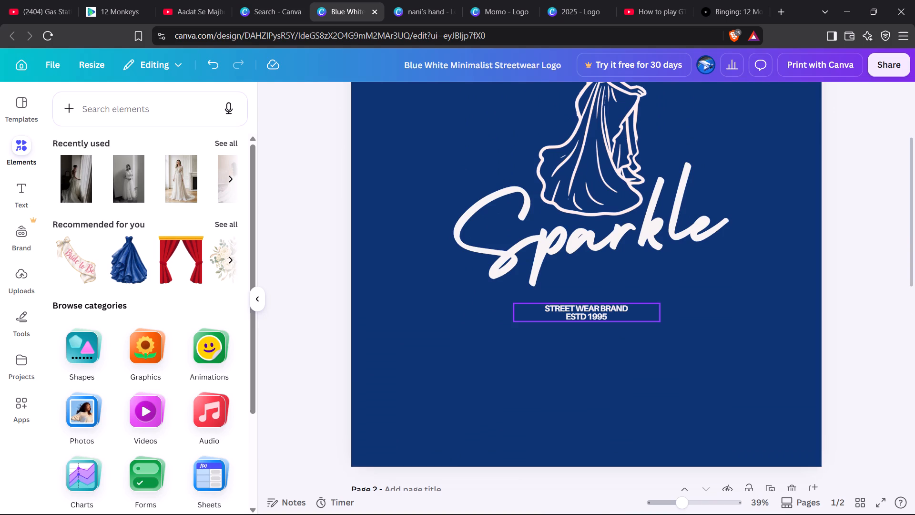
Replace the tagline's first line, STREET WEAR BRAND, on the blue page 1 logo with "citylight manthan".
{"action": "left_click", "coordinate": [637, 301]}
{"action": "left_click", "coordinate": [628, 308]}
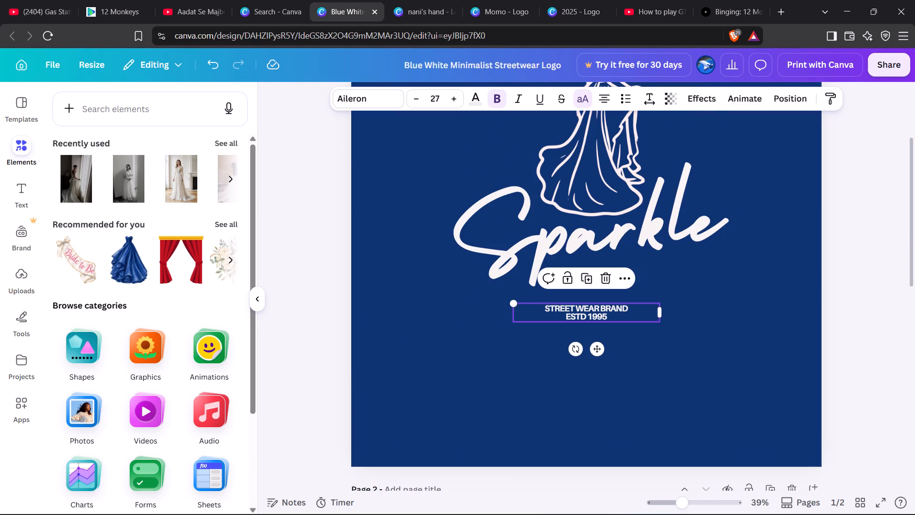
{"action": "left_click", "coordinate": [628, 308]}
{"action": "left_click", "coordinate": [628, 308]}
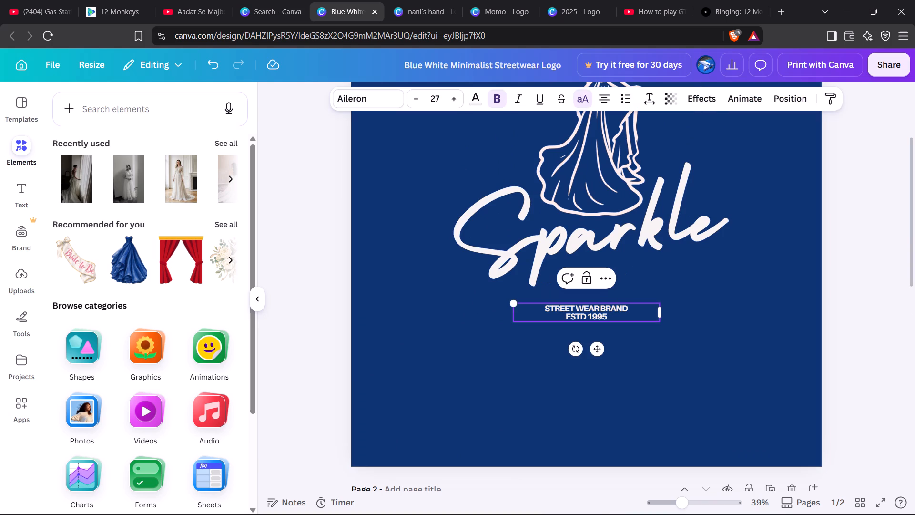
{"action": "key", "text": "BackSpace"}
{"action": "key", "text": "BackSpace"}
{"action": "key", "text": "BackSpace"}
{"action": "key", "text": "BackSpace"}
{"action": "key", "text": "BackSpace"}
{"action": "key", "text": "BackSpace"}
{"action": "key", "text": "BackSpace"}
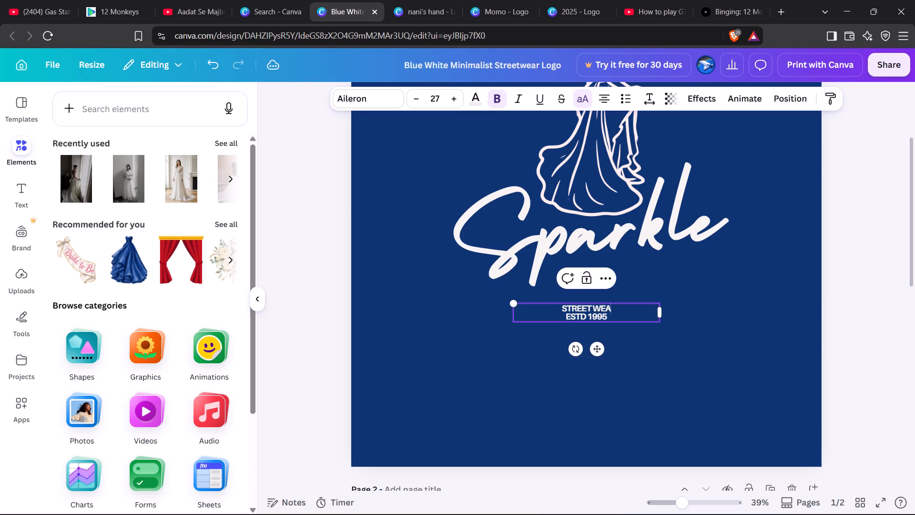
{"action": "key", "text": "BackSpace"}
{"action": "key", "text": "BackSpace"}
{"action": "key", "text": "BackSpace"}
{"action": "key", "text": "BackSpace"}
{"action": "key", "text": "BackSpace"}
{"action": "key", "text": "BackSpace"}
{"action": "key", "text": "BackSpace"}
{"action": "key", "text": "BackSpace"}
{"action": "key", "text": "BackSpace"}
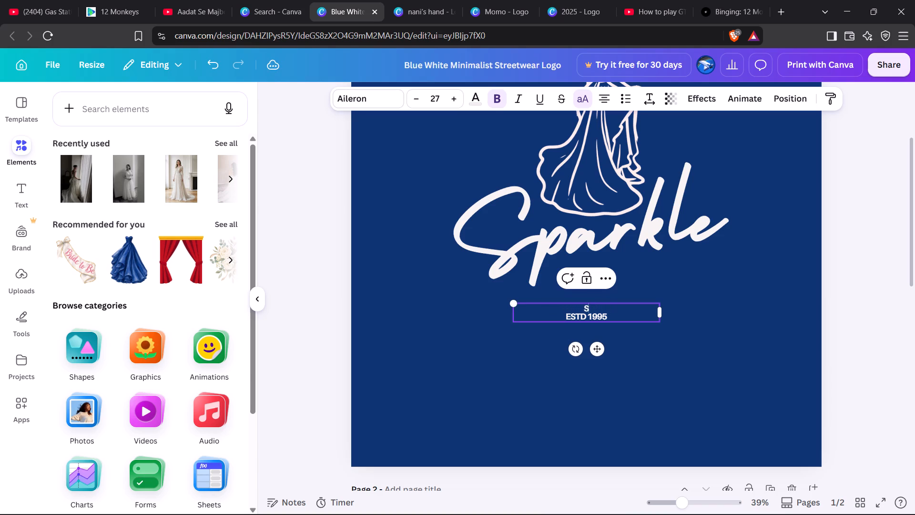
{"action": "key", "text": "BackSpace"}
{"action": "type", "text": "city"}
{"action": "type", "text": "li"}
{"action": "type", "text": "ght"}
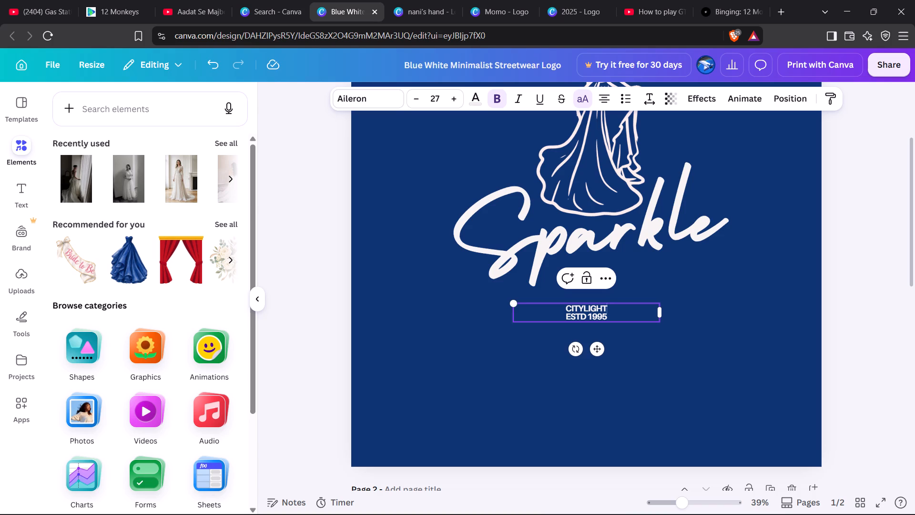
{"action": "key", "text": "space"}
{"action": "type", "text": "man"}
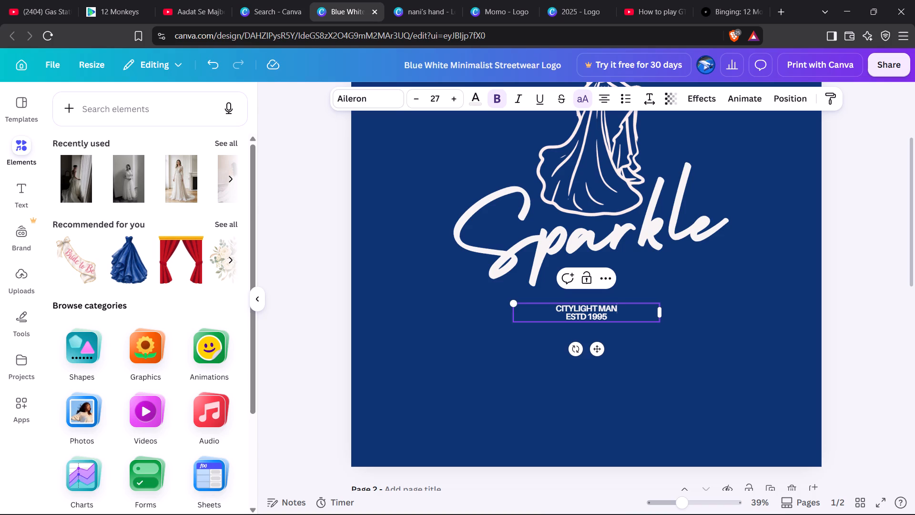
{"action": "type", "text": "than"}
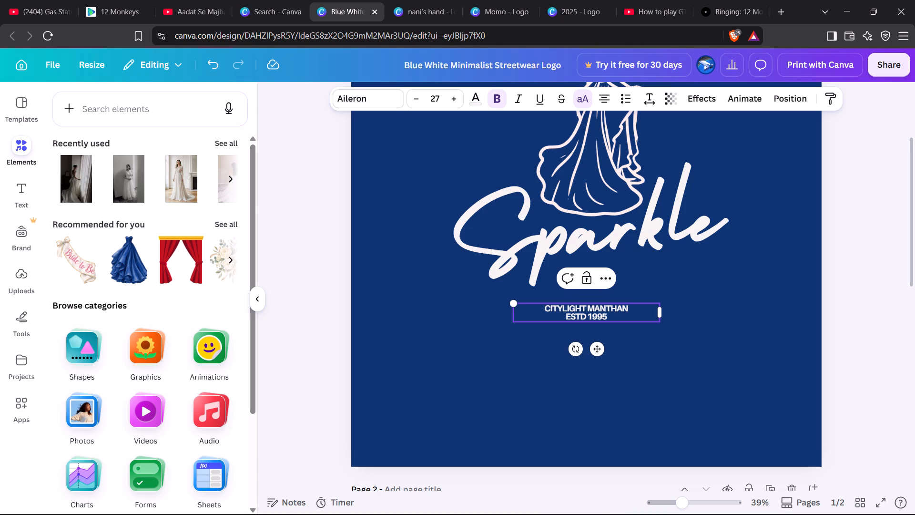
Change the year in the ESTD line of the page 1 tagline to 2019.
{"action": "left_click", "coordinate": [638, 318]}
{"action": "key", "text": "BackSpace"}
{"action": "key", "text": "BackSpace"}
{"action": "key", "text": "BackSpace"}
{"action": "key", "text": "BackSpace"}
{"action": "type", "text": "20"}
{"action": "type", "text": "19"}
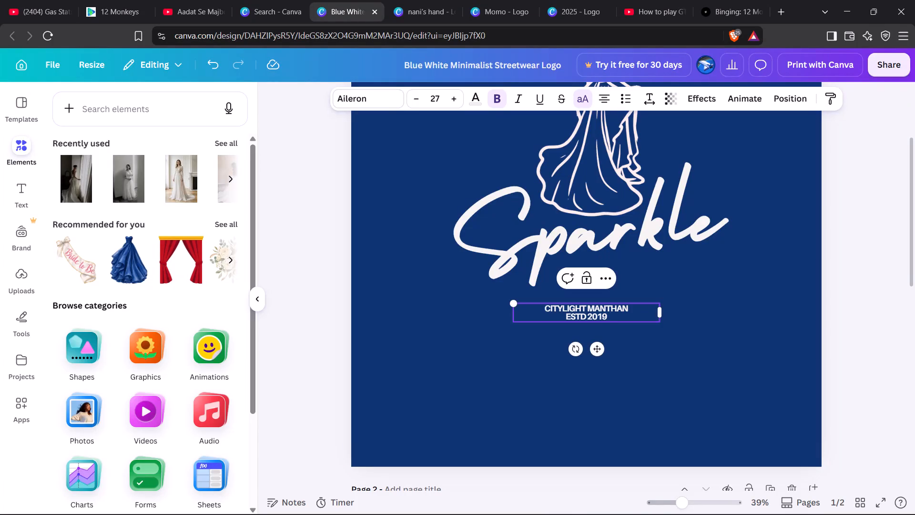
Copy the whole CITYLIGHT MANTHAN ESTD 2019 tagline from page 1 and paste it over the street wear tagline text on page 2.
{"action": "left_click", "coordinate": [635, 317]}
{"action": "key", "text": "ctrl+a"}
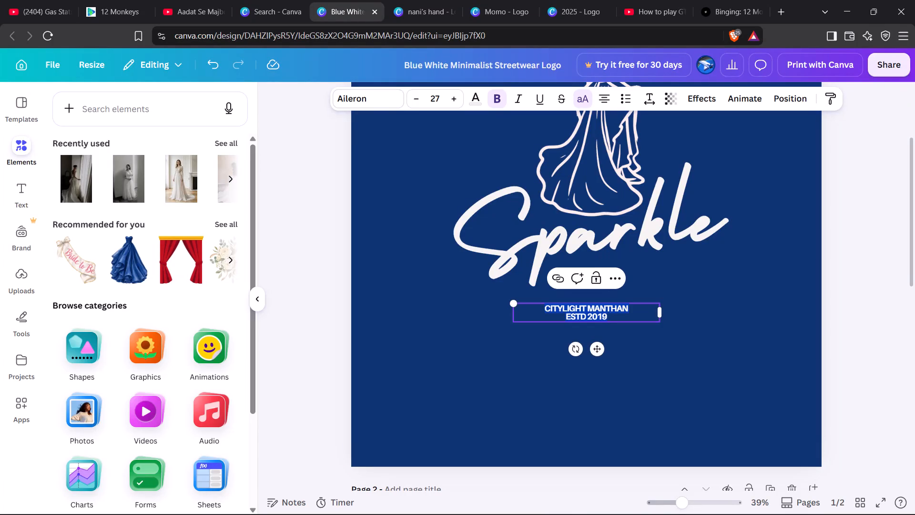
{"action": "key", "text": "ctrl+c"}
{"action": "scroll", "coordinate": [635, 317], "scroll_direction": "down", "scroll_amount": 6}
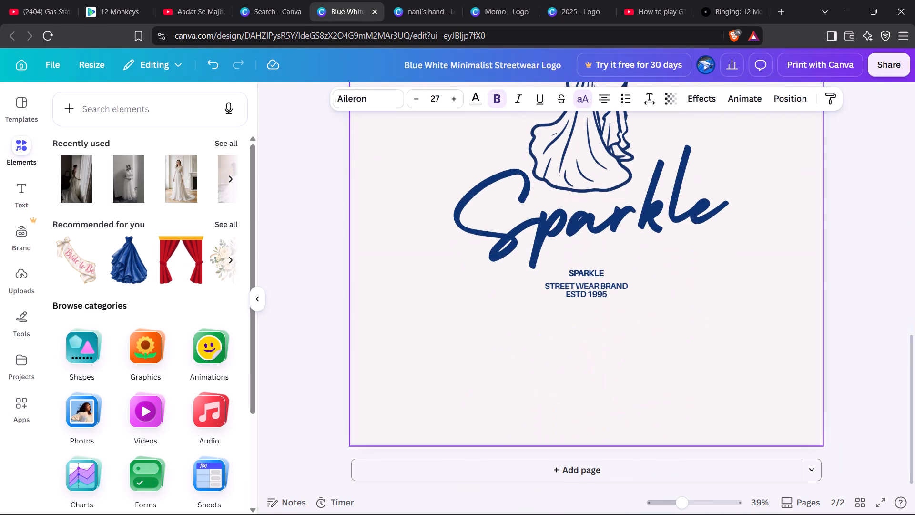
{"action": "left_click", "coordinate": [608, 295]}
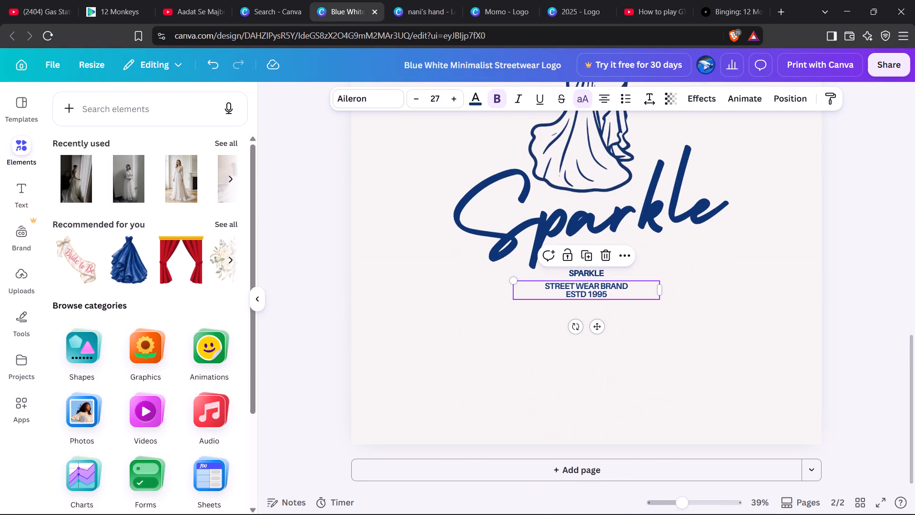
{"action": "left_click", "coordinate": [608, 295], "text": "ctrl"}
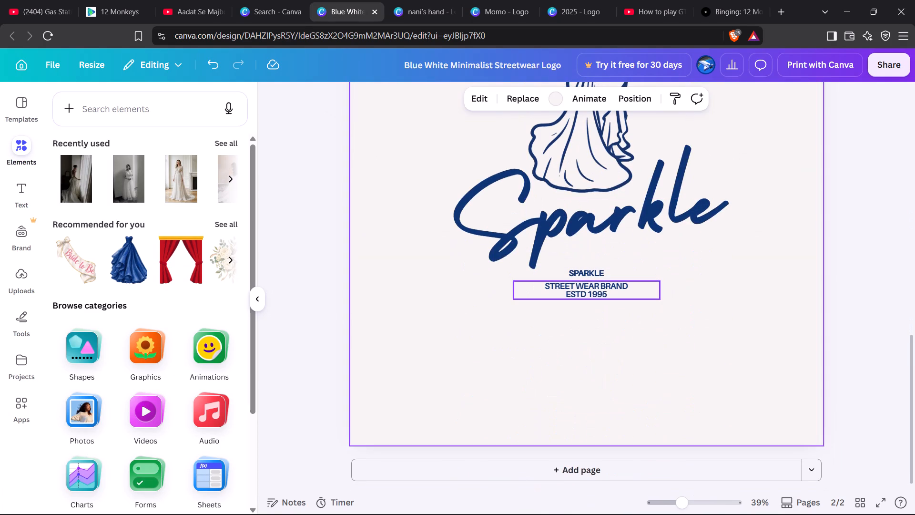
{"action": "left_click", "coordinate": [608, 295]}
{"action": "left_click", "coordinate": [608, 295]}
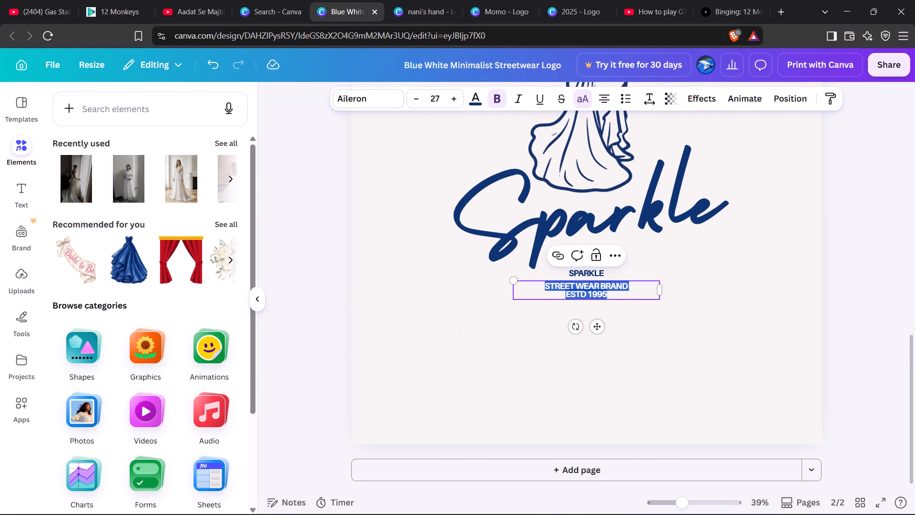
{"action": "key", "text": "ctrl+v"}
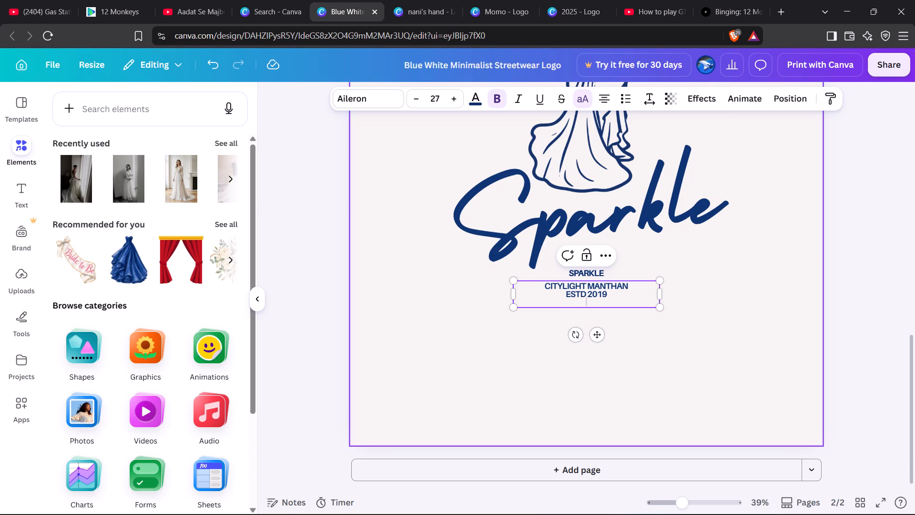
{"action": "left_click", "coordinate": [856, 271]}
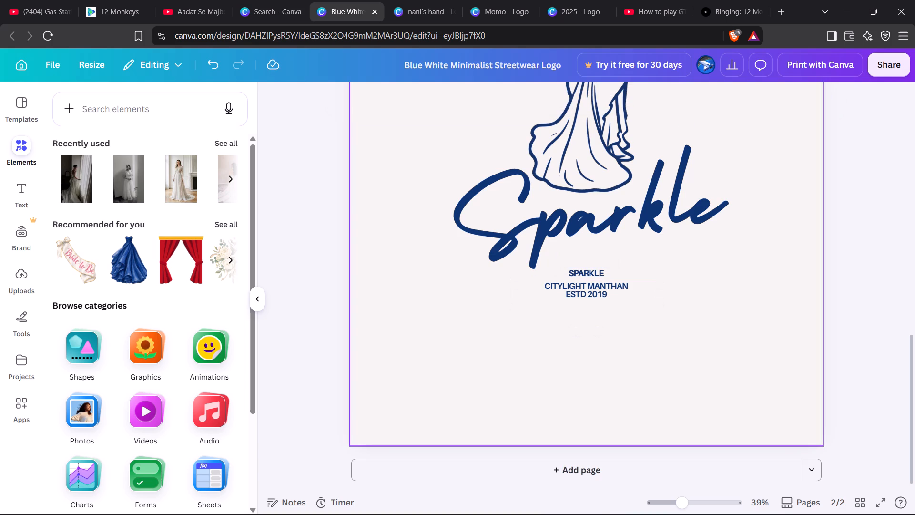
Delete the small SPARKLE text line above the tagline on page 2.
{"action": "left_click", "coordinate": [600, 271]}
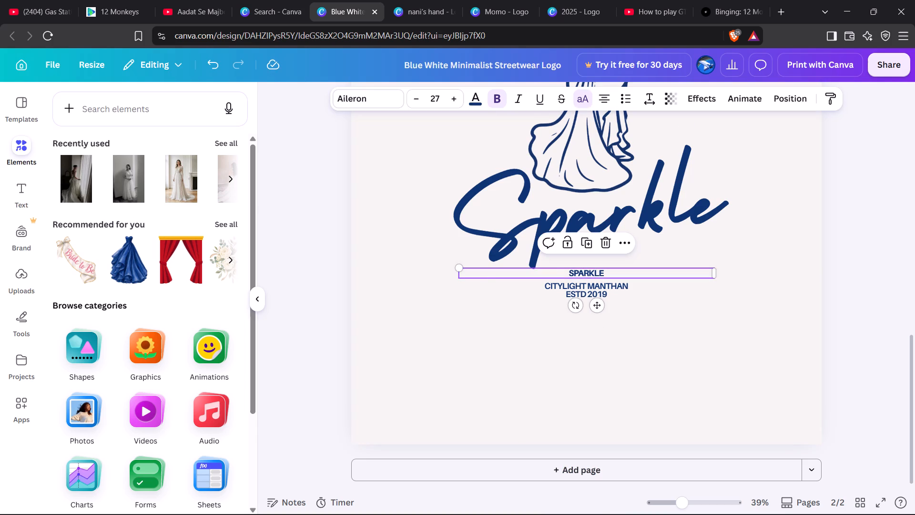
{"action": "left_click", "coordinate": [602, 247]}
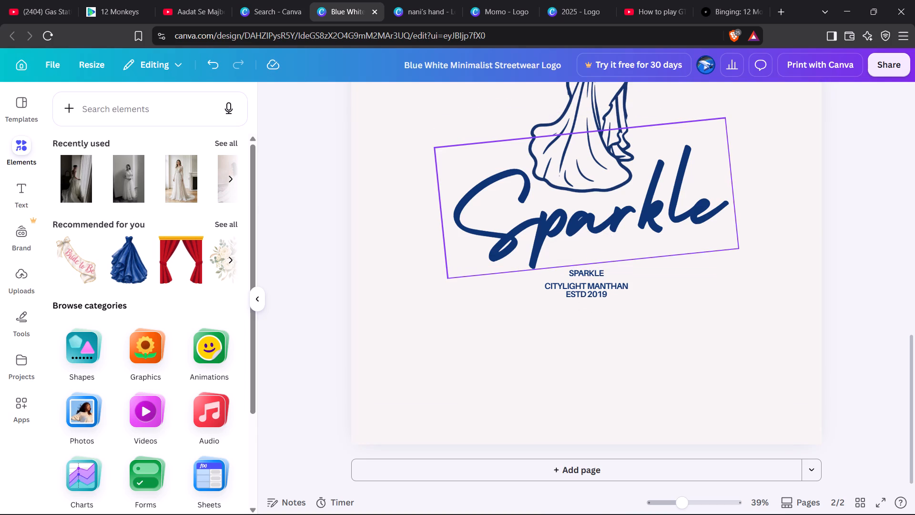
{"action": "left_click", "coordinate": [861, 252]}
{"action": "scroll", "coordinate": [861, 252], "scroll_direction": "up", "scroll_amount": 2}
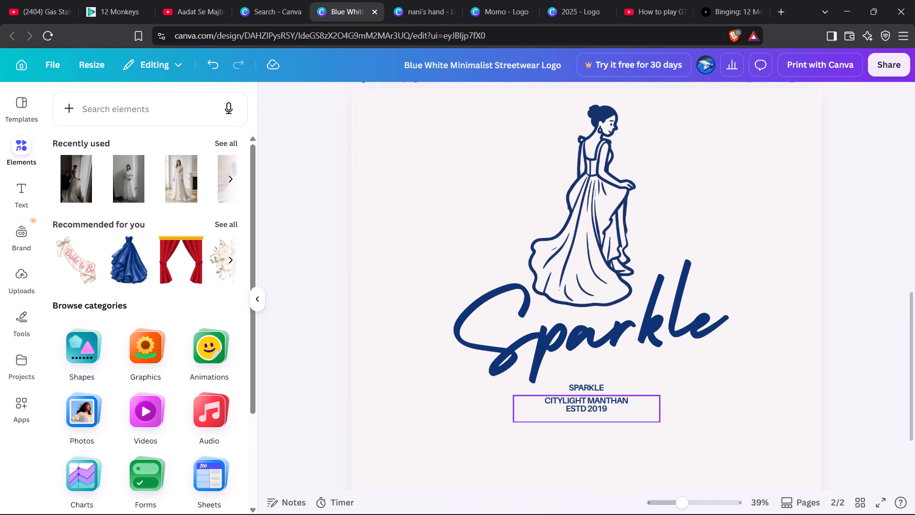
{"action": "left_click", "coordinate": [598, 383]}
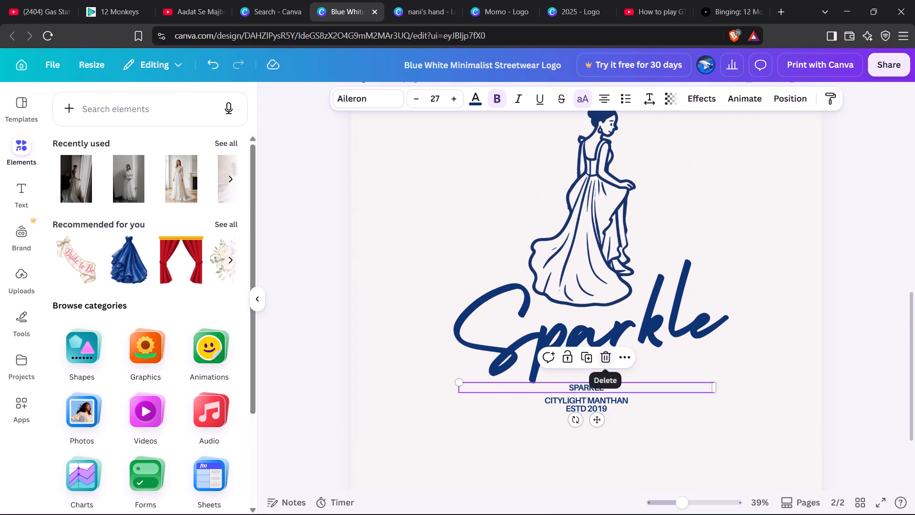
{"action": "left_click", "coordinate": [607, 356]}
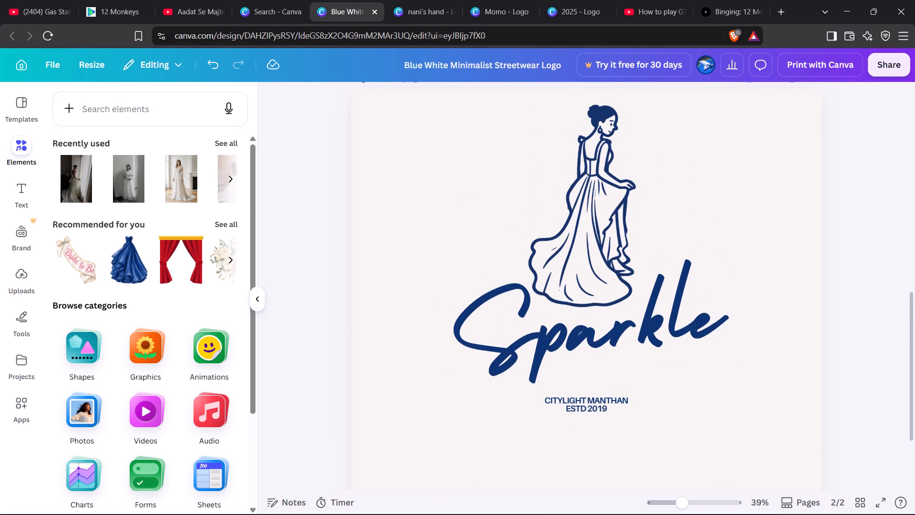
{"action": "left_click", "coordinate": [847, 280]}
Enlarge the gown figure on page 2 to about 733 by 1,103 and reposition it above the script Sparkle text to match page 1.
{"action": "scroll", "coordinate": [691, 247], "scroll_direction": "up", "scroll_amount": 5}
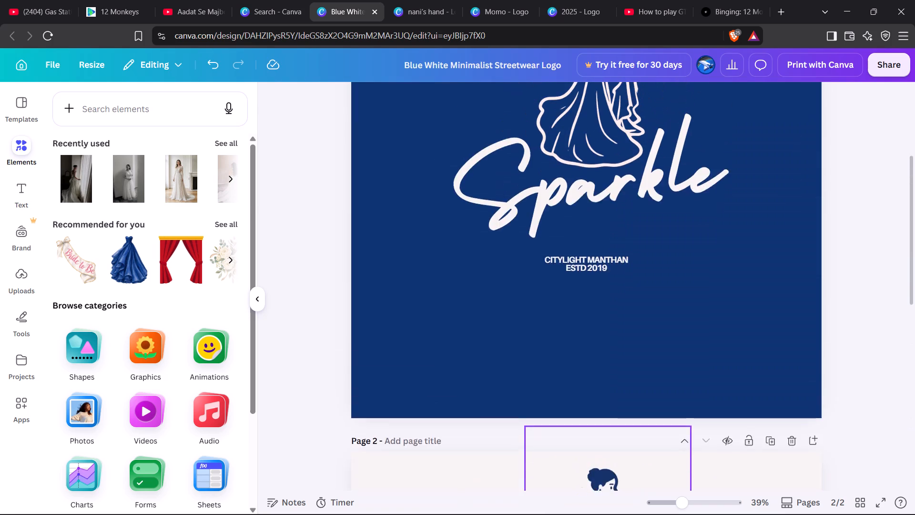
{"action": "scroll", "coordinate": [691, 247], "scroll_direction": "up", "scroll_amount": 1}
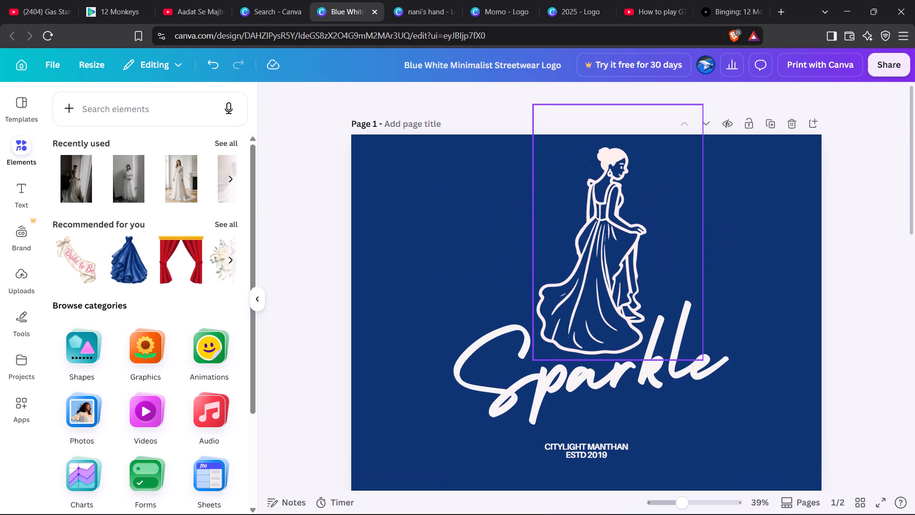
{"action": "left_click", "coordinate": [651, 239]}
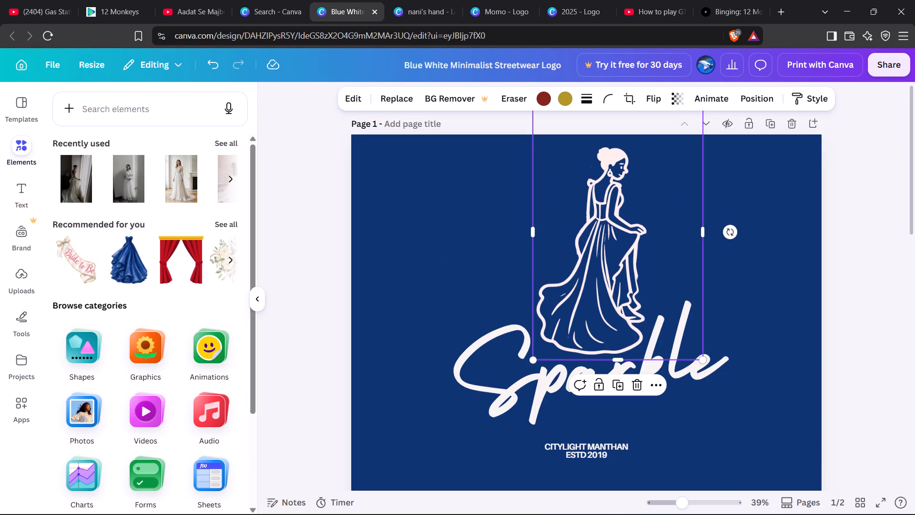
{"action": "scroll", "coordinate": [630, 252], "scroll_direction": "down", "scroll_amount": 3}
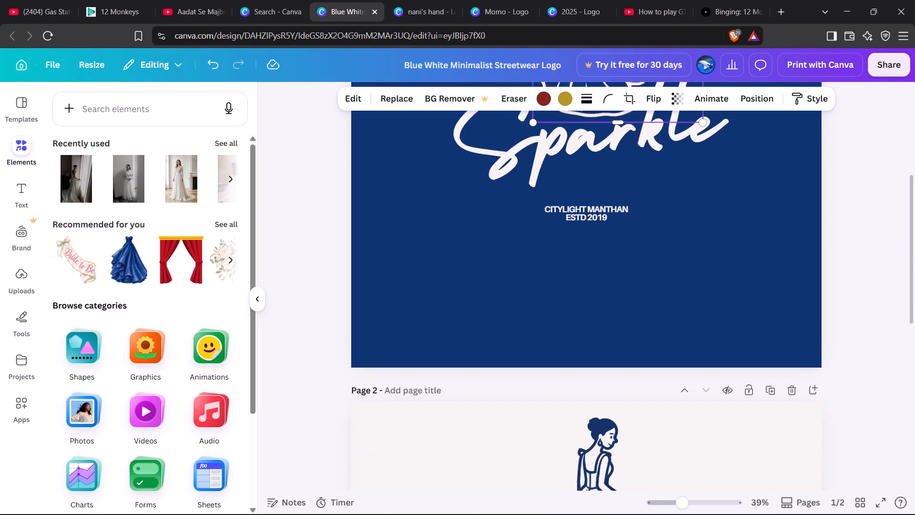
{"action": "scroll", "coordinate": [630, 252], "scroll_direction": "down", "scroll_amount": 1}
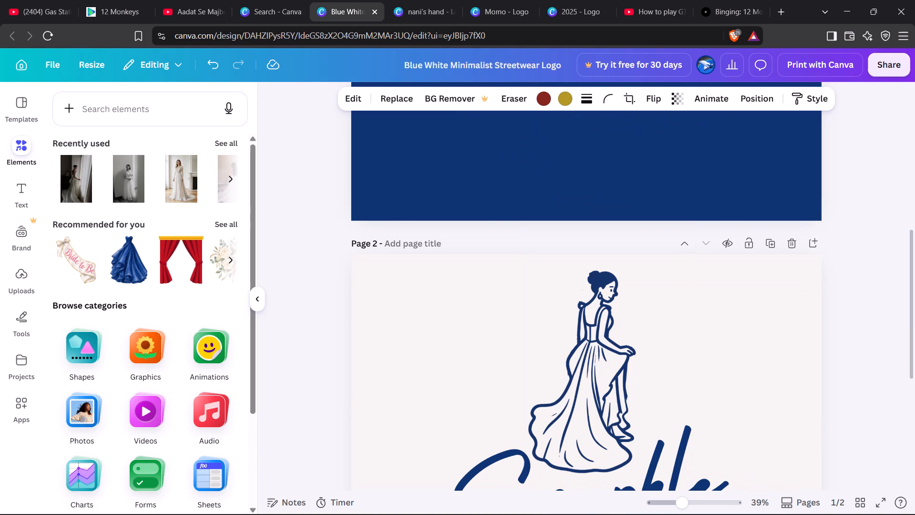
{"action": "left_click", "coordinate": [572, 288]}
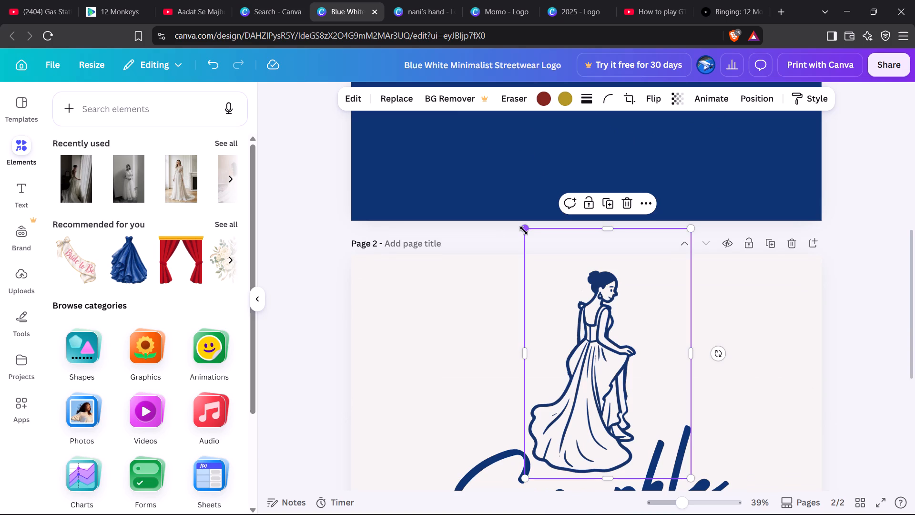
{"action": "left_click_drag", "start_coordinate": [525, 230], "coordinate": [518, 221]}
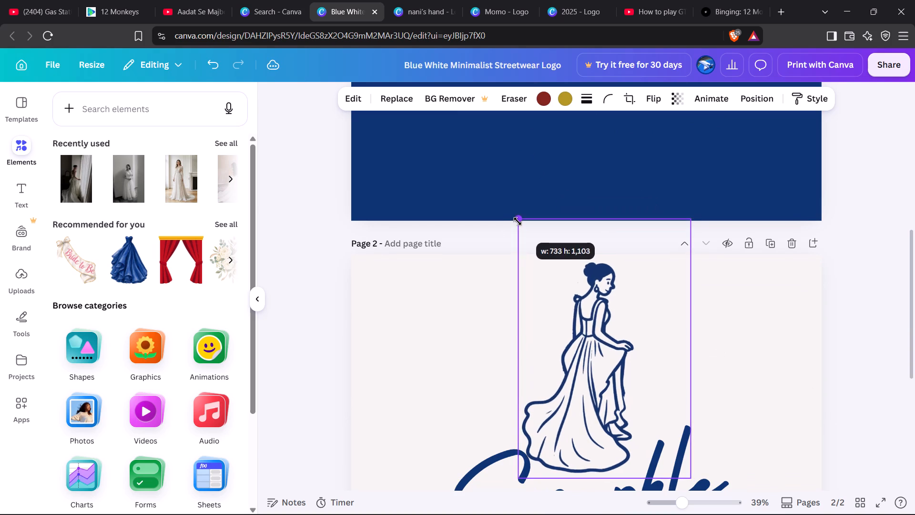
{"action": "left_click_drag", "start_coordinate": [518, 221], "coordinate": [519, 221]}
{"action": "left_click_drag", "start_coordinate": [572, 340], "coordinate": [579, 343]}
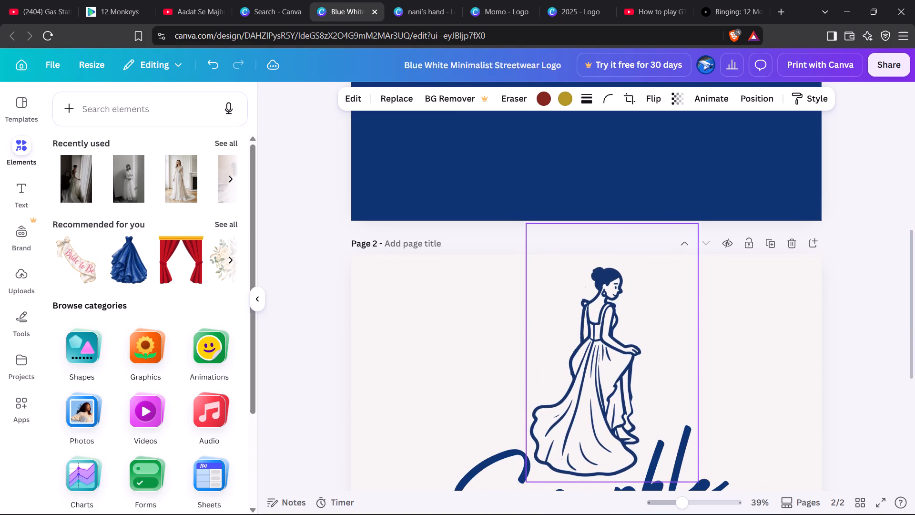
{"action": "left_click_drag", "start_coordinate": [579, 343], "coordinate": [581, 342]}
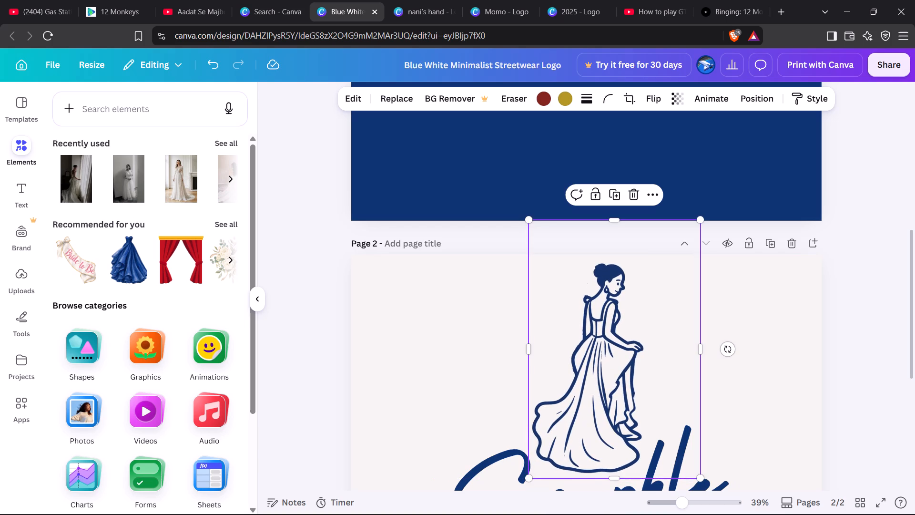
{"action": "left_click", "coordinate": [851, 291]}
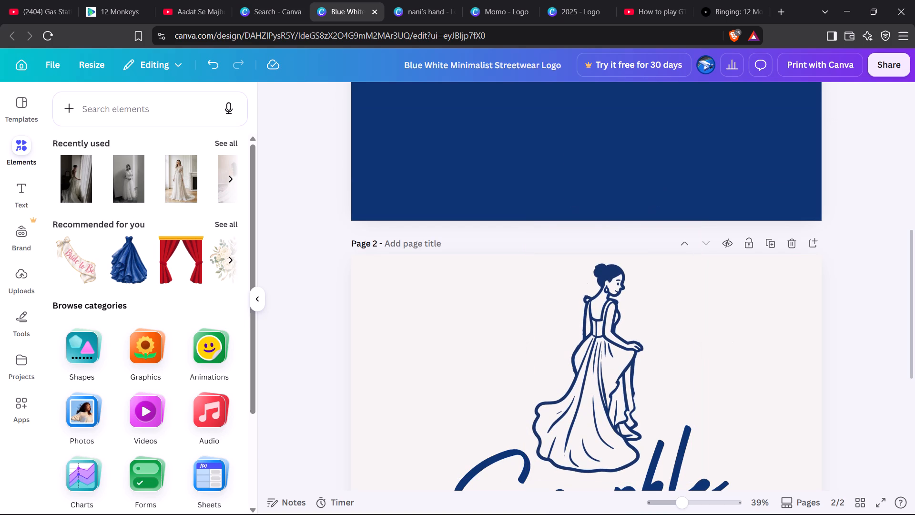
{"action": "scroll", "coordinate": [720, 350], "scroll_direction": "down", "scroll_amount": 2}
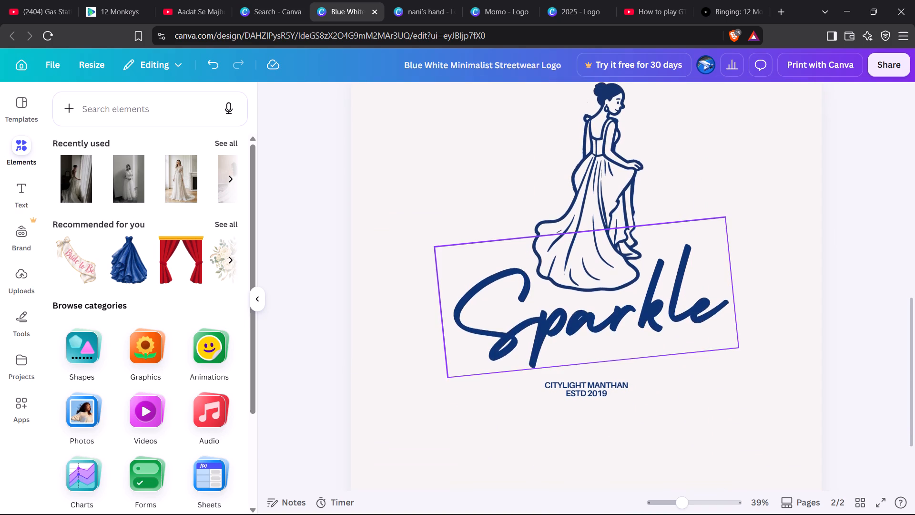
Compare the gown figure, script Sparkle text and tagline placement between the blue page 1 and the light page 2.
{"action": "scroll", "coordinate": [720, 350], "scroll_direction": "up", "scroll_amount": 7}
{"action": "left_click", "coordinate": [846, 254]}
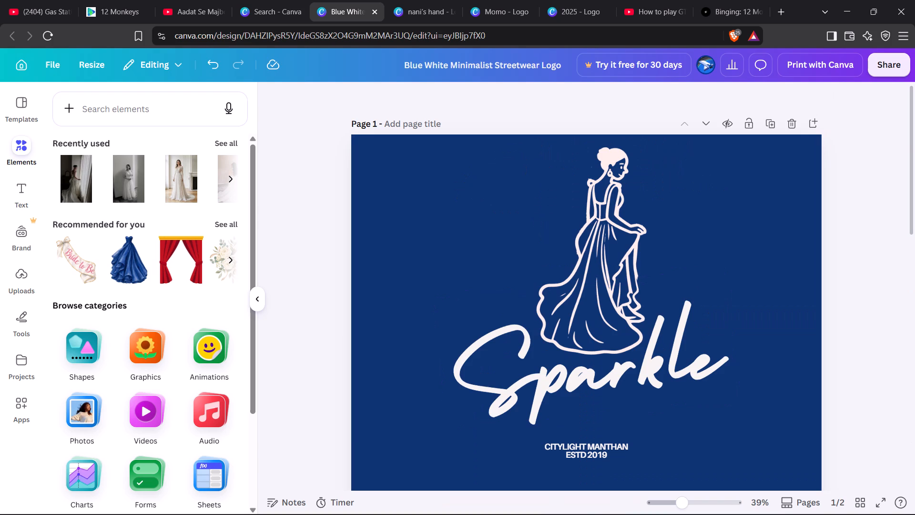
{"action": "left_click", "coordinate": [10, 151]}
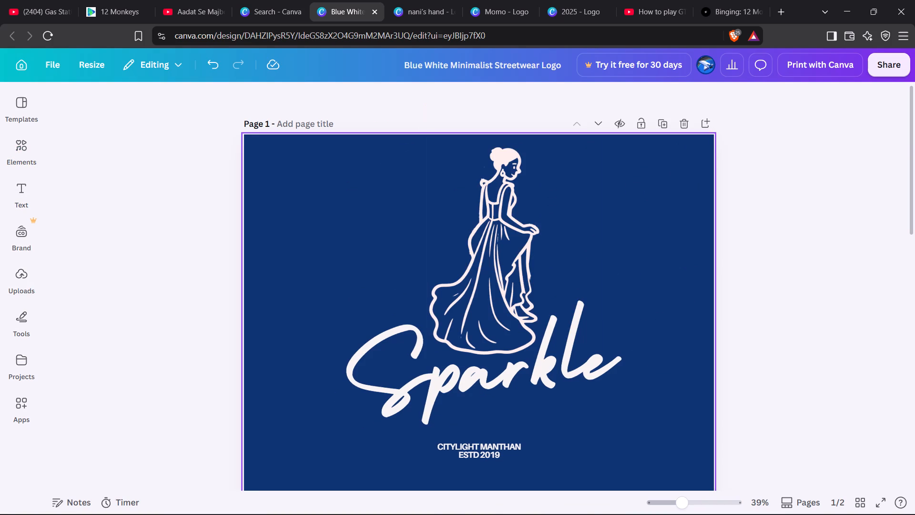
{"action": "scroll", "coordinate": [696, 353], "scroll_direction": "down", "scroll_amount": 2}
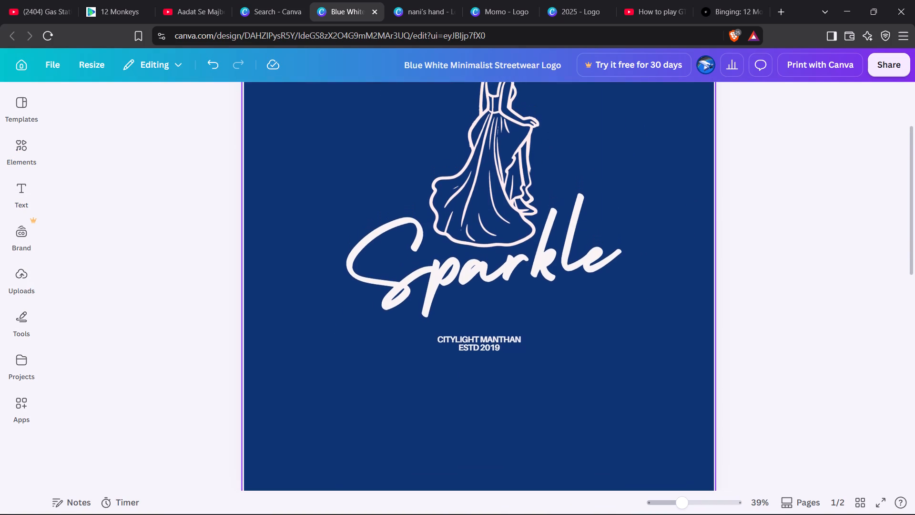
{"action": "scroll", "coordinate": [696, 353], "scroll_direction": "down", "scroll_amount": 3}
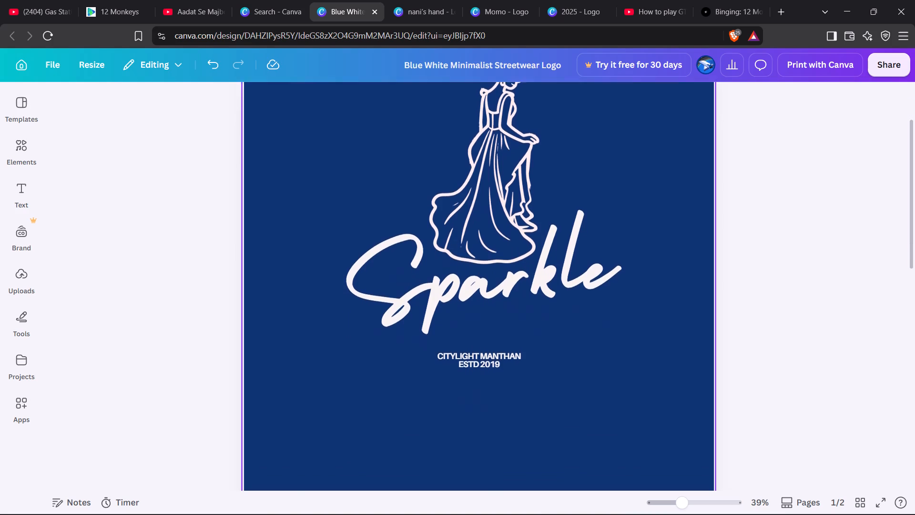
{"action": "scroll", "coordinate": [696, 353], "scroll_direction": "down", "scroll_amount": 1}
{"action": "scroll", "coordinate": [696, 353], "scroll_direction": "up", "scroll_amount": 1}
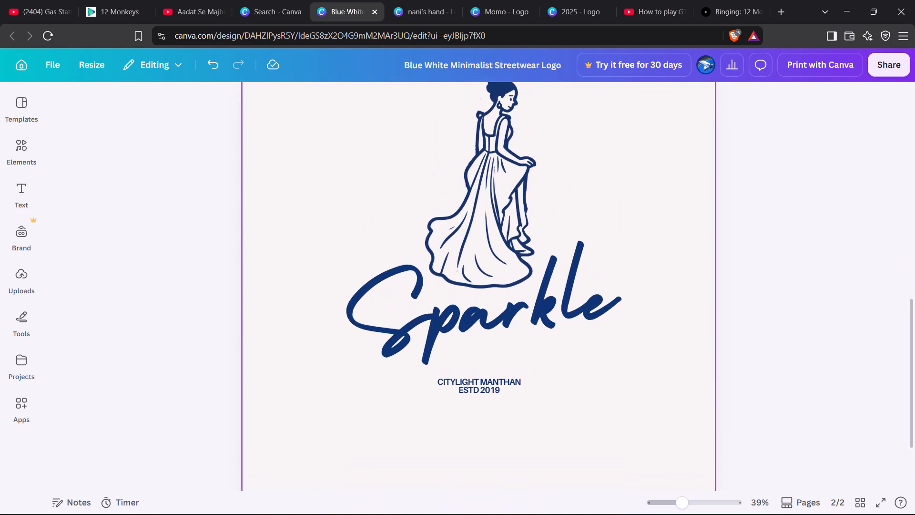
{"action": "scroll", "coordinate": [696, 353], "scroll_direction": "up", "scroll_amount": 1}
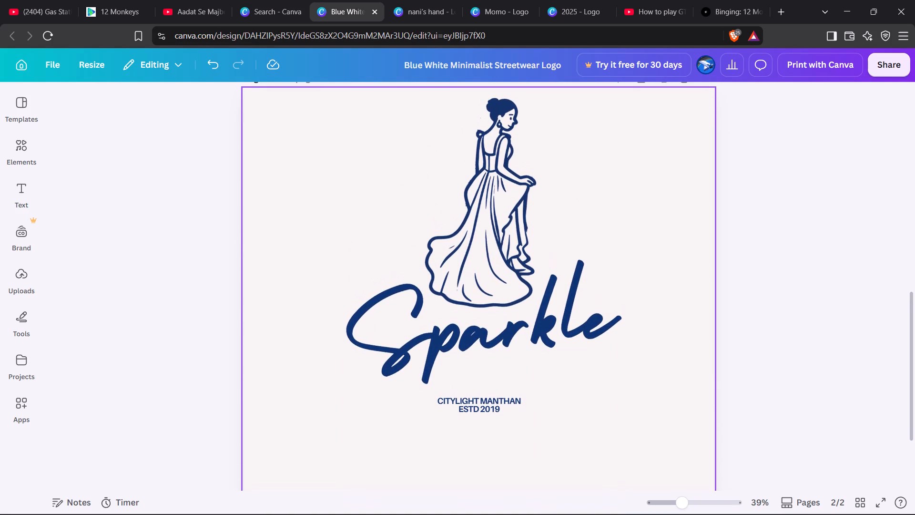
{"action": "scroll", "coordinate": [696, 353], "scroll_direction": "up", "scroll_amount": 3}
{"action": "scroll", "coordinate": [658, 394], "scroll_direction": "up", "scroll_amount": 7}
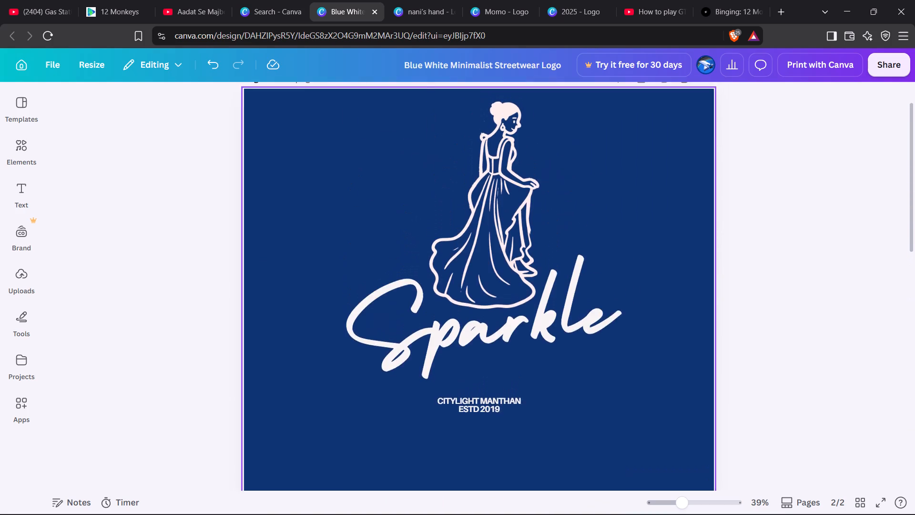
{"action": "scroll", "coordinate": [658, 394], "scroll_direction": "up", "scroll_amount": 1}
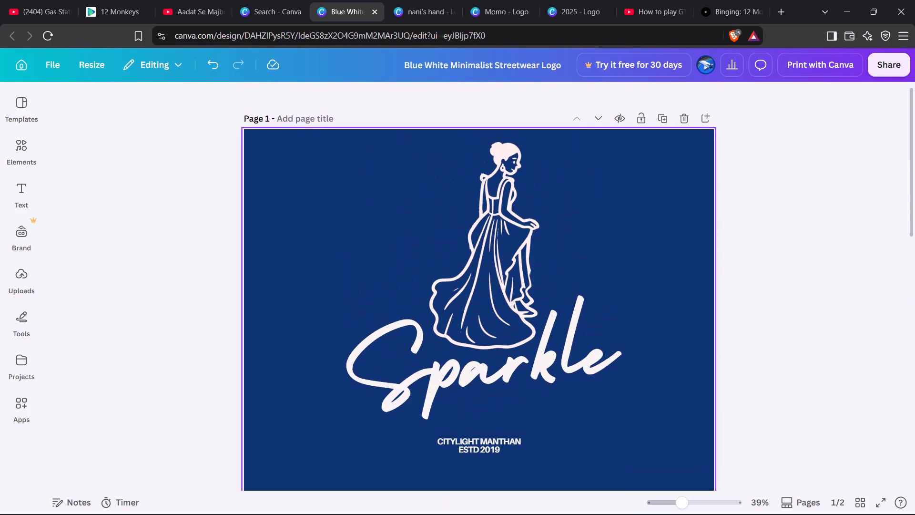
{"action": "left_click", "coordinate": [801, 333]}
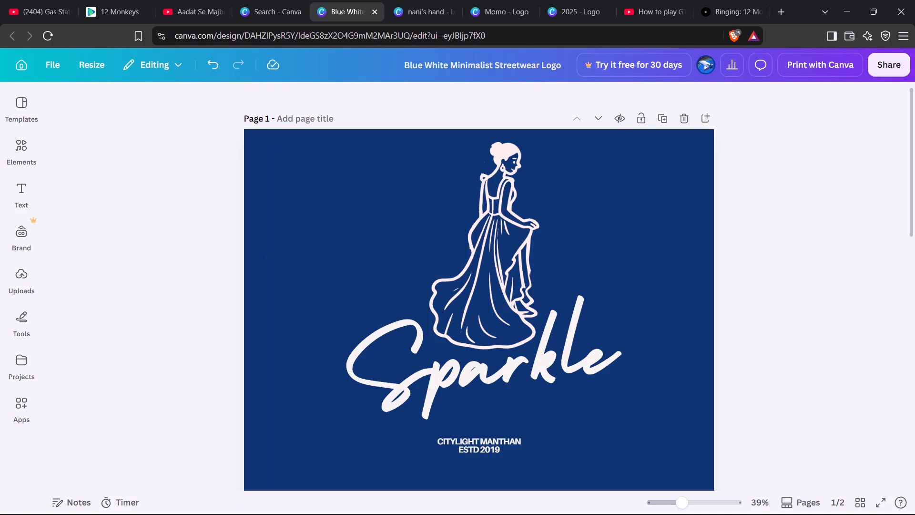
{"action": "scroll", "coordinate": [801, 333], "scroll_direction": "down", "scroll_amount": 2}
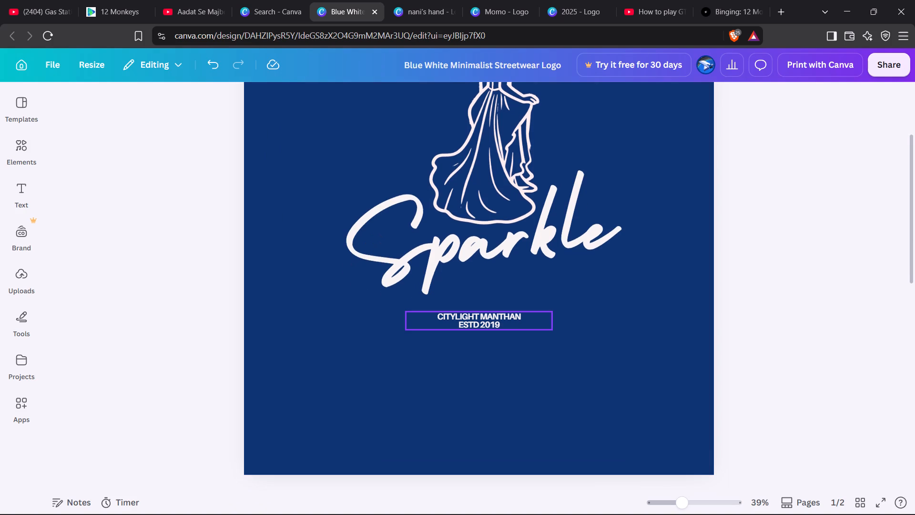
{"action": "scroll", "coordinate": [504, 328], "scroll_direction": "down", "scroll_amount": 4}
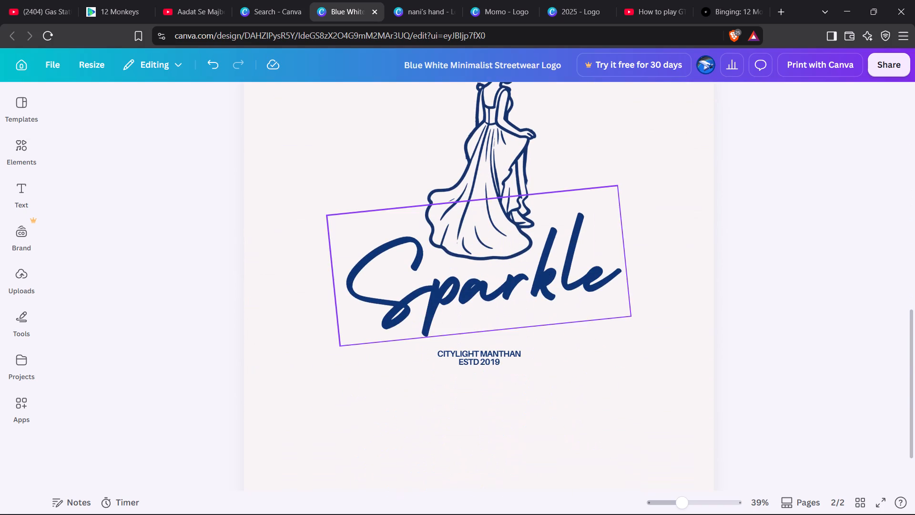
{"action": "left_click", "coordinate": [776, 339]}
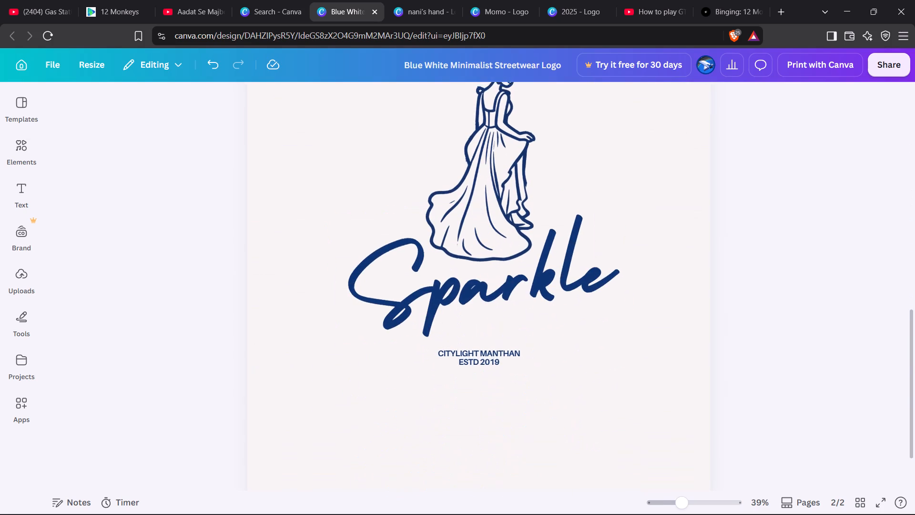
{"action": "scroll", "coordinate": [776, 339], "scroll_direction": "up", "scroll_amount": 10}
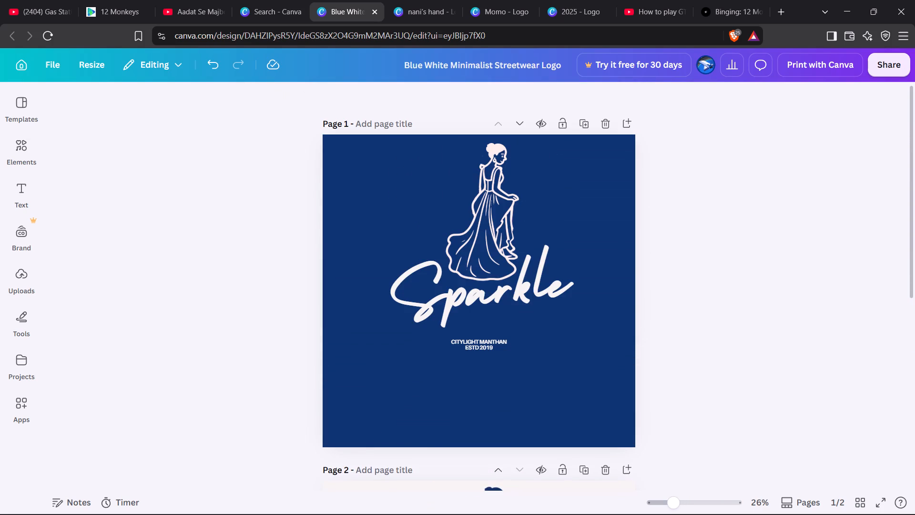
{"action": "scroll", "coordinate": [722, 313], "scroll_direction": "down", "scroll_amount": 2}
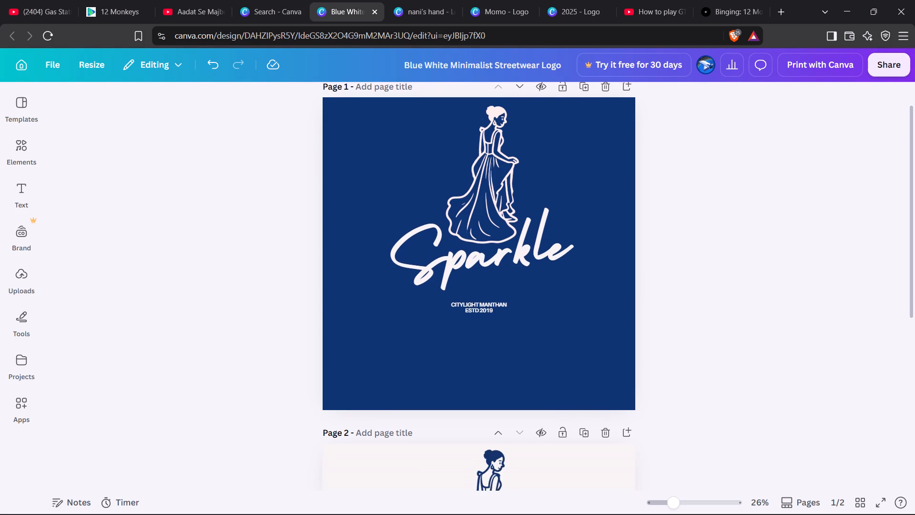
{"action": "scroll", "coordinate": [722, 313], "scroll_direction": "down", "scroll_amount": 4}
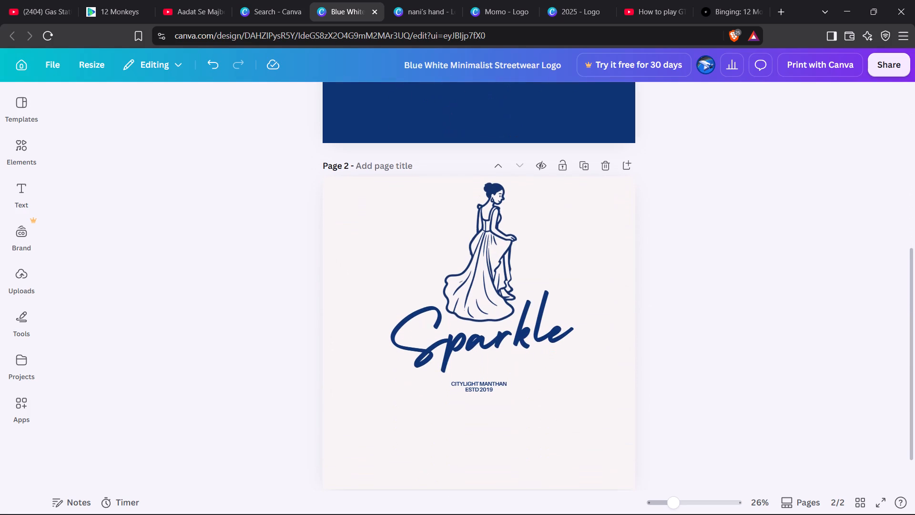
{"action": "scroll", "coordinate": [722, 313], "scroll_direction": "up", "scroll_amount": 4}
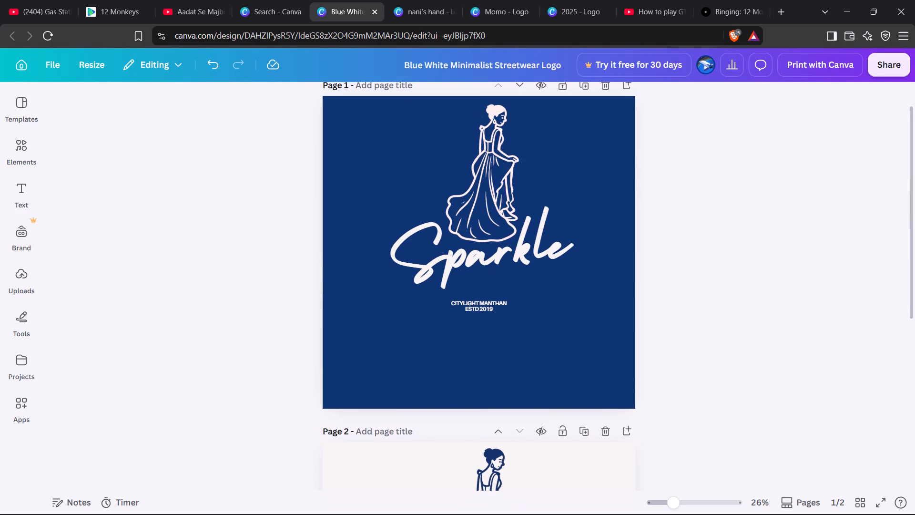
{"action": "scroll", "coordinate": [722, 313], "scroll_direction": "up", "scroll_amount": 1}
Shrink the gown figure on page 2 slightly from its upper-left corner and compare it with the figure on page 1.
{"action": "scroll", "coordinate": [730, 249], "scroll_direction": "down", "scroll_amount": 3}
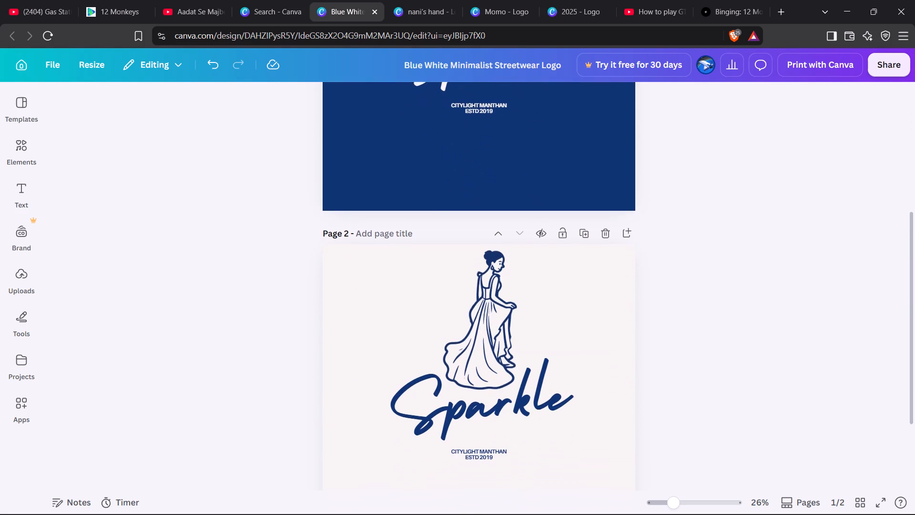
{"action": "left_click", "coordinate": [499, 299]}
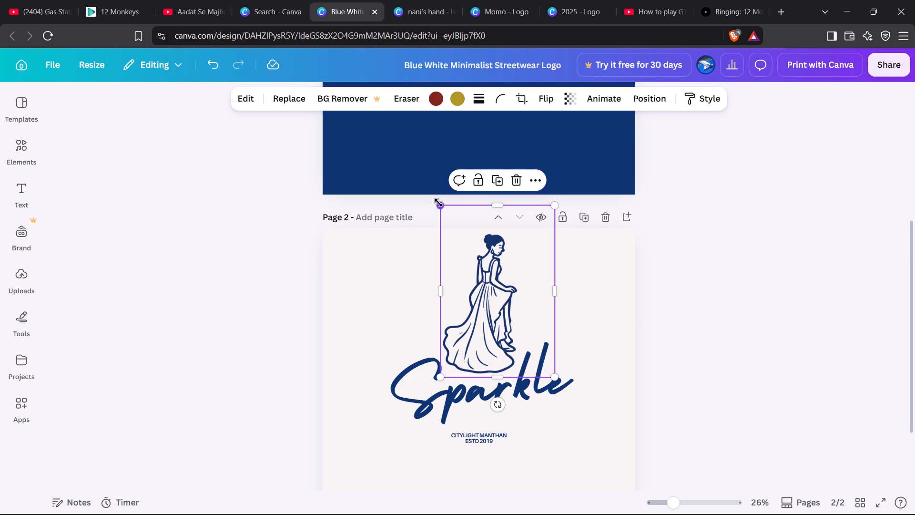
{"action": "left_click_drag", "start_coordinate": [440, 204], "coordinate": [444, 207]}
{"action": "left_click_drag", "start_coordinate": [444, 207], "coordinate": [443, 209]}
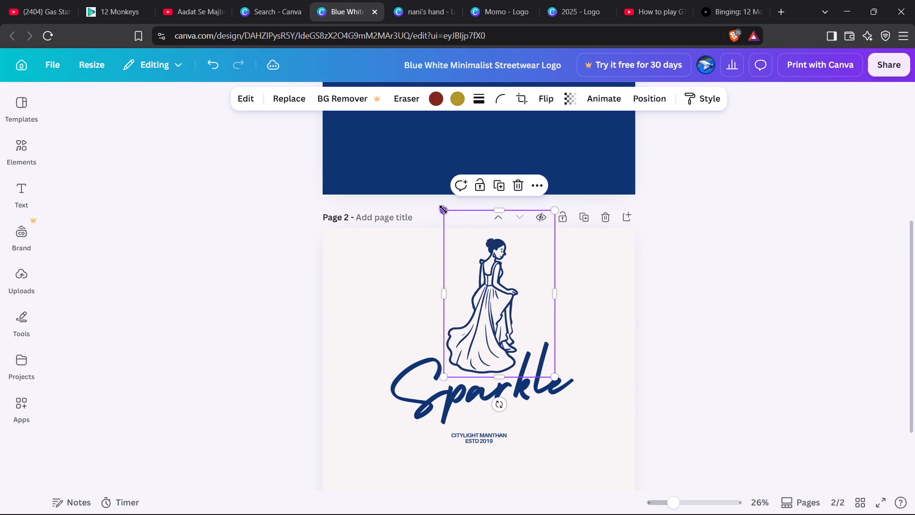
{"action": "left_click", "coordinate": [680, 247]}
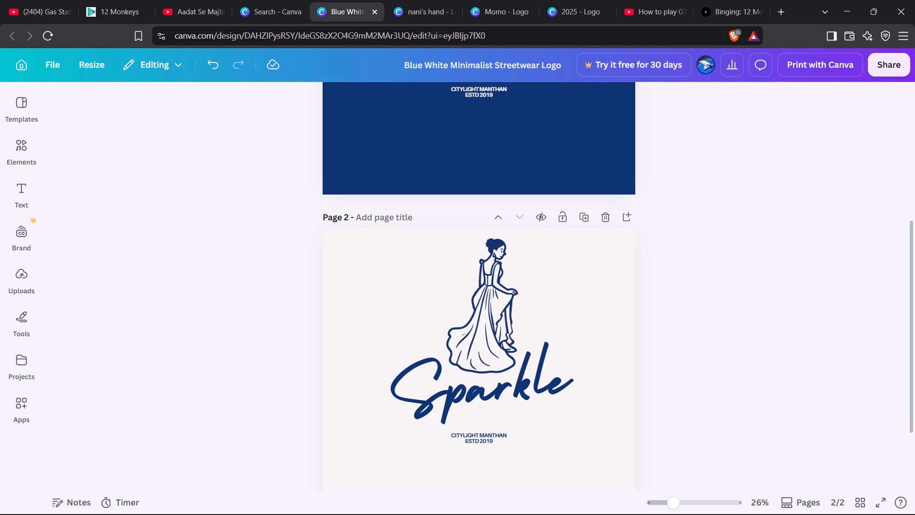
{"action": "scroll", "coordinate": [678, 249], "scroll_direction": "up", "scroll_amount": 6}
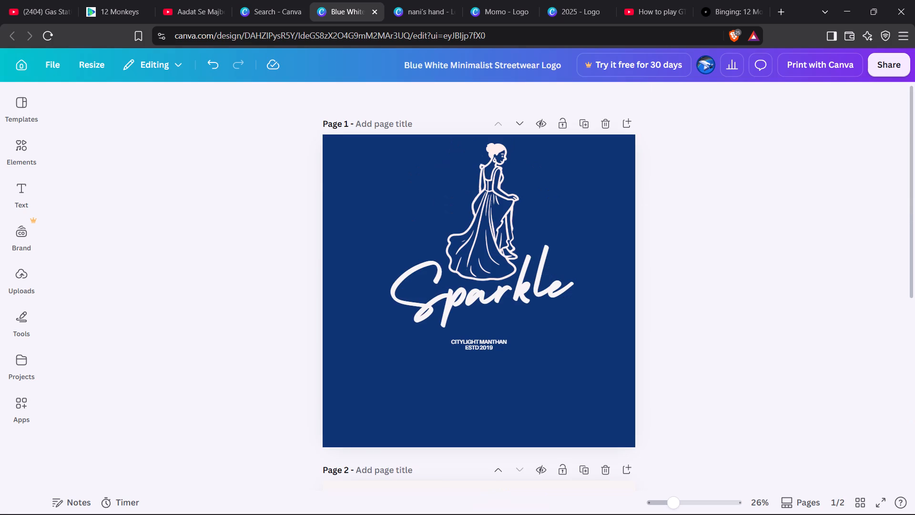
{"action": "scroll", "coordinate": [684, 204], "scroll_direction": "down", "scroll_amount": 2}
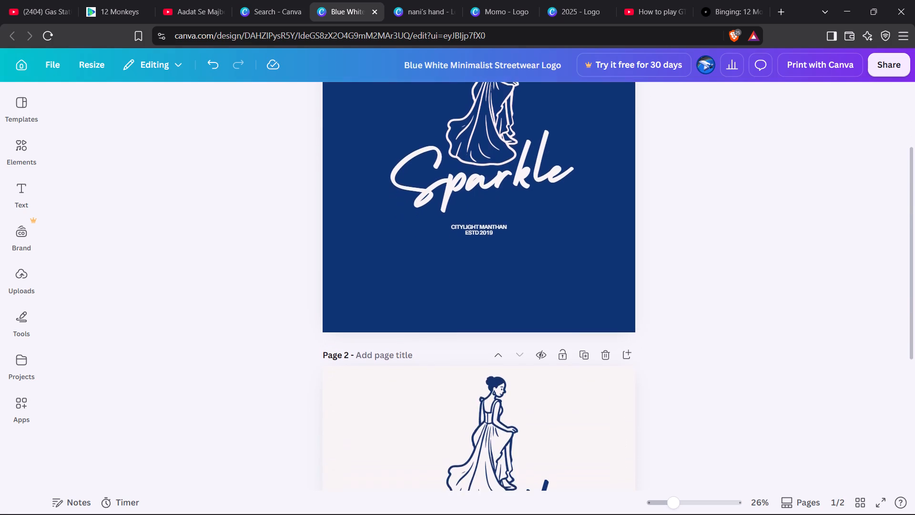
{"action": "scroll", "coordinate": [684, 204], "scroll_direction": "down", "scroll_amount": 4}
{"action": "scroll", "coordinate": [684, 204], "scroll_direction": "up", "scroll_amount": 5}
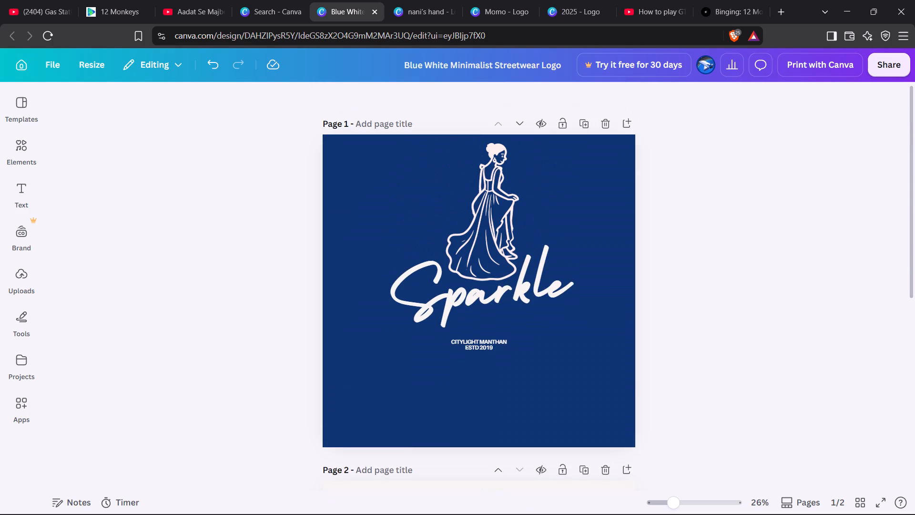
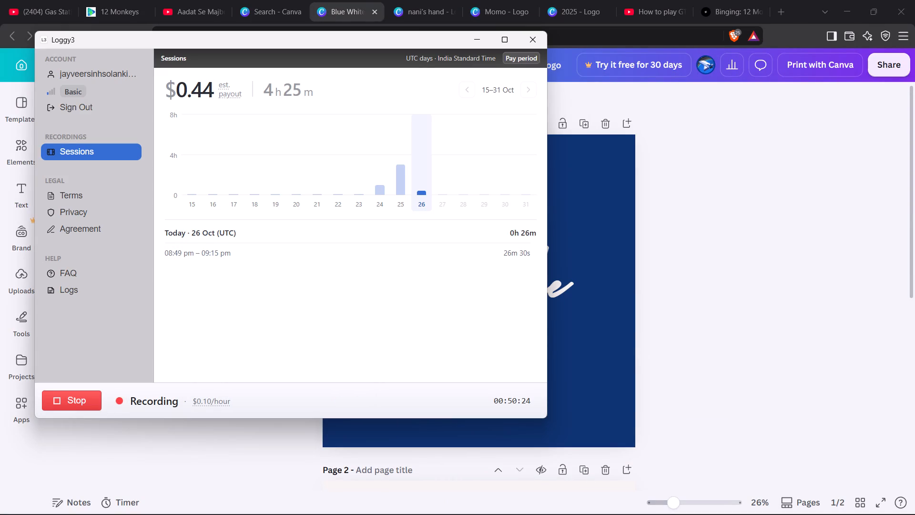
Stop the current Loggy3 recording, start a new one, and minimise the recorder window.
{"action": "left_click", "coordinate": [75, 402]}
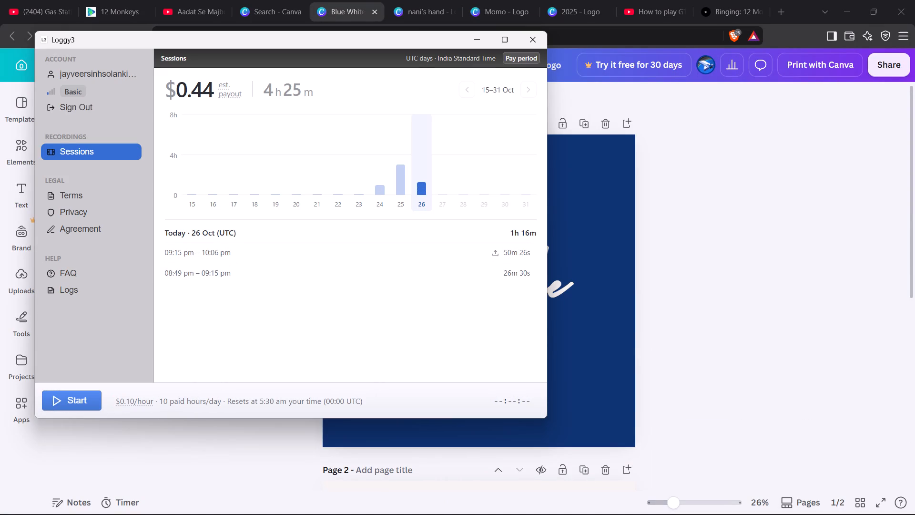
{"action": "left_click", "coordinate": [75, 402]}
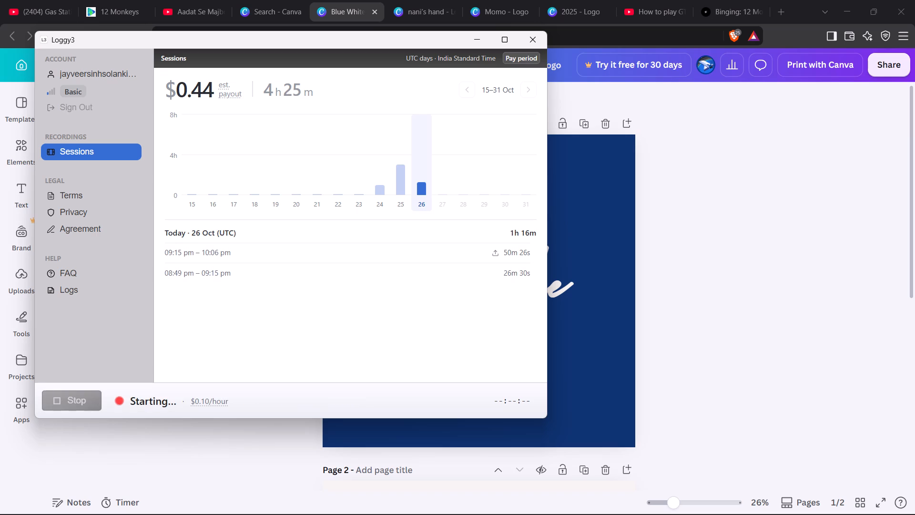
{"action": "left_click", "coordinate": [495, 249]}
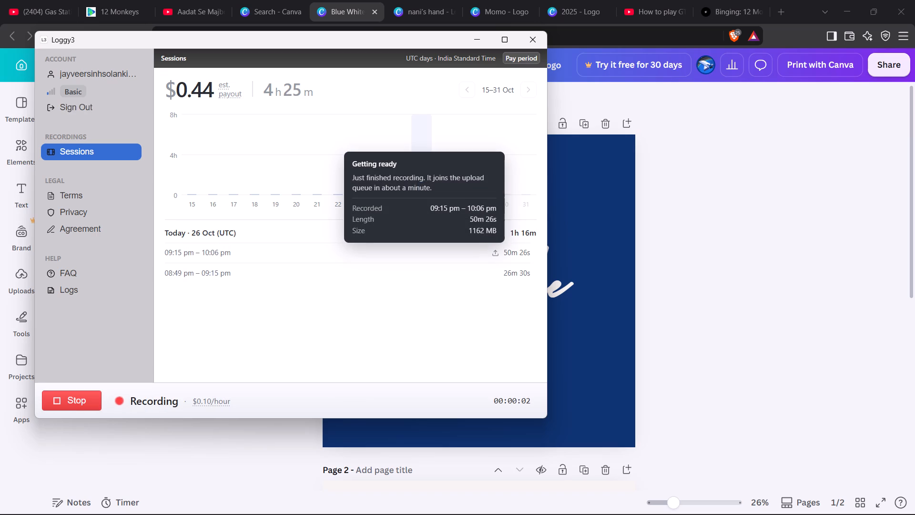
{"action": "left_click", "coordinate": [504, 325]}
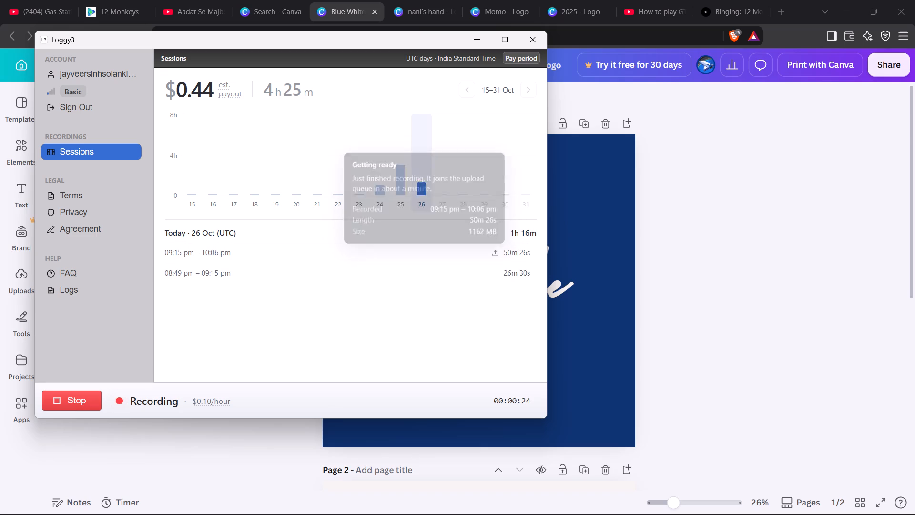
{"action": "left_click", "coordinate": [471, 42]}
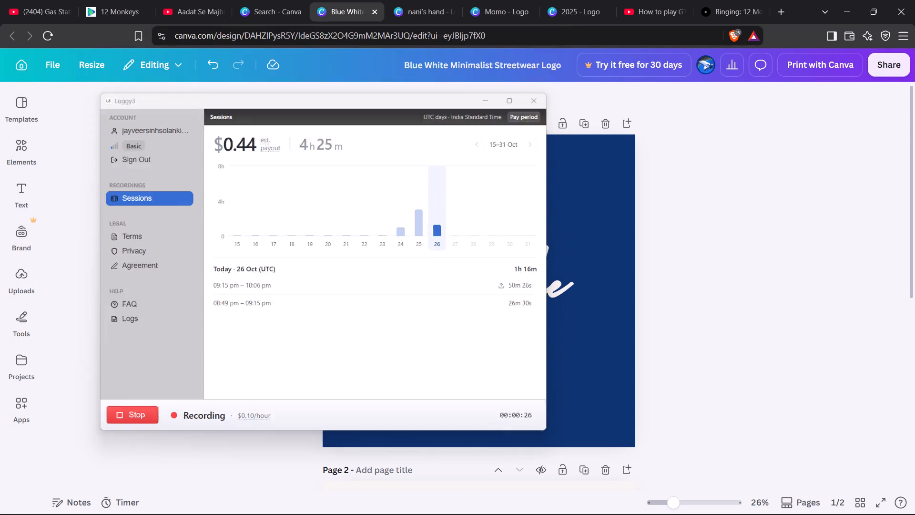
Examine the Sparkle logo on both pages, comparing the blue-background version with the light-background version.
{"action": "scroll", "coordinate": [508, 290], "scroll_direction": "down", "scroll_amount": 5}
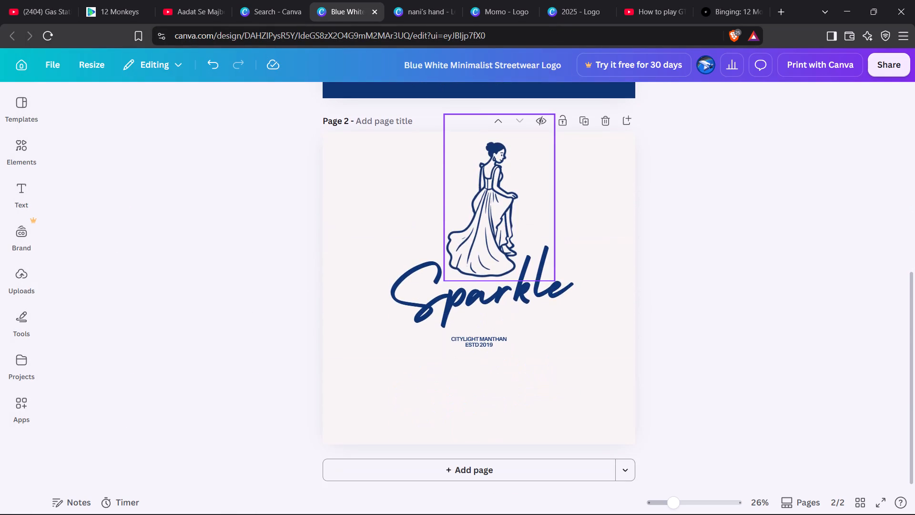
{"action": "scroll", "coordinate": [508, 290], "scroll_direction": "up", "scroll_amount": 5}
{"action": "scroll", "coordinate": [508, 290], "scroll_direction": "down", "scroll_amount": 2}
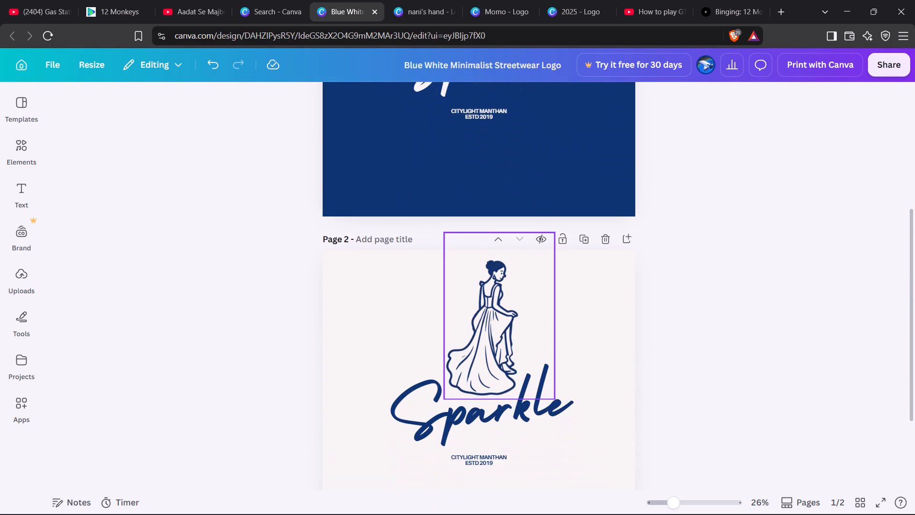
{"action": "scroll", "coordinate": [508, 290], "scroll_direction": "down", "scroll_amount": 1}
{"action": "scroll", "coordinate": [508, 290], "scroll_direction": "up", "scroll_amount": 4}
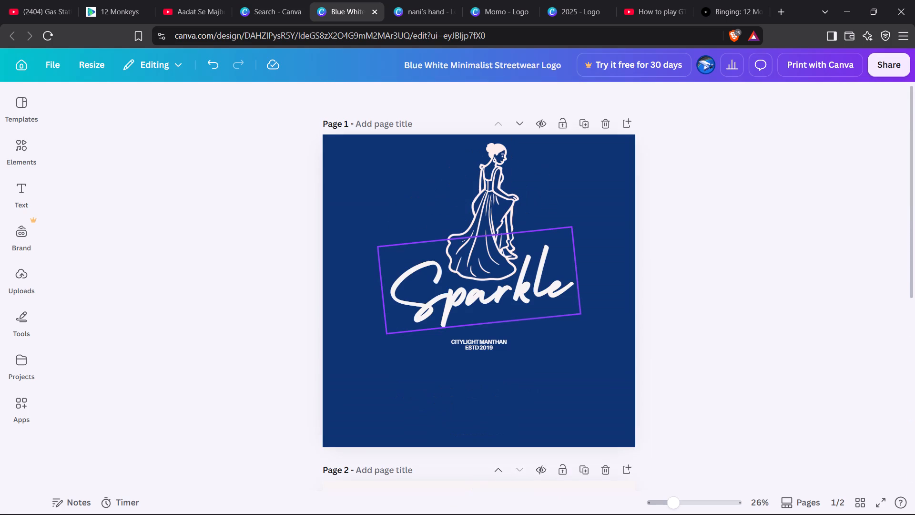
{"action": "scroll", "coordinate": [526, 252], "scroll_direction": "down", "scroll_amount": 4}
{"action": "scroll", "coordinate": [526, 252], "scroll_direction": "up", "scroll_amount": 7}
{"action": "left_click", "coordinate": [710, 217]}
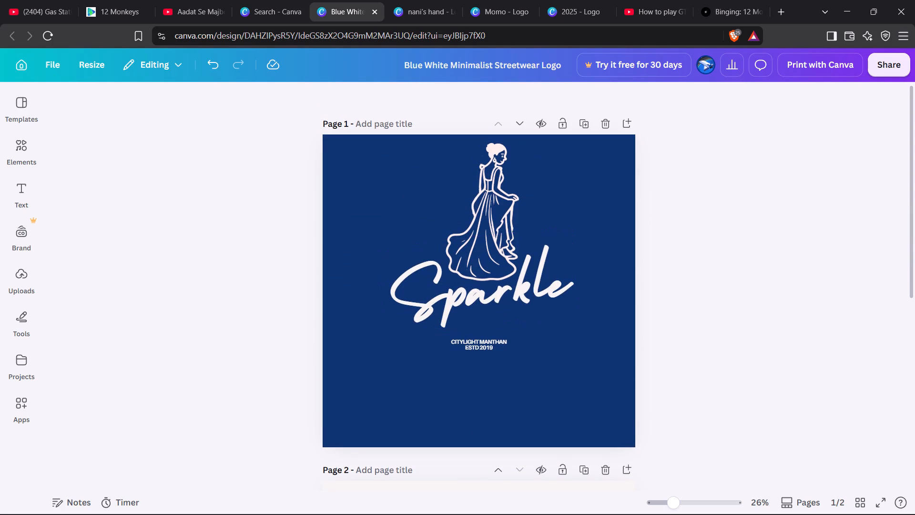
{"action": "scroll", "coordinate": [574, 373], "scroll_direction": "down", "scroll_amount": 2}
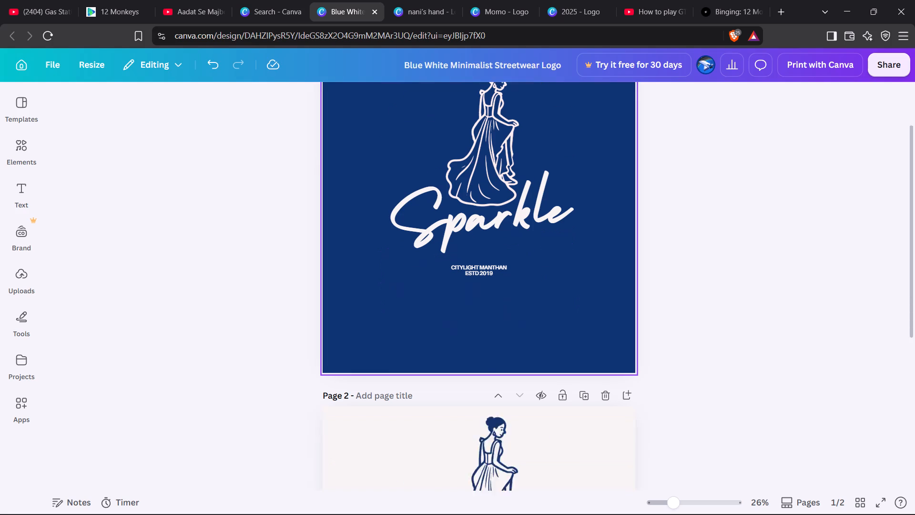
{"action": "scroll", "coordinate": [574, 373], "scroll_direction": "down", "scroll_amount": 2}
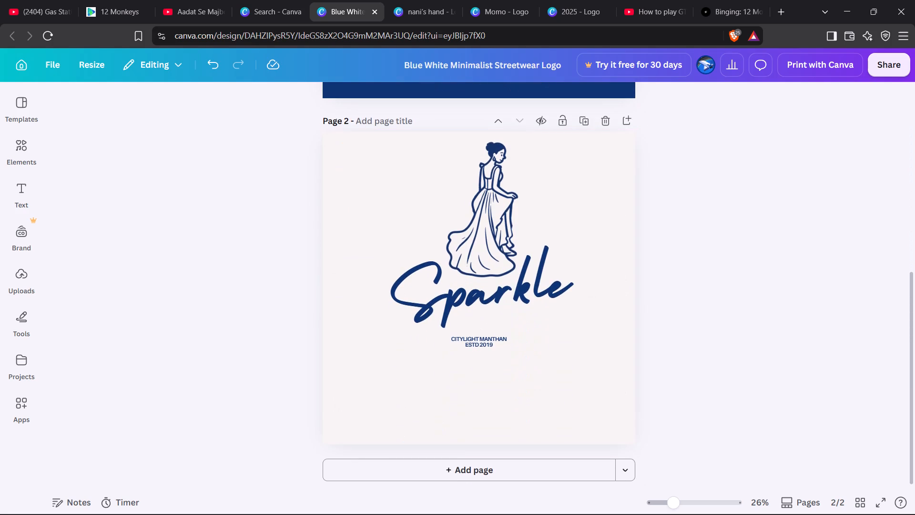
{"action": "left_click", "coordinate": [732, 288]}
{"action": "scroll", "coordinate": [732, 288], "scroll_direction": "up", "scroll_amount": 8}
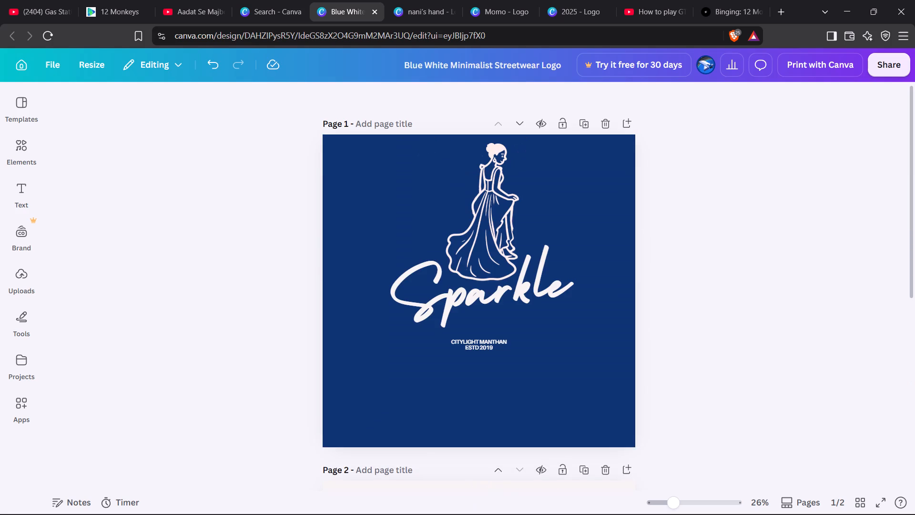
Switch to the nani's hand design, hide its template list, and examine the skincare logo's layout.
{"action": "left_click", "coordinate": [428, 0]}
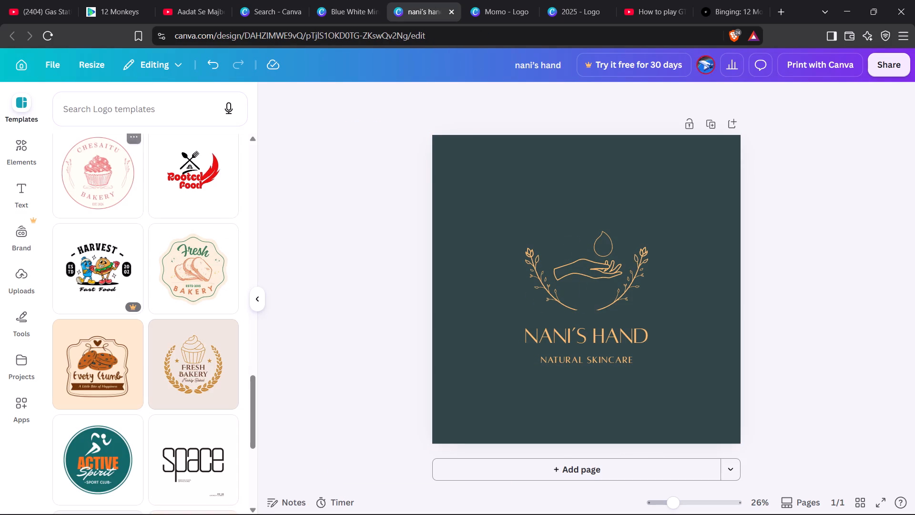
{"action": "left_click", "coordinate": [30, 116]}
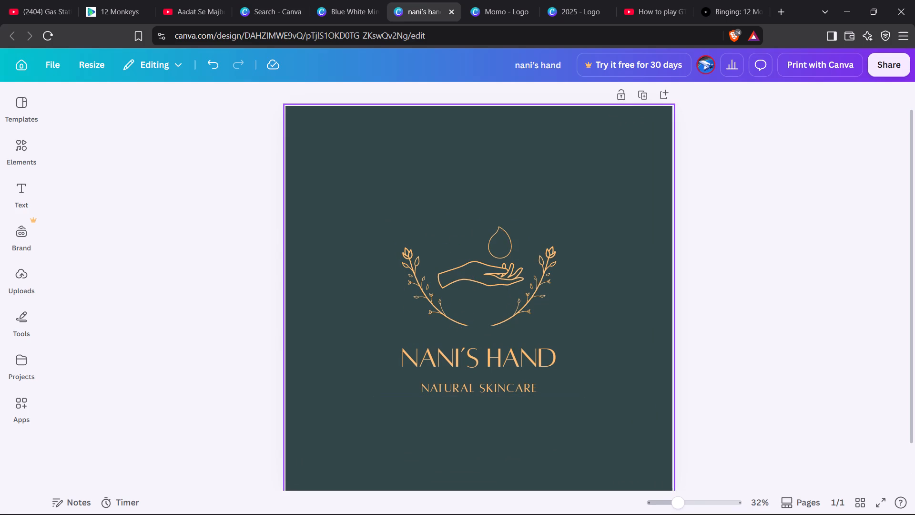
{"action": "left_click", "coordinate": [555, 382]}
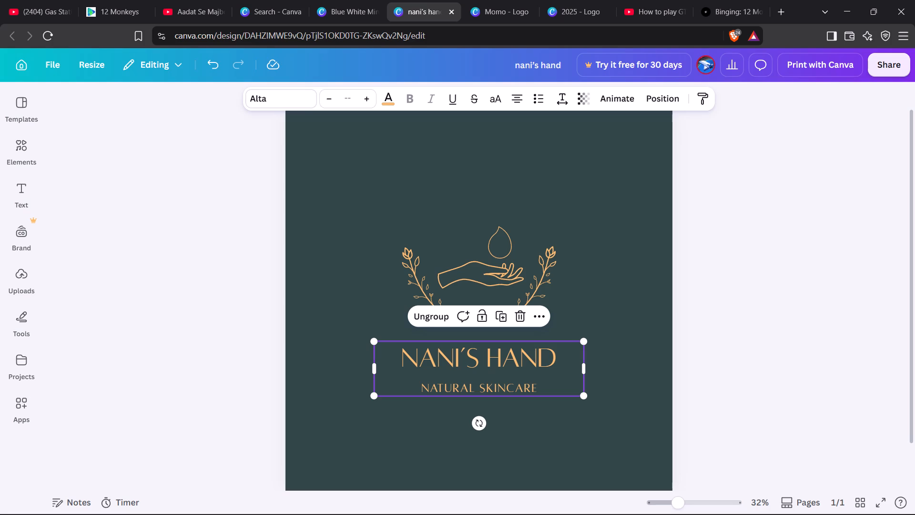
{"action": "scroll", "coordinate": [555, 382], "scroll_direction": "down", "scroll_amount": 2}
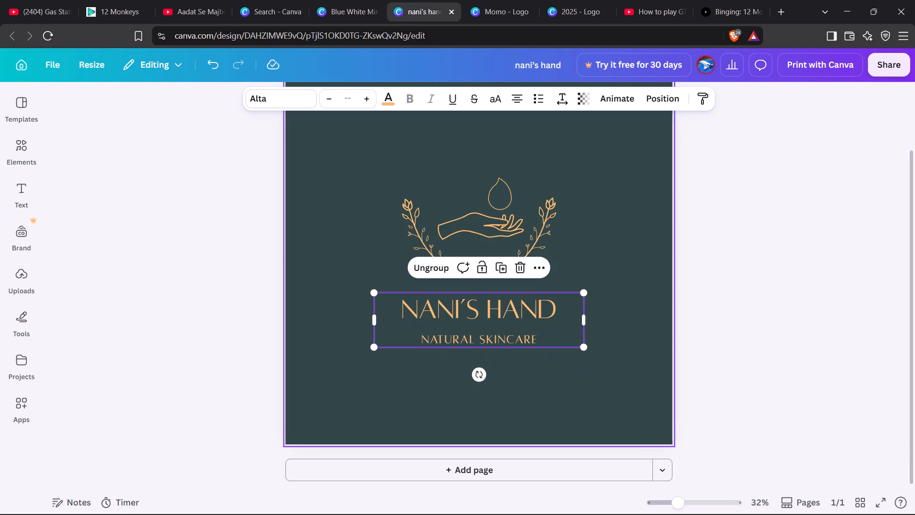
{"action": "scroll", "coordinate": [555, 382], "scroll_direction": "up", "scroll_amount": 3}
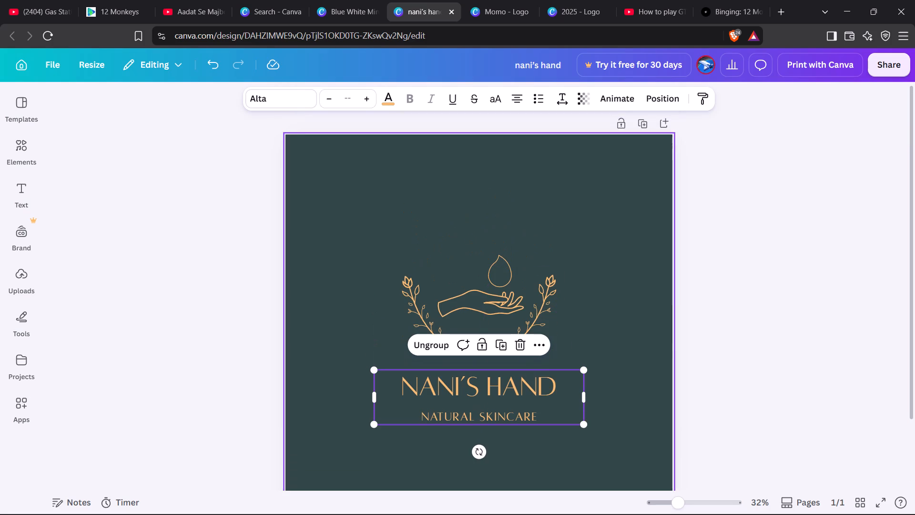
{"action": "left_click", "coordinate": [738, 234]}
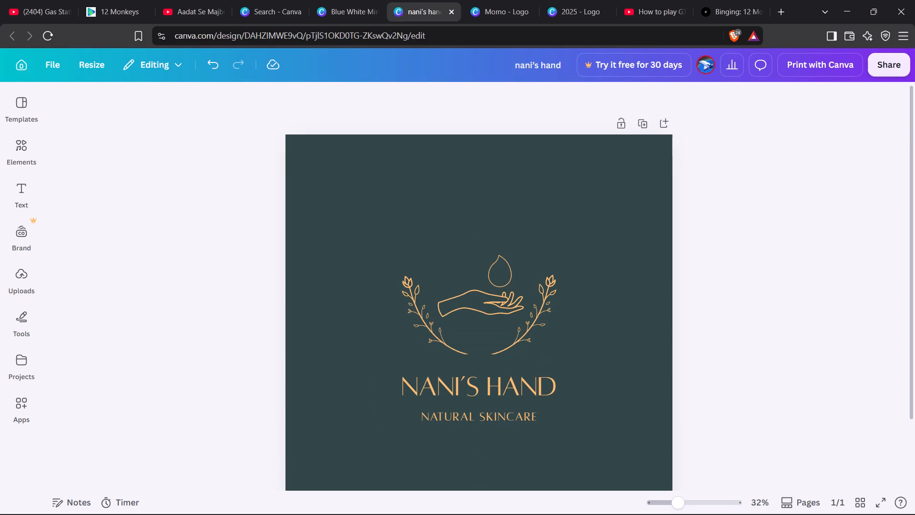
{"action": "scroll", "coordinate": [654, 273], "scroll_direction": "down", "scroll_amount": 3}
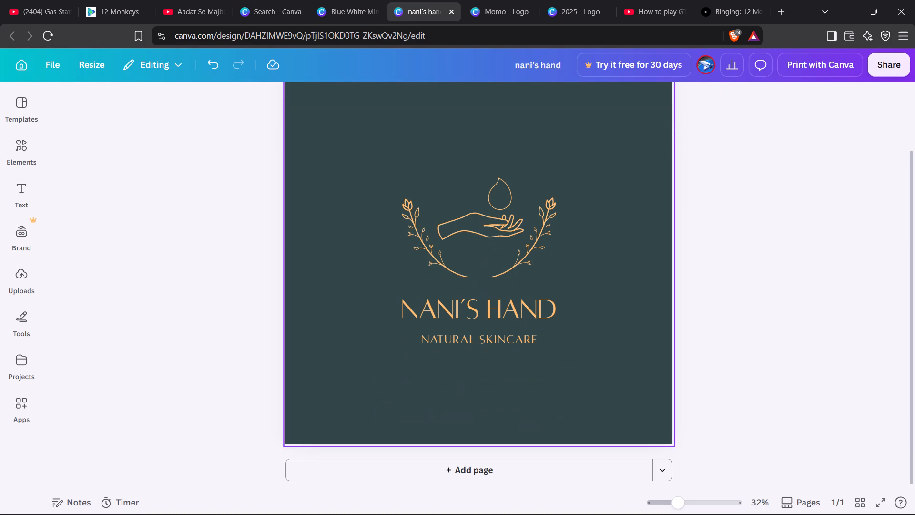
{"action": "scroll", "coordinate": [654, 273], "scroll_direction": "down", "scroll_amount": 1}
{"action": "scroll", "coordinate": [654, 273], "scroll_direction": "up", "scroll_amount": 4}
{"action": "scroll", "coordinate": [654, 273], "scroll_direction": "down", "scroll_amount": 1}
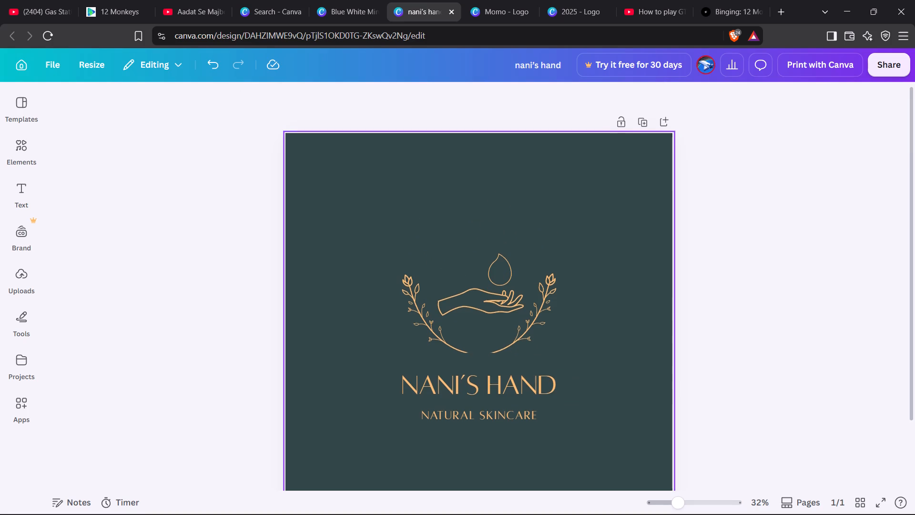
{"action": "scroll", "coordinate": [654, 273], "scroll_direction": "down", "scroll_amount": 2}
{"action": "scroll", "coordinate": [654, 273], "scroll_direction": "up", "scroll_amount": 4}
{"action": "scroll", "coordinate": [654, 273], "scroll_direction": "down", "scroll_amount": 1}
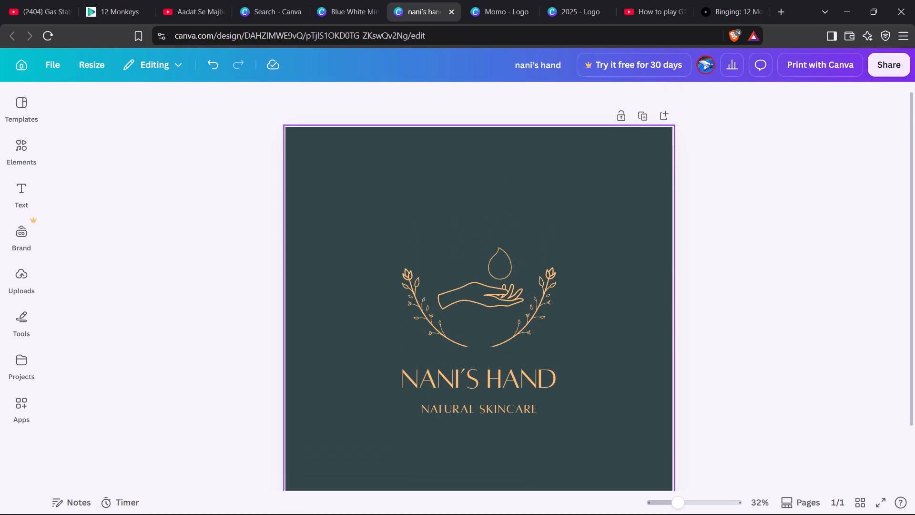
{"action": "scroll", "coordinate": [654, 273], "scroll_direction": "down", "scroll_amount": 1}
{"action": "scroll", "coordinate": [665, 254], "scroll_direction": "up", "scroll_amount": 5}
{"action": "scroll", "coordinate": [665, 254], "scroll_direction": "down", "scroll_amount": 2}
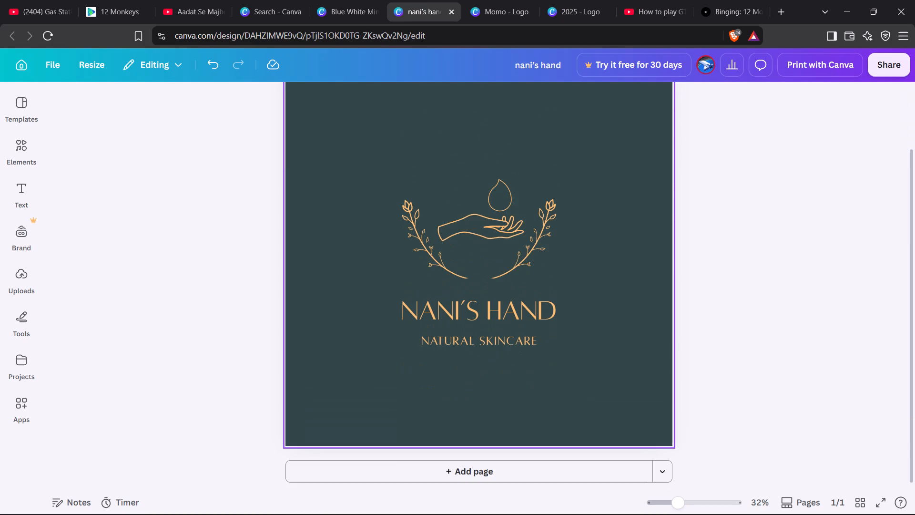
{"action": "scroll", "coordinate": [665, 254], "scroll_direction": "down", "scroll_amount": 2}
{"action": "scroll", "coordinate": [665, 254], "scroll_direction": "up", "scroll_amount": 5}
{"action": "scroll", "coordinate": [665, 254], "scroll_direction": "down", "scroll_amount": 3}
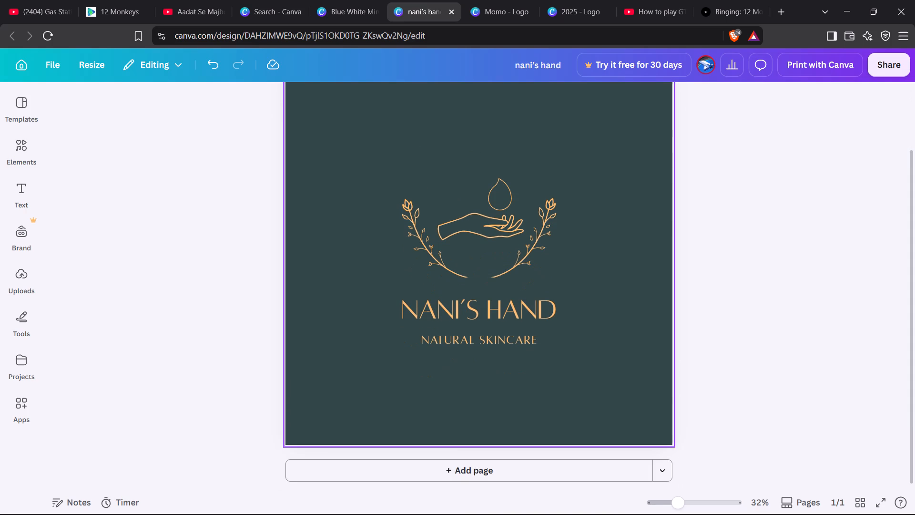
{"action": "scroll", "coordinate": [665, 254], "scroll_direction": "down", "scroll_amount": 1}
{"action": "scroll", "coordinate": [665, 254], "scroll_direction": "up", "scroll_amount": 4}
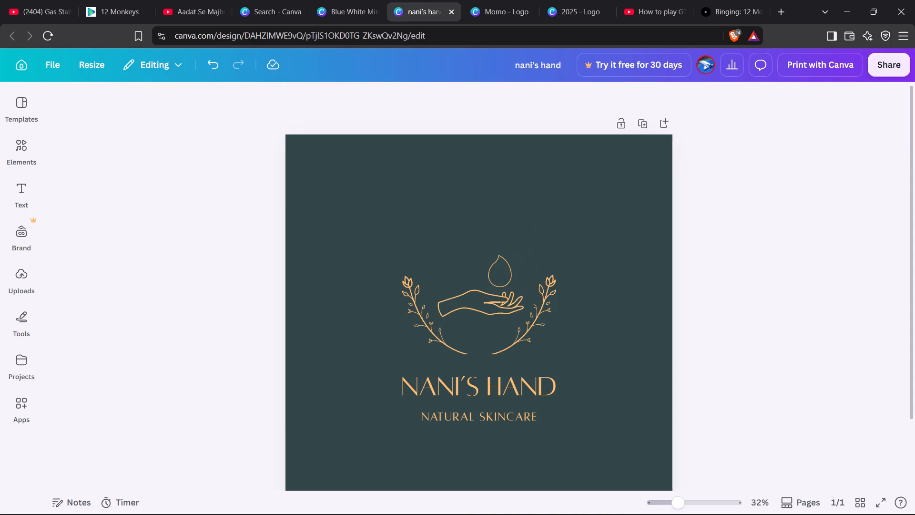
Review the Uncle MOMO's logo in the Momo design and the DETROX barber shop logo in the 2025 design.
{"action": "left_click", "coordinate": [506, 0]}
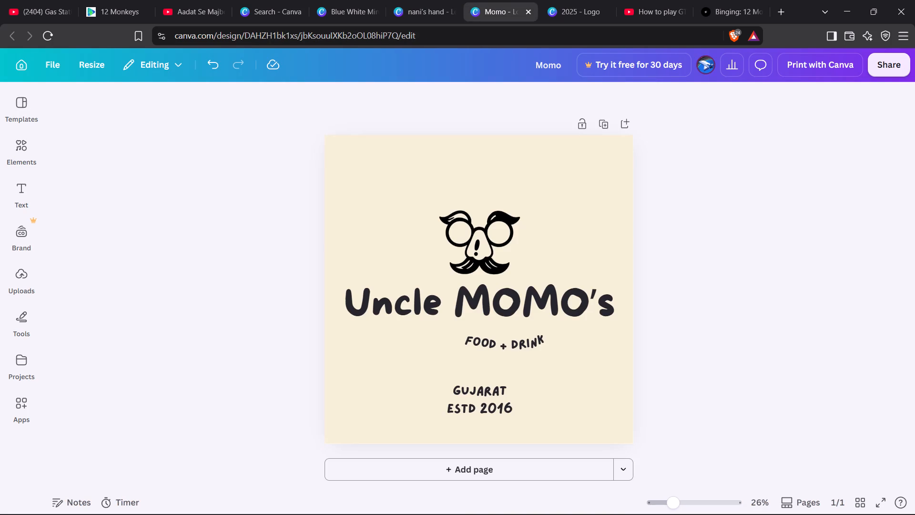
{"action": "scroll", "coordinate": [520, 277], "scroll_direction": "down", "scroll_amount": 5}
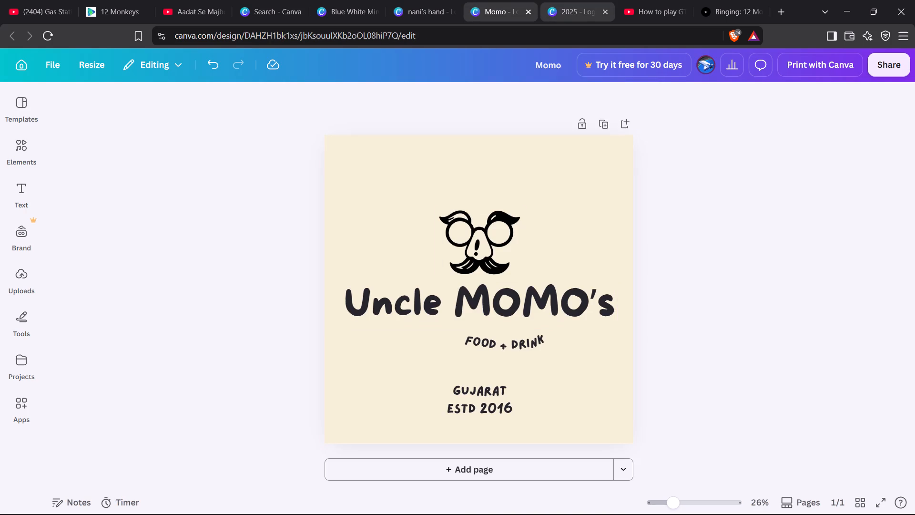
{"action": "left_click", "coordinate": [565, 1]}
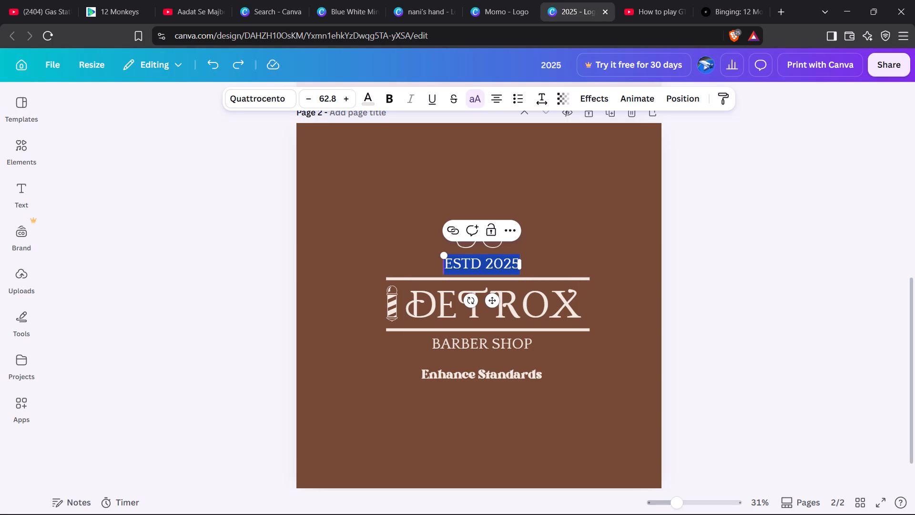
{"action": "left_click", "coordinate": [718, 260]}
{"action": "scroll", "coordinate": [492, 286], "scroll_direction": "up", "scroll_amount": 4}
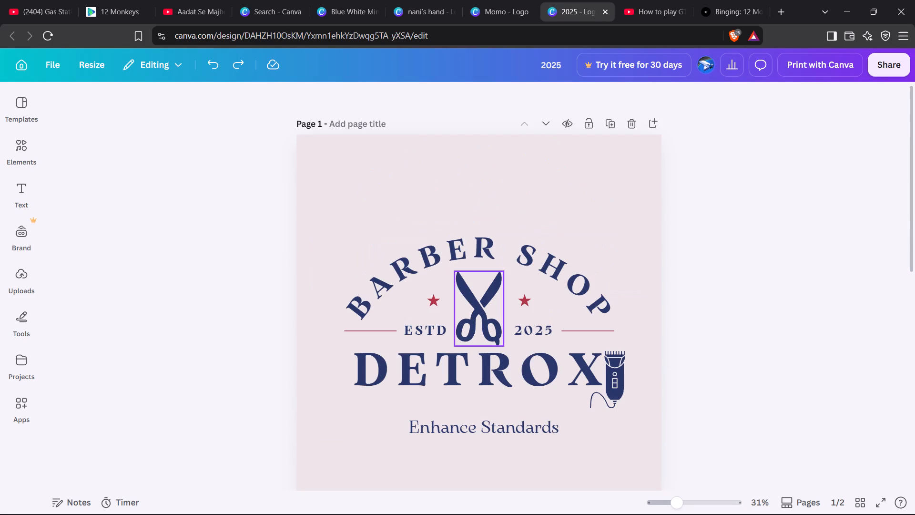
{"action": "left_click", "coordinate": [503, 12]}
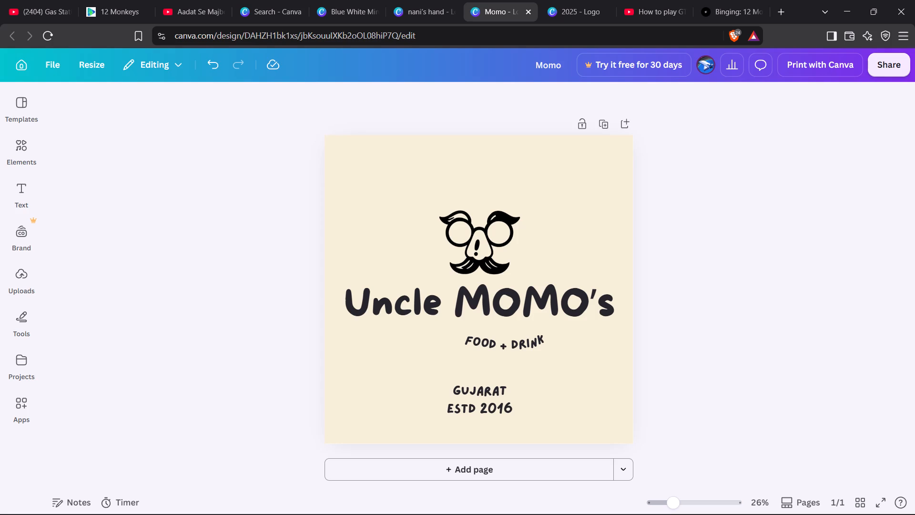
{"action": "left_click", "coordinate": [410, 17]}
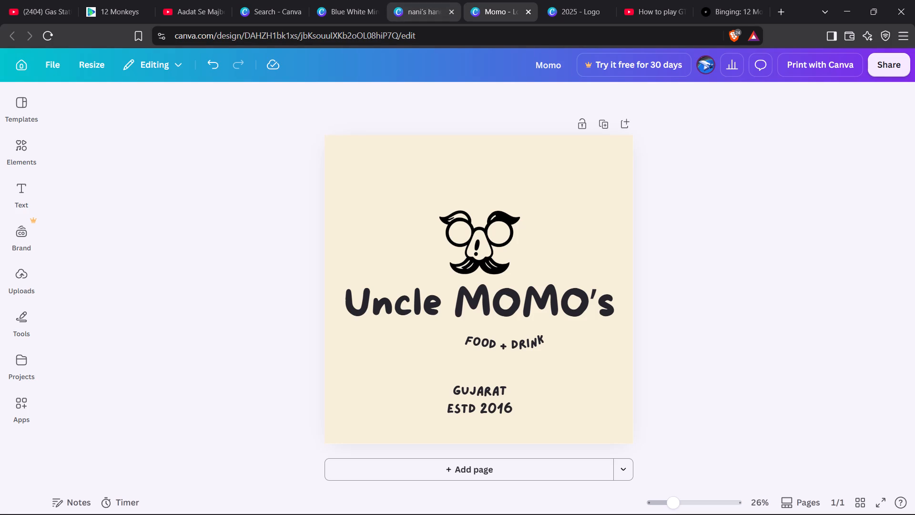
Switch to the Sparkle logo design and delete the empty last line of the tagline text on page 2.
{"action": "left_click", "coordinate": [341, 8]}
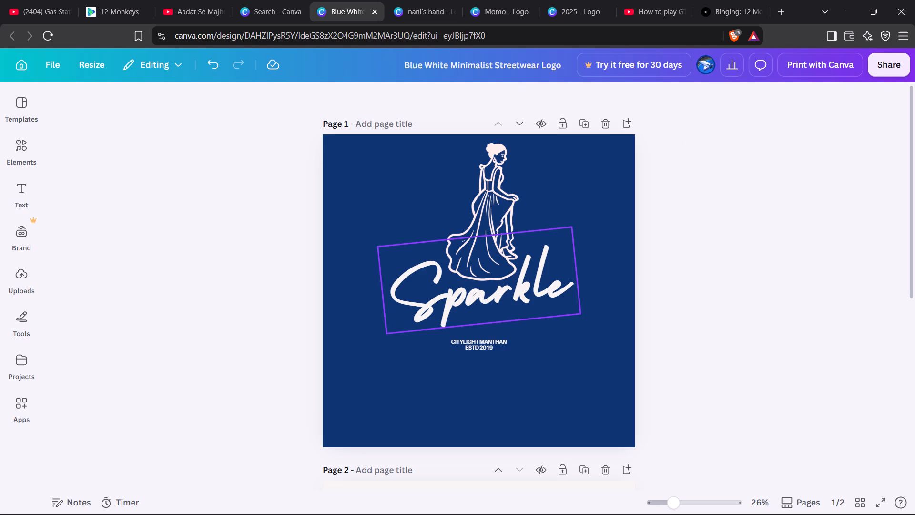
{"action": "left_click", "coordinate": [658, 319]}
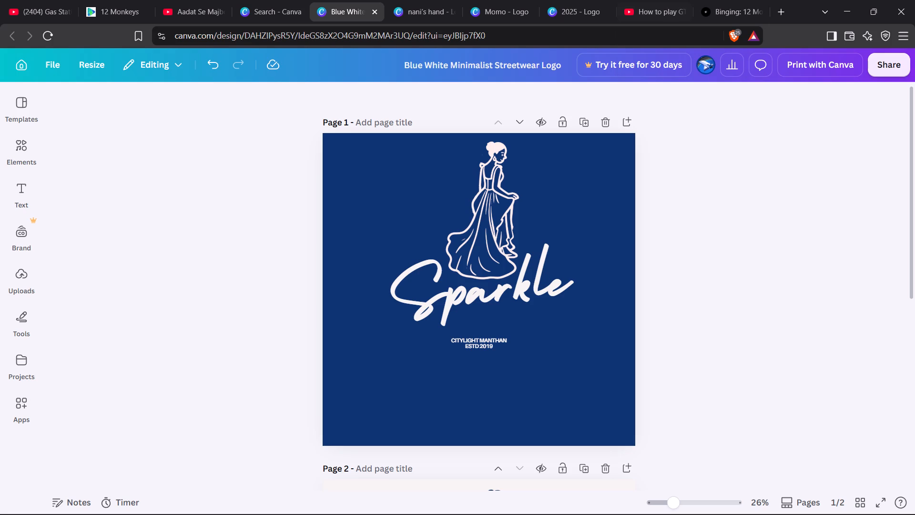
{"action": "scroll", "coordinate": [717, 371], "scroll_direction": "down", "scroll_amount": 3}
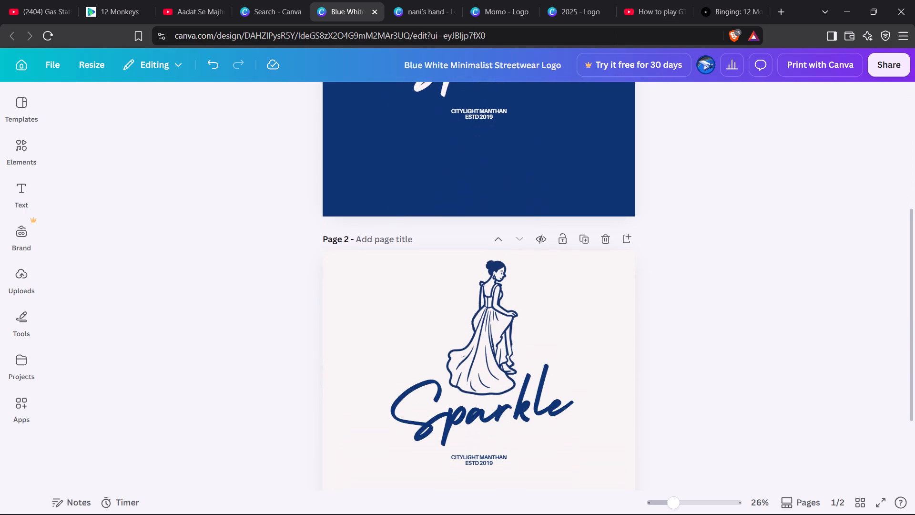
{"action": "scroll", "coordinate": [717, 371], "scroll_direction": "down", "scroll_amount": 1}
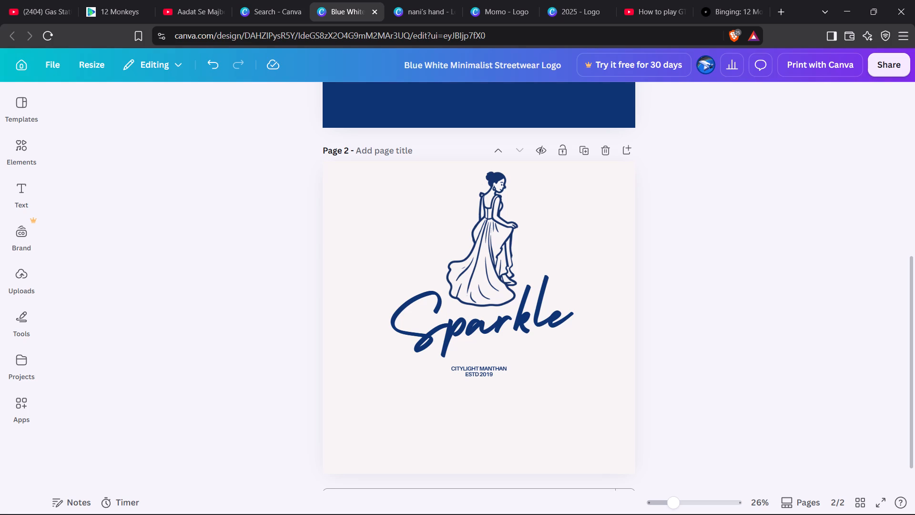
{"action": "left_click", "coordinate": [493, 373]}
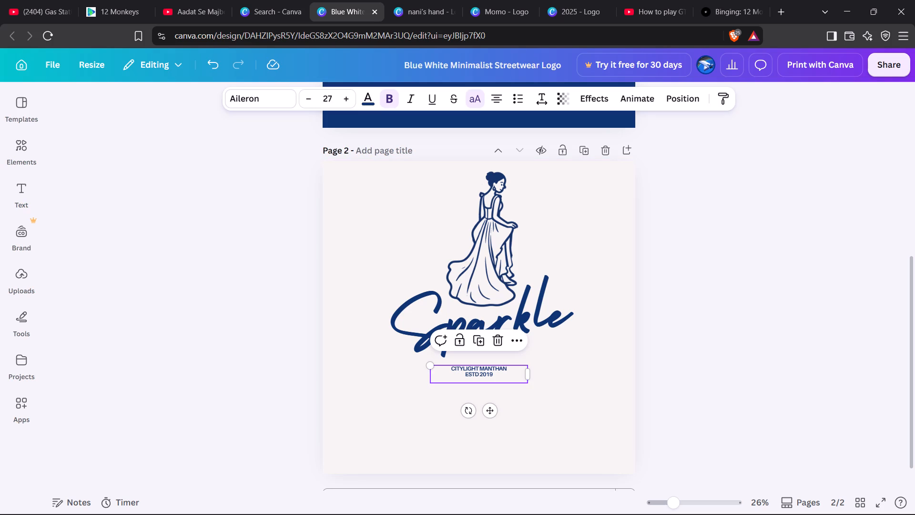
{"action": "left_click", "coordinate": [498, 372]}
{"action": "key", "text": "Down"}
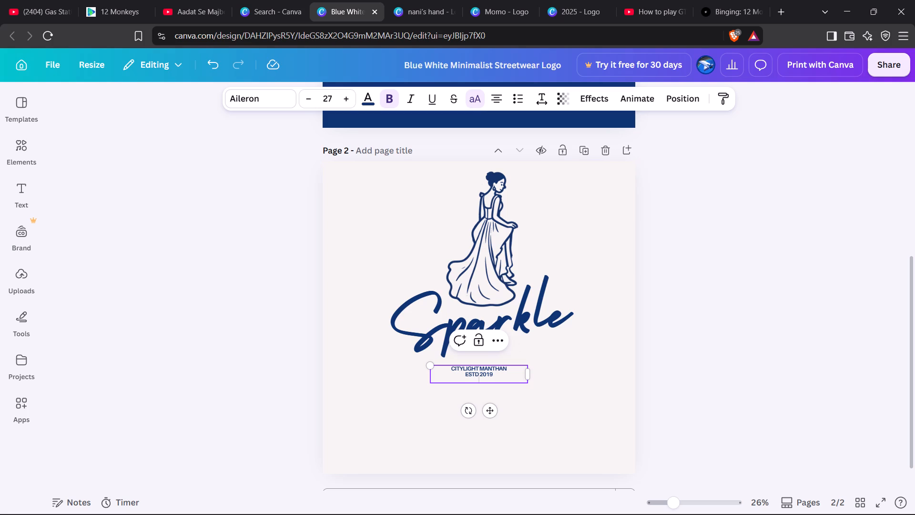
{"action": "key", "text": "BackSpace"}
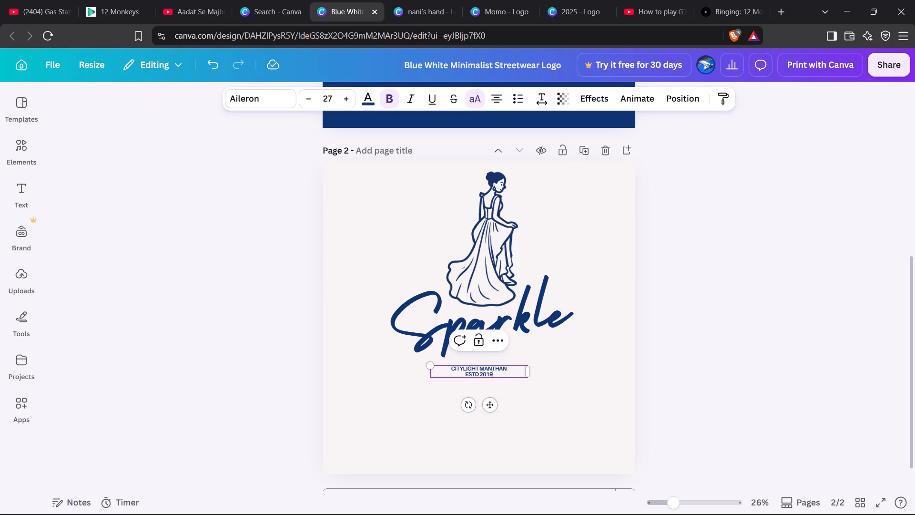
{"action": "left_click", "coordinate": [544, 385]}
Increase the font size of the page 2 tagline "CITYLIGHT MANTHAN ESTD 2019" to 31.
{"action": "scroll", "coordinate": [544, 385], "scroll_direction": "up", "scroll_amount": 3}
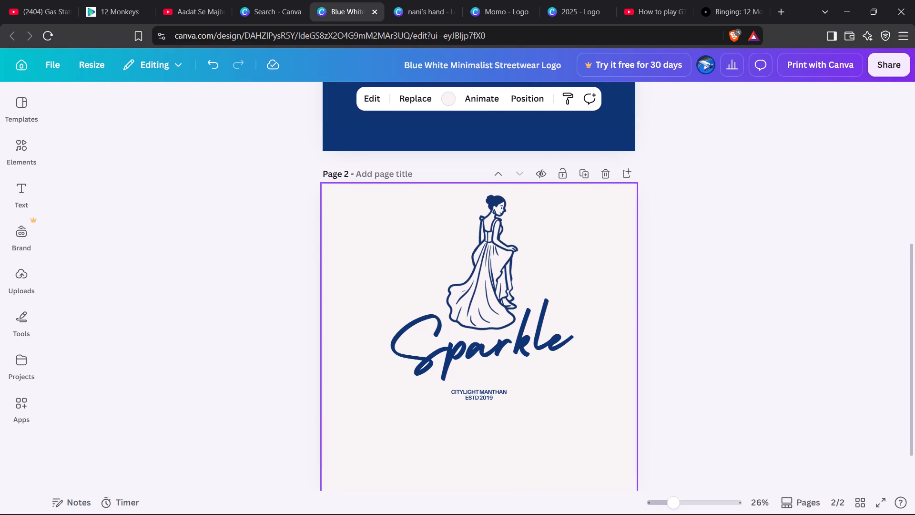
{"action": "scroll", "coordinate": [544, 385], "scroll_direction": "up", "scroll_amount": 2}
{"action": "left_click", "coordinate": [478, 238]}
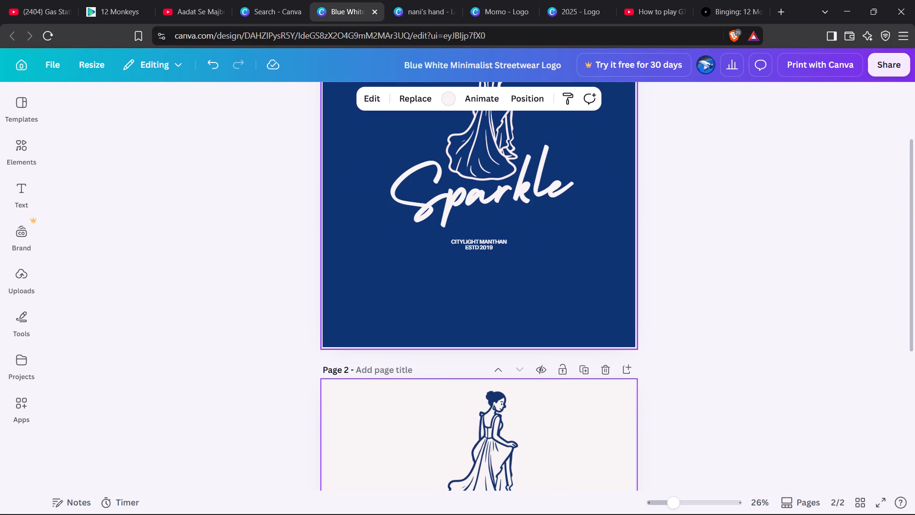
{"action": "scroll", "coordinate": [559, 288], "scroll_direction": "down", "scroll_amount": 1}
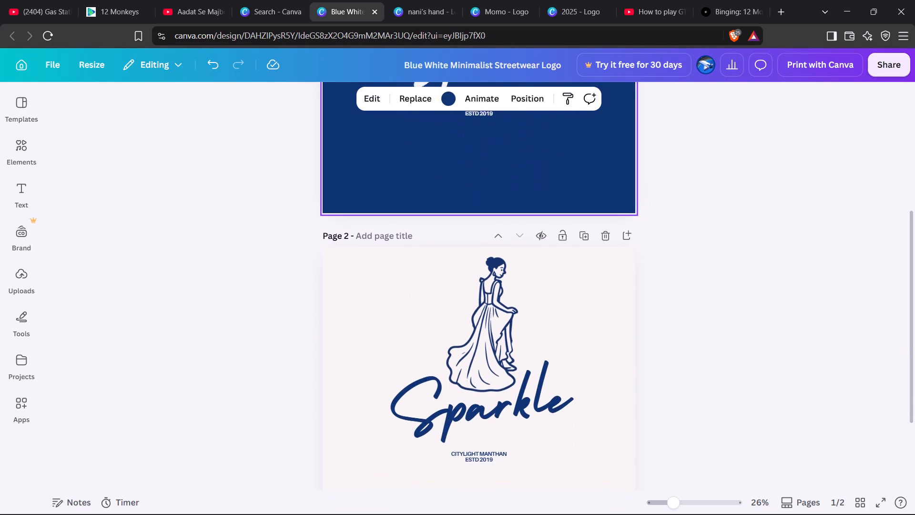
{"action": "scroll", "coordinate": [559, 288], "scroll_direction": "down", "scroll_amount": 1}
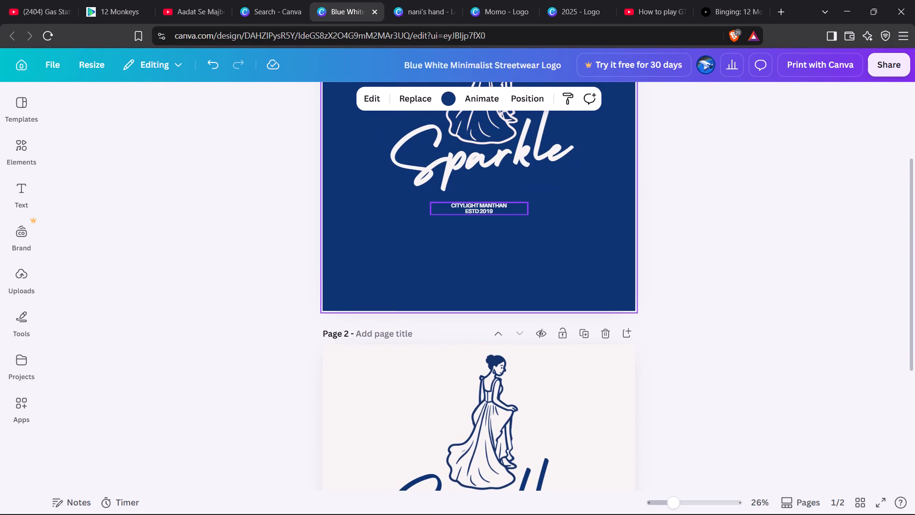
{"action": "scroll", "coordinate": [485, 382], "scroll_direction": "down", "scroll_amount": 4}
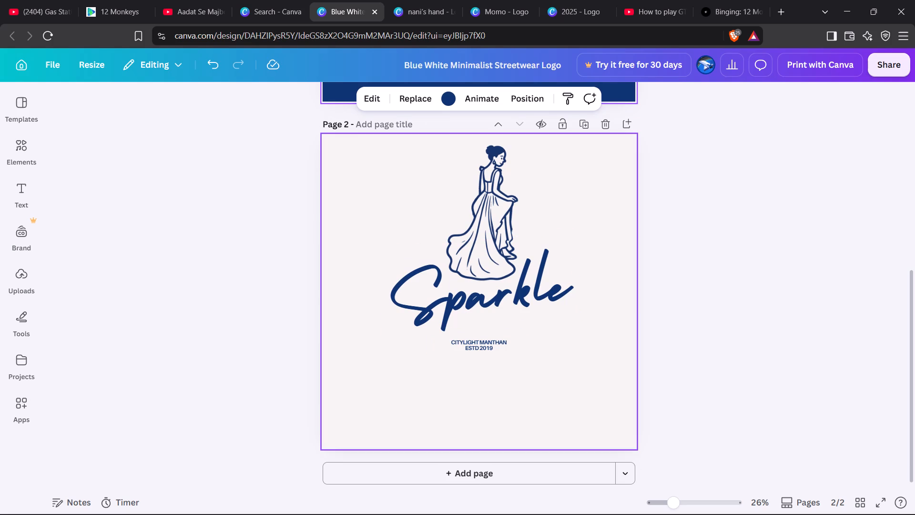
{"action": "left_click", "coordinate": [489, 348]}
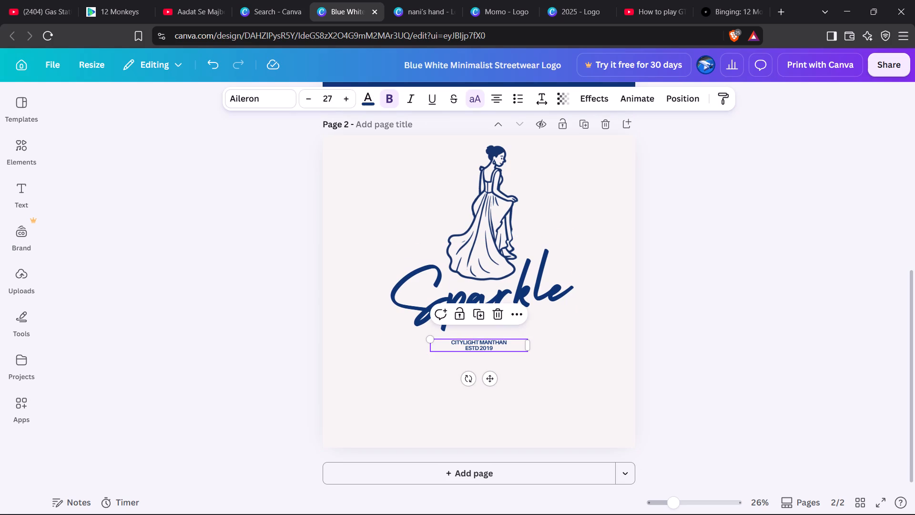
{"action": "left_click", "coordinate": [348, 97]}
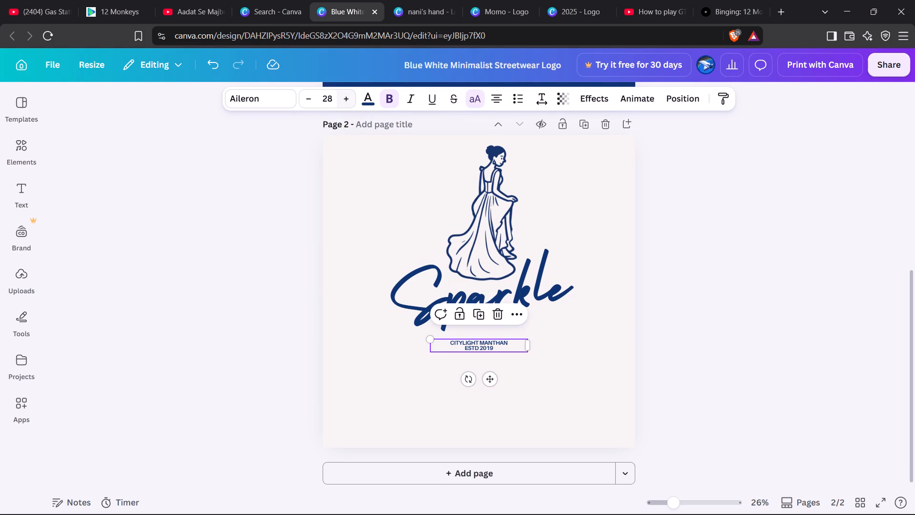
{"action": "left_click", "coordinate": [348, 97]}
{"action": "left_click", "coordinate": [348, 97]}
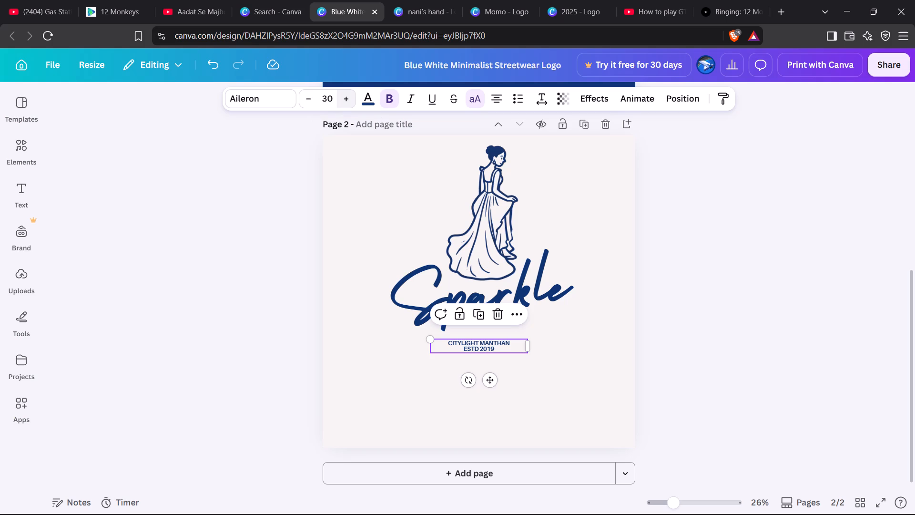
{"action": "left_click", "coordinate": [348, 97]}
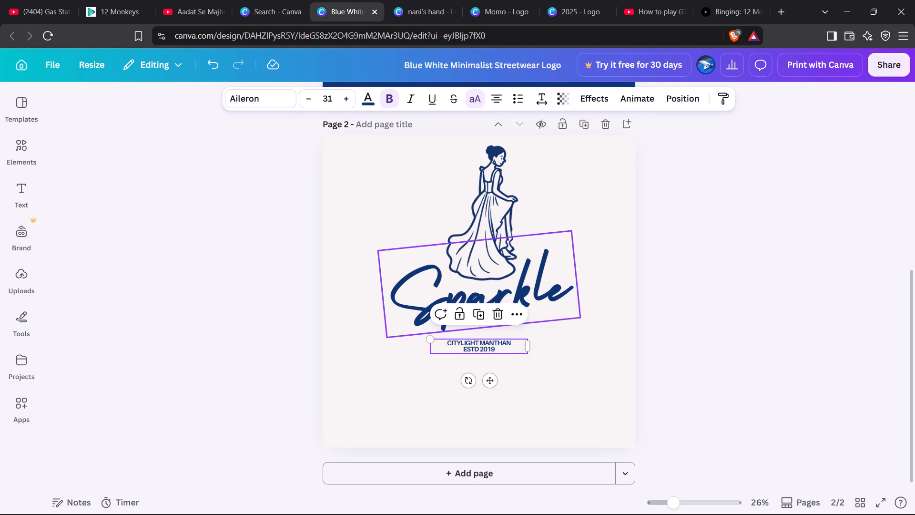
Nudge the page 2 tagline slightly downward to widen the gap below the Sparkle wordmark.
{"action": "key", "text": "Down"}
{"action": "key", "text": "Down"}
{"action": "key", "text": "Down"}
{"action": "key", "text": "Down"}
{"action": "key", "text": "Down"}
{"action": "key", "text": "Down"}
{"action": "key", "text": "Down"}
{"action": "key", "text": "Down"}
{"action": "key", "text": "Down"}
{"action": "key", "text": "Down"}
{"action": "key", "text": "Down"}
{"action": "key", "text": "Down"}
{"action": "key", "text": "Down"}
{"action": "key", "text": "Down"}
{"action": "key", "text": "Down"}
{"action": "key", "text": "Down"}
{"action": "key", "text": "Down"}
{"action": "key", "text": "Down"}
{"action": "key", "text": "Down"}
{"action": "key", "text": "Down"}
{"action": "key", "text": "Down"}
{"action": "key", "text": "Down"}
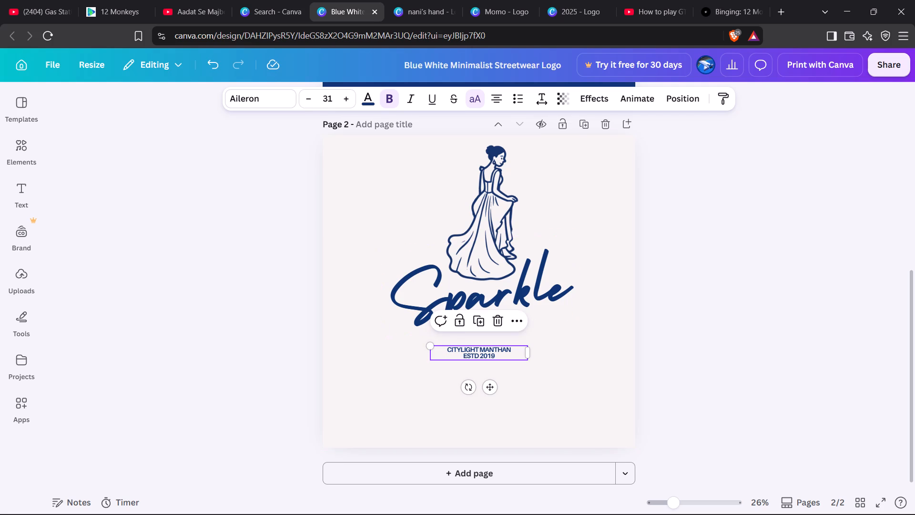
Reduce the font size of the page 2 tagline to 30 and deselect it.
{"action": "left_click", "coordinate": [309, 101]}
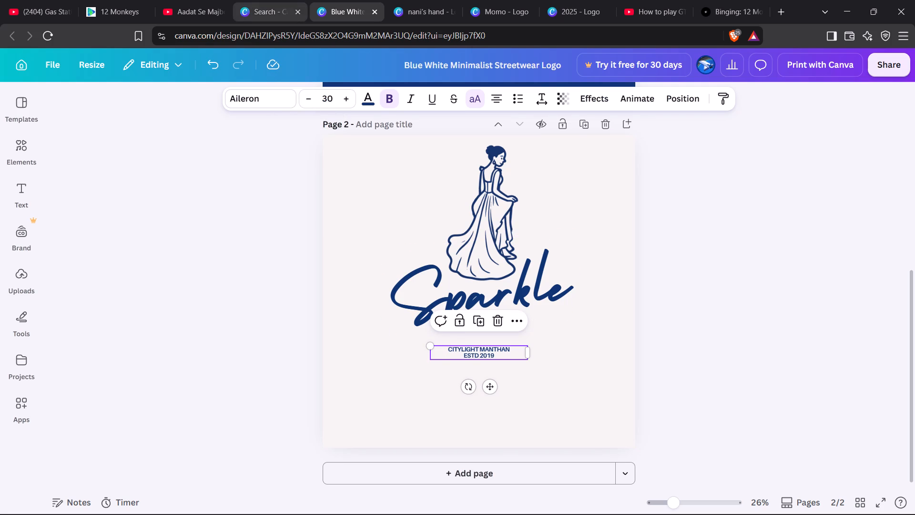
{"action": "scroll", "coordinate": [455, 204], "scroll_direction": "down", "scroll_amount": 2}
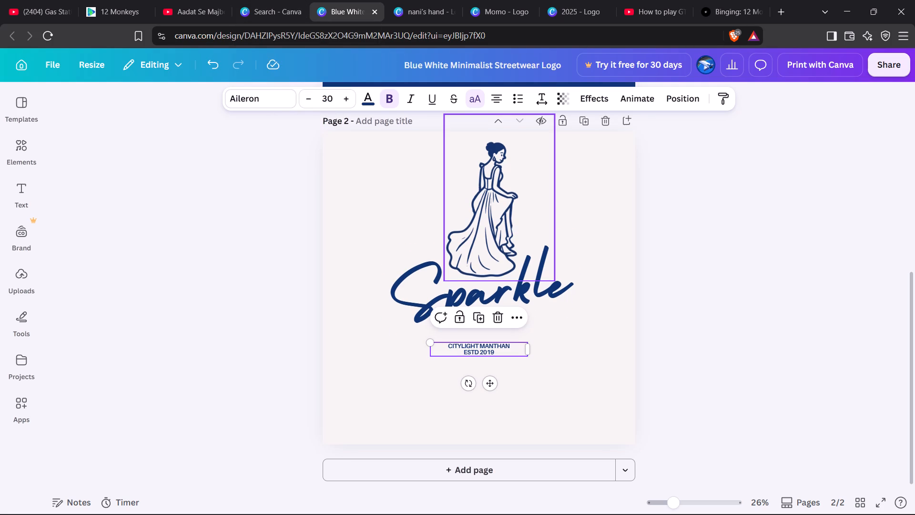
{"action": "left_click", "coordinate": [756, 253]}
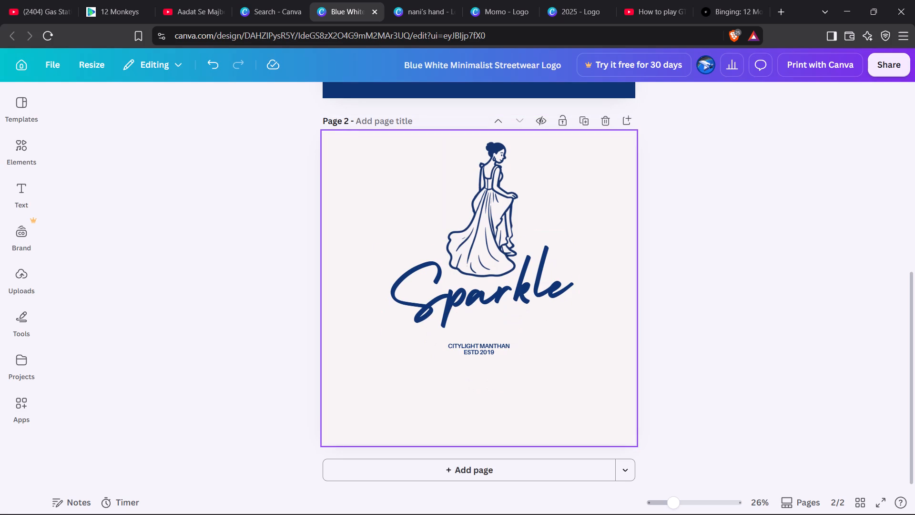
Increase the font size of the tagline on the blue page 1 to 30.
{"action": "scroll", "coordinate": [502, 382], "scroll_direction": "down", "scroll_amount": 8}
{"action": "scroll", "coordinate": [514, 268], "scroll_direction": "up", "scroll_amount": 3}
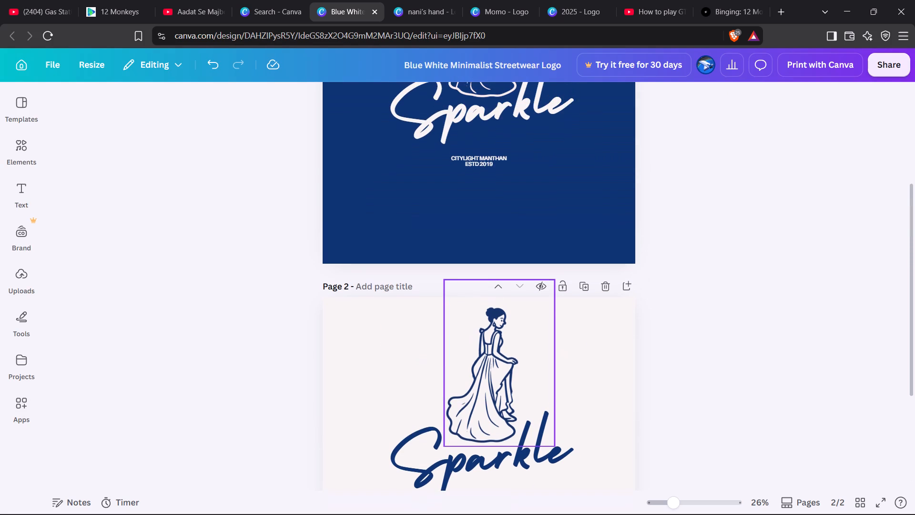
{"action": "left_click", "coordinate": [488, 162]}
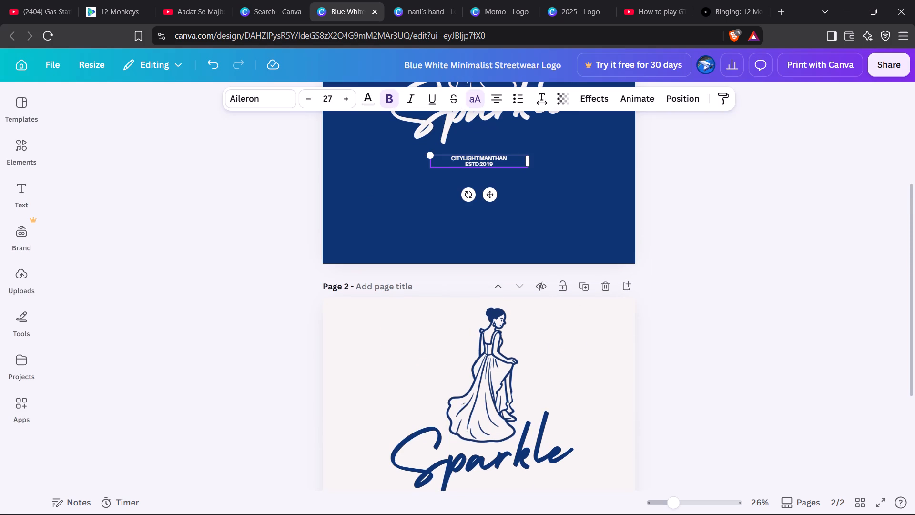
{"action": "left_click", "coordinate": [340, 93]}
{"action": "left_click", "coordinate": [340, 93]}
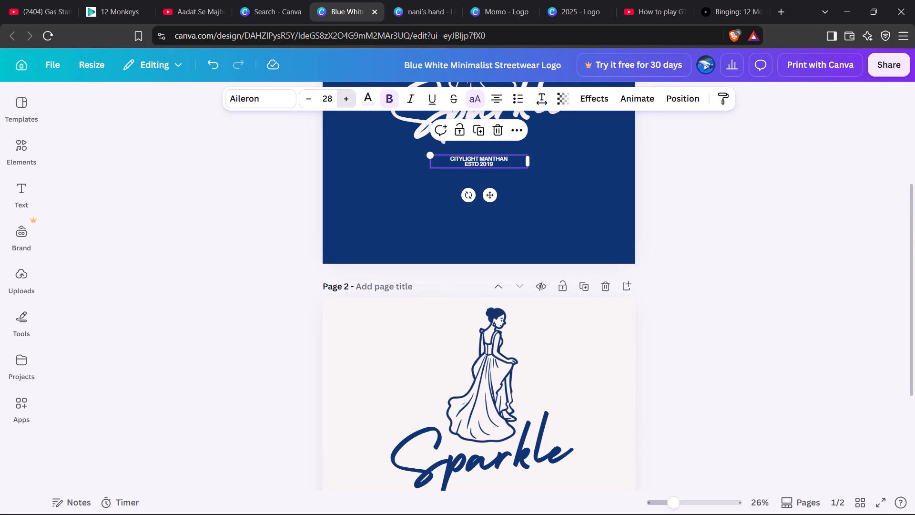
{"action": "left_click", "coordinate": [340, 93]}
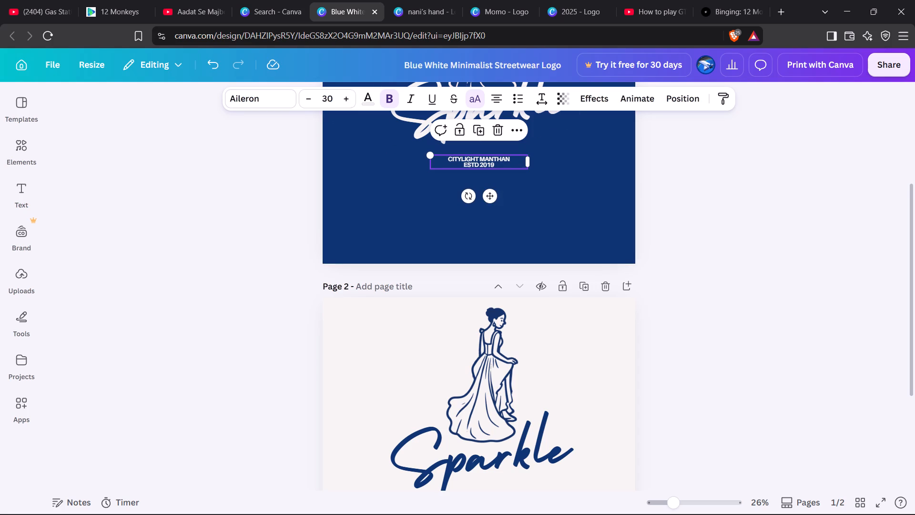
Nudge the page 1 tagline slightly downward, away from the Sparkle wordmark, and deselect it.
{"action": "key", "text": "Down"}
{"action": "key", "text": "Down"}
{"action": "key", "text": "Down"}
{"action": "key", "text": "Down"}
{"action": "key", "text": "Down"}
{"action": "key", "text": "Down"}
{"action": "key", "text": "Down"}
{"action": "key", "text": "Down"}
{"action": "key", "text": "Down"}
{"action": "key", "text": "Down"}
{"action": "key", "text": "Down"}
{"action": "key", "text": "Down"}
{"action": "key", "text": "Down"}
{"action": "key", "text": "Down"}
{"action": "key", "text": "Down"}
{"action": "key", "text": "Down"}
{"action": "key", "text": "Down"}
{"action": "key", "text": "Down"}
{"action": "key", "text": "Down"}
{"action": "key", "text": "Down"}
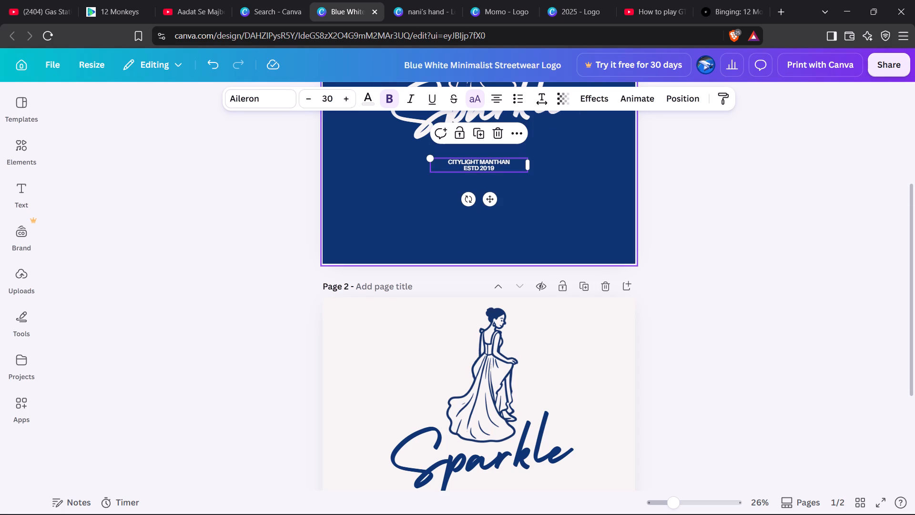
{"action": "scroll", "coordinate": [625, 231], "scroll_direction": "up", "scroll_amount": 5}
{"action": "left_click", "coordinate": [677, 227]}
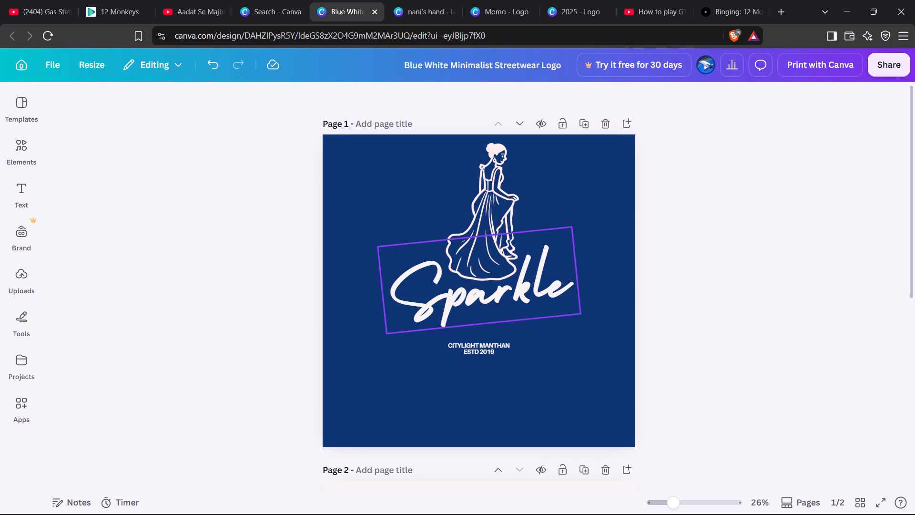
Compare the tagline size and spacing of the Sparkle logo on the blue page and the light page.
{"action": "scroll", "coordinate": [565, 342], "scroll_direction": "down", "scroll_amount": 5}
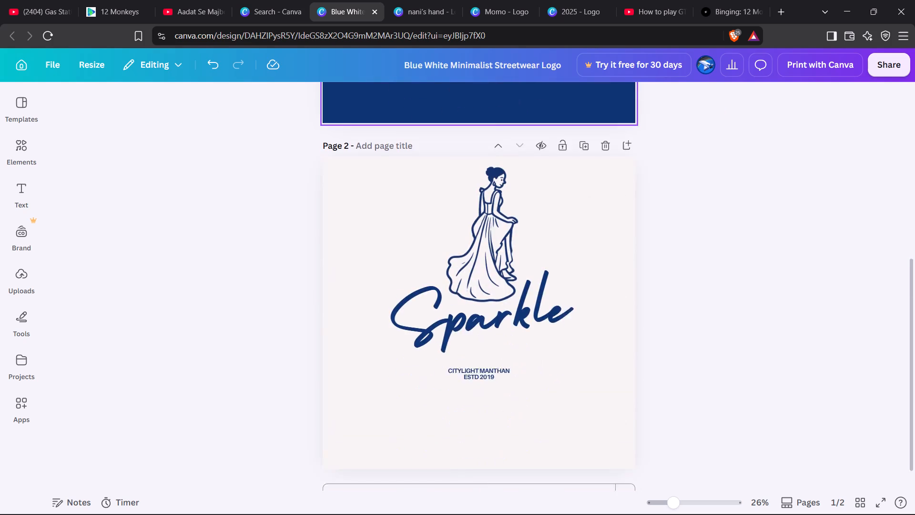
{"action": "scroll", "coordinate": [565, 342], "scroll_direction": "up", "scroll_amount": 11}
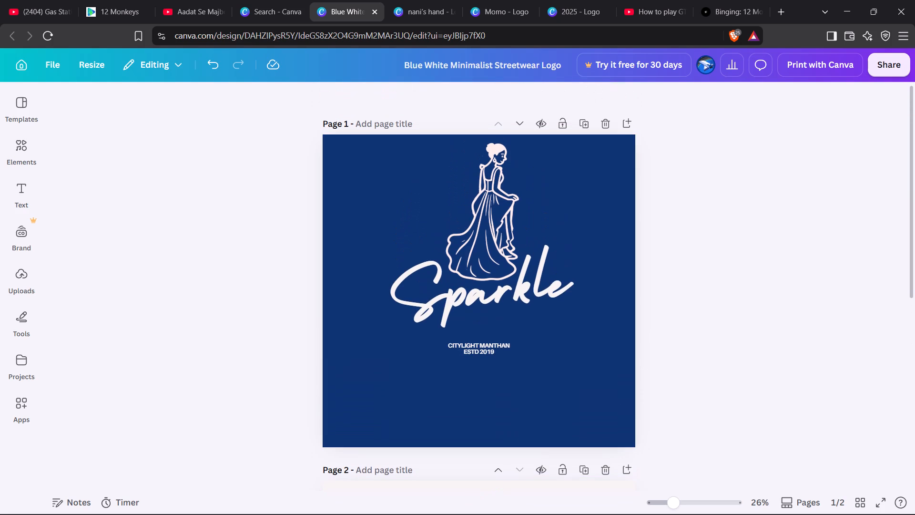
{"action": "left_click", "coordinate": [714, 222]}
{"action": "scroll", "coordinate": [602, 348], "scroll_direction": "down", "scroll_amount": 3}
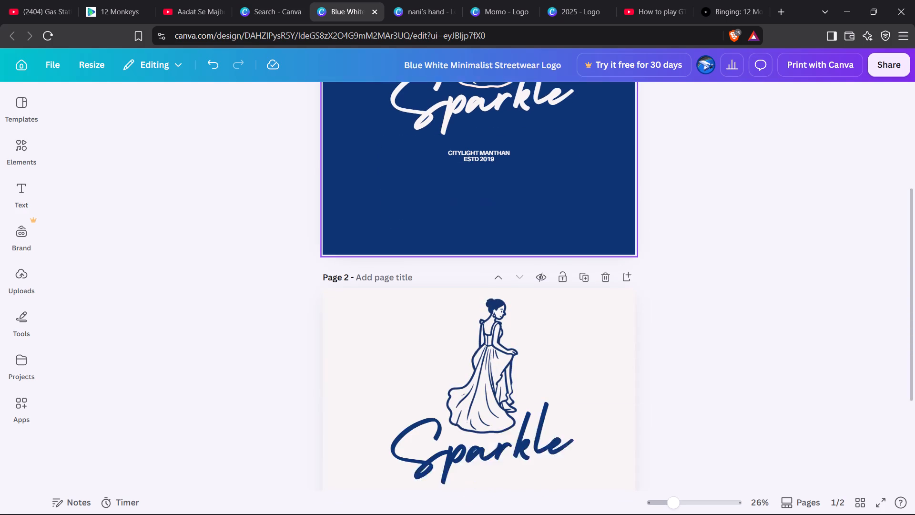
{"action": "scroll", "coordinate": [602, 348], "scroll_direction": "down", "scroll_amount": 2}
{"action": "scroll", "coordinate": [602, 348], "scroll_direction": "up", "scroll_amount": 9}
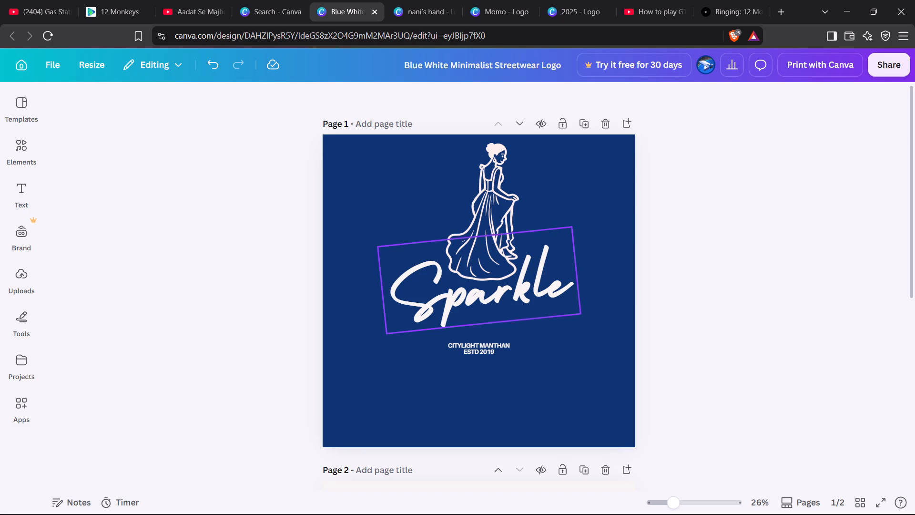
Browse the element categories and the Grids collection for something to add to the Sparkle logo.
{"action": "left_click", "coordinate": [511, 291]}
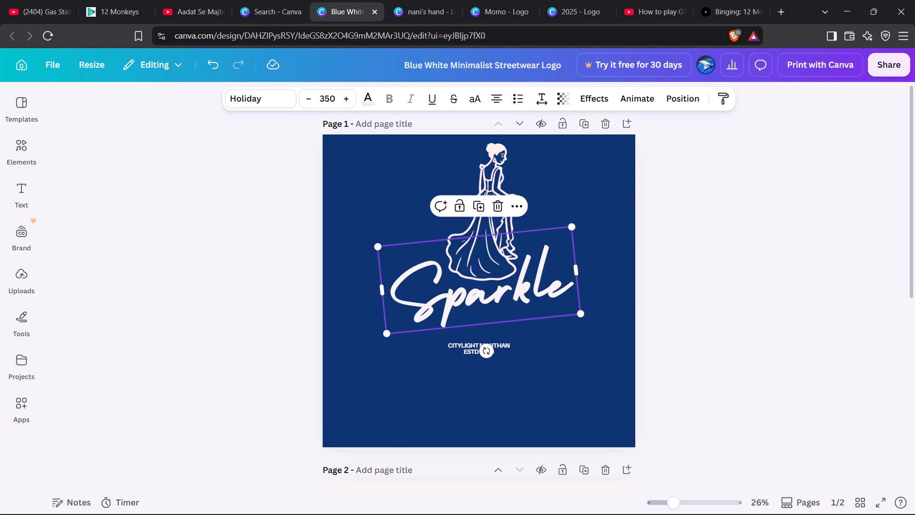
{"action": "left_click", "coordinate": [36, 146]}
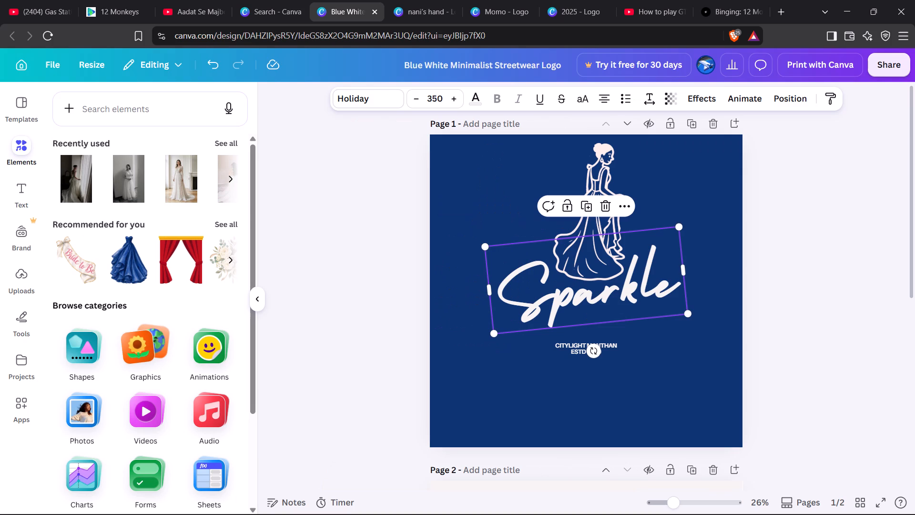
{"action": "scroll", "coordinate": [121, 344], "scroll_direction": "down", "scroll_amount": 3}
{"action": "scroll", "coordinate": [121, 344], "scroll_direction": "up", "scroll_amount": 5}
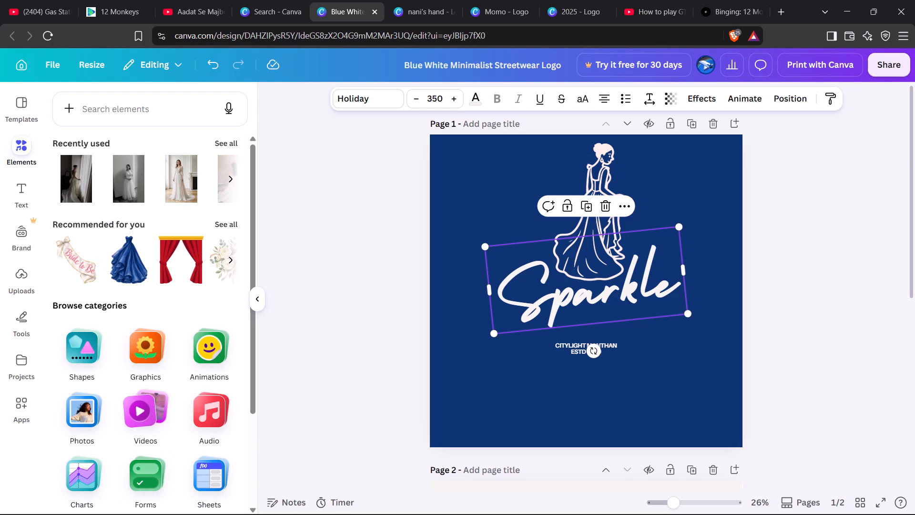
{"action": "scroll", "coordinate": [170, 381], "scroll_direction": "down", "scroll_amount": 3}
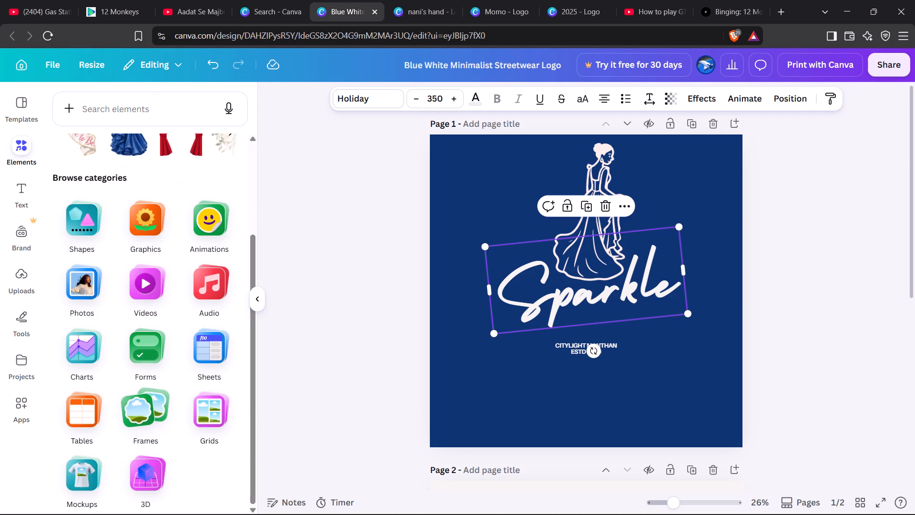
{"action": "left_click", "coordinate": [229, 423]}
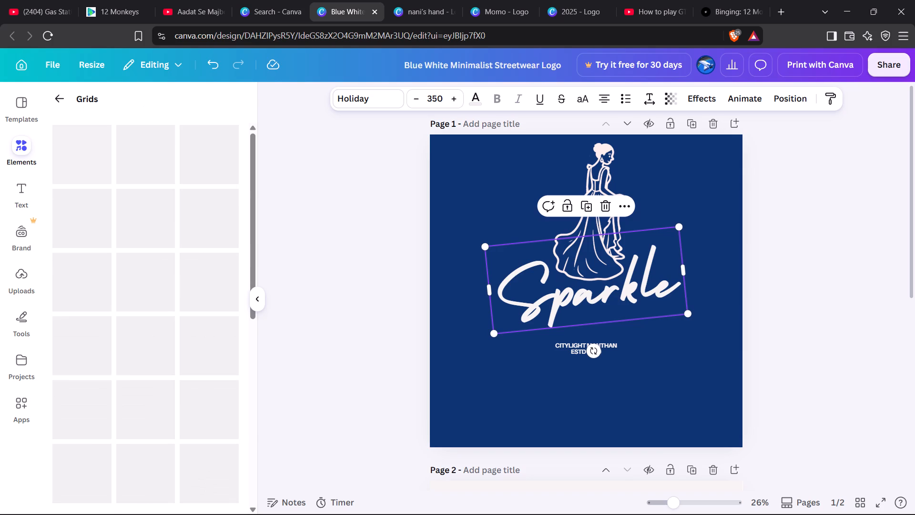
{"action": "scroll", "coordinate": [212, 341], "scroll_direction": "down", "scroll_amount": 5}
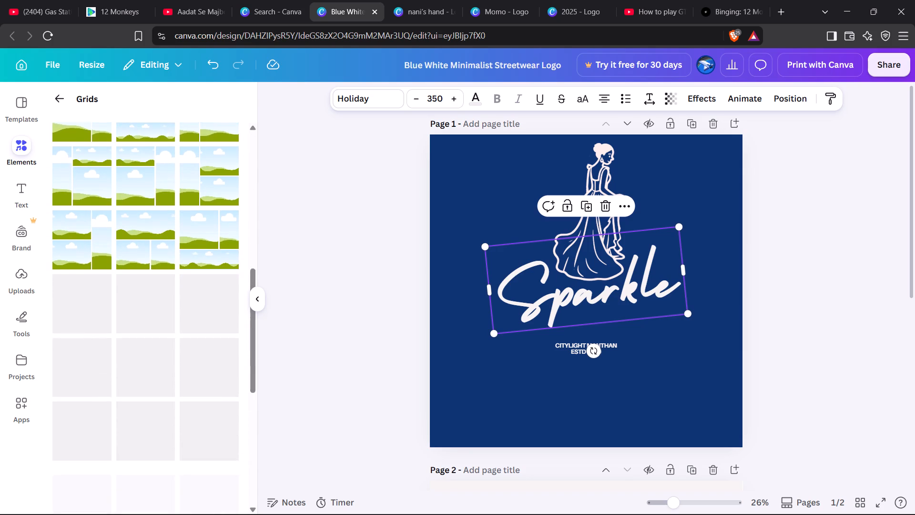
{"action": "scroll", "coordinate": [212, 341], "scroll_direction": "down", "scroll_amount": 9}
{"action": "scroll", "coordinate": [212, 341], "scroll_direction": "up", "scroll_amount": 11}
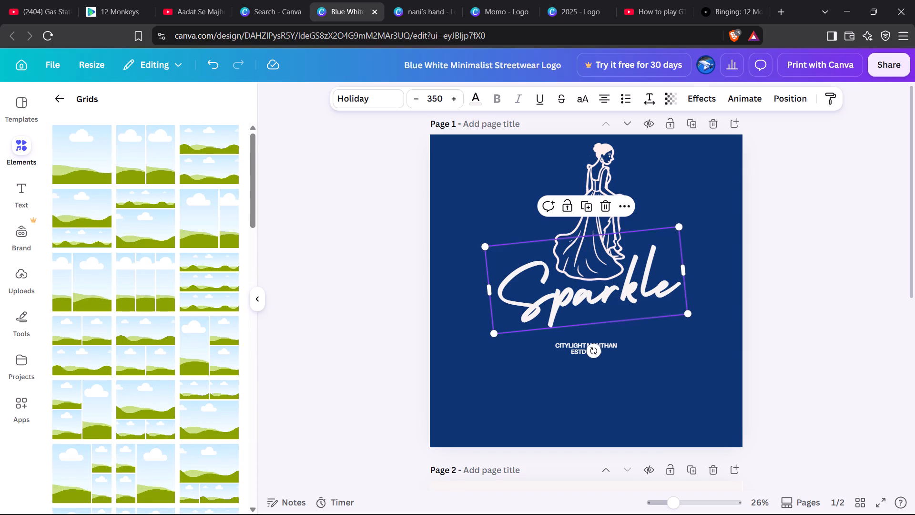
{"action": "left_click", "coordinate": [61, 96]}
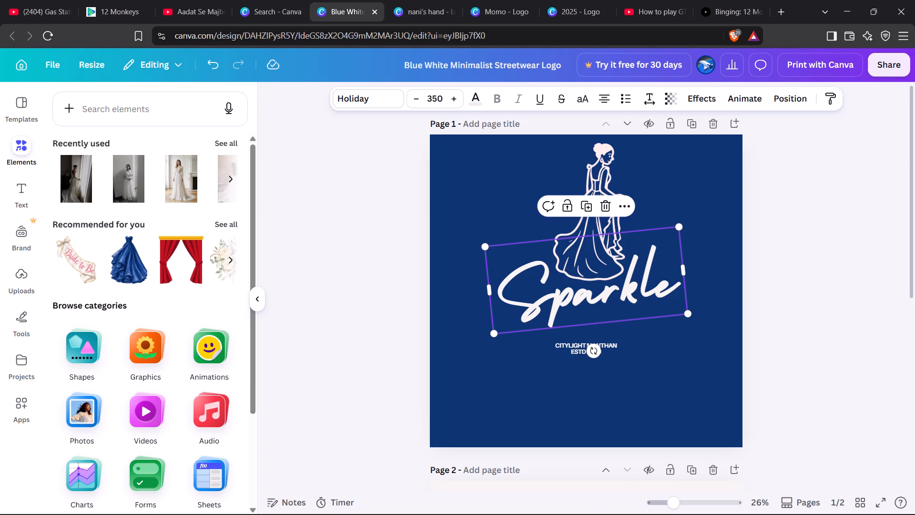
Add the recently used black silhouette of a woman in a gown to page 1, over the line-art woman above Sparkle.
{"action": "left_click", "coordinate": [223, 143]}
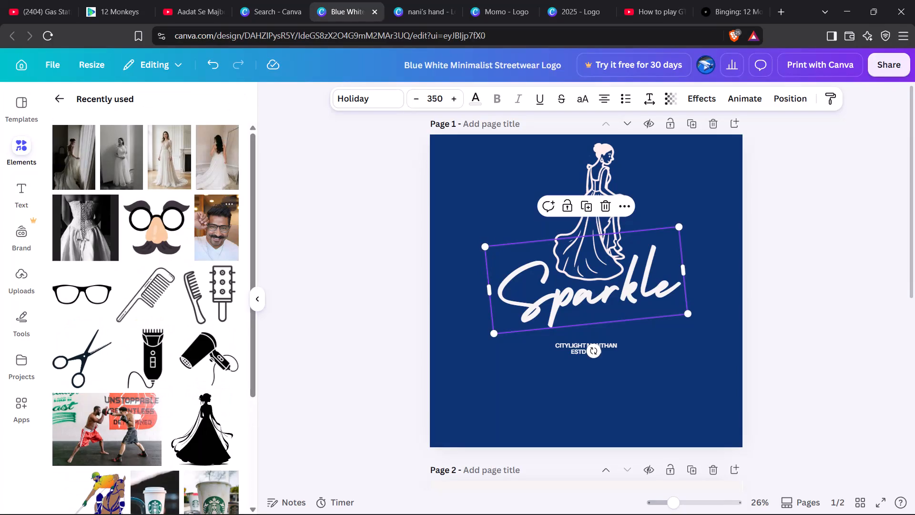
{"action": "scroll", "coordinate": [195, 264], "scroll_direction": "down", "scroll_amount": 4}
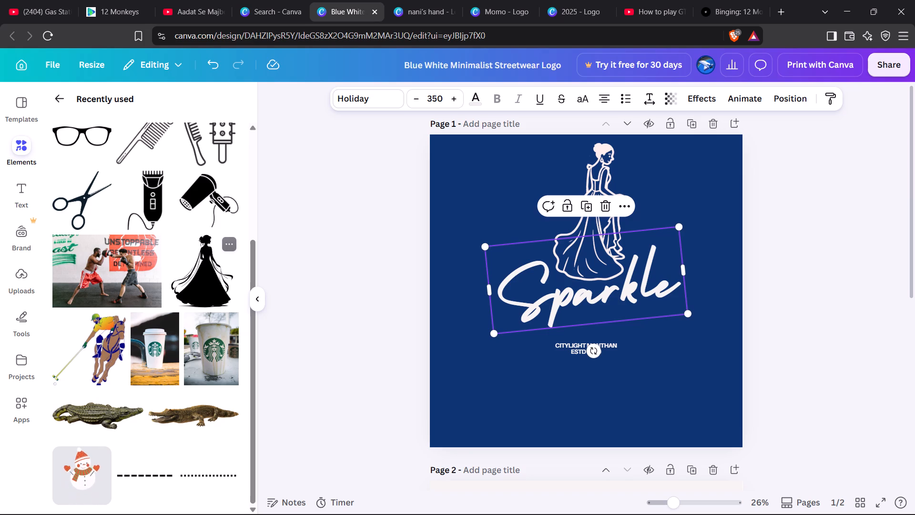
{"action": "left_click", "coordinate": [205, 275]}
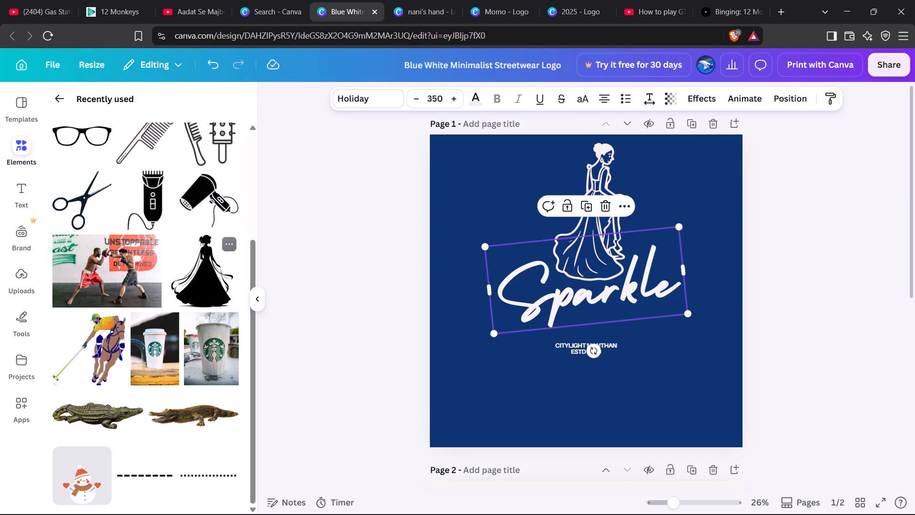
{"action": "left_click_drag", "start_coordinate": [594, 319], "coordinate": [599, 247]}
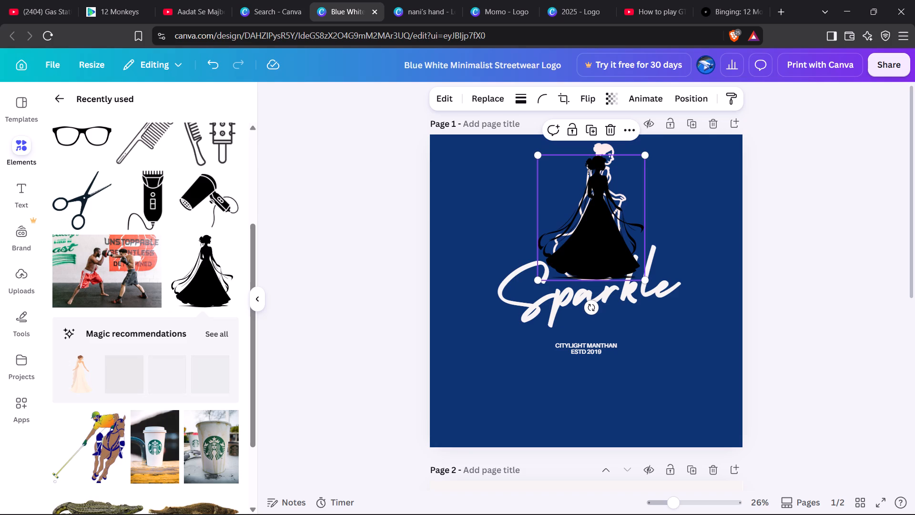
{"action": "left_click", "coordinate": [599, 247]}
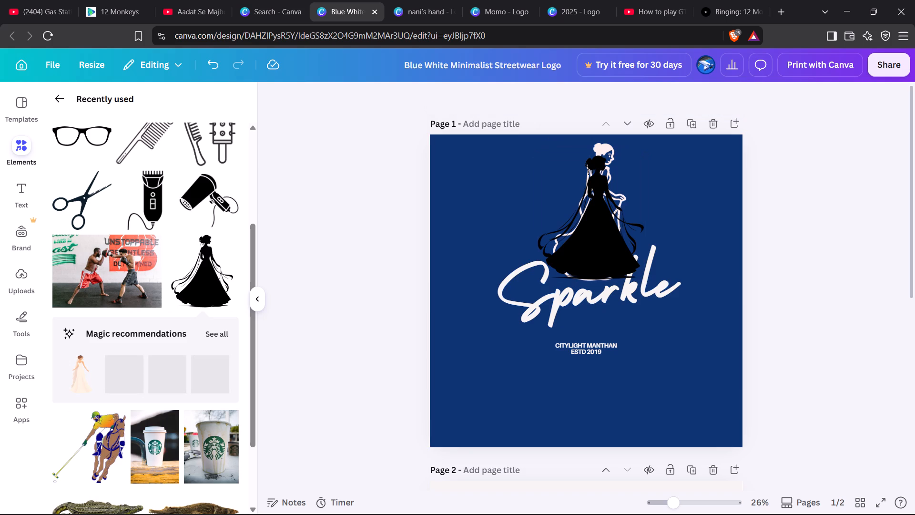
Recolour the gown silhouette on page 1 with the design's off-white #f6f4f1 and deselect it.
{"action": "left_click", "coordinate": [589, 238]}
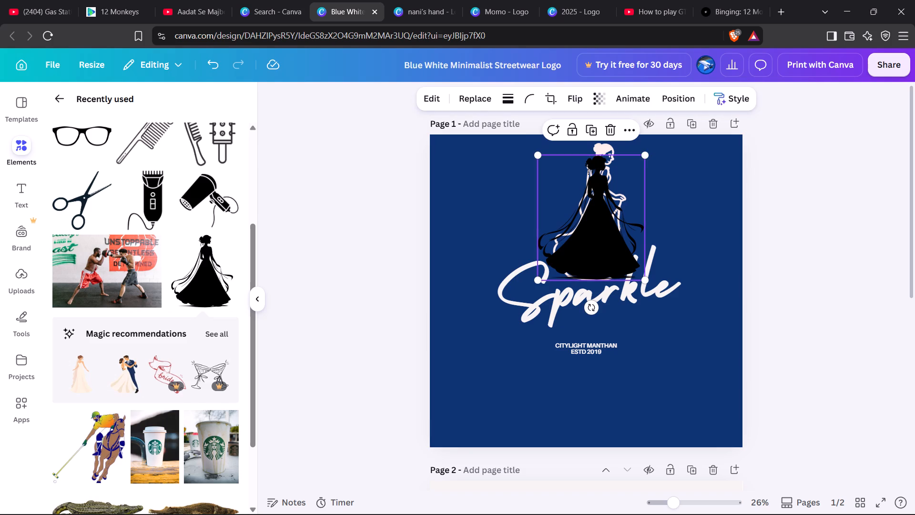
{"action": "left_click", "coordinate": [424, 94]}
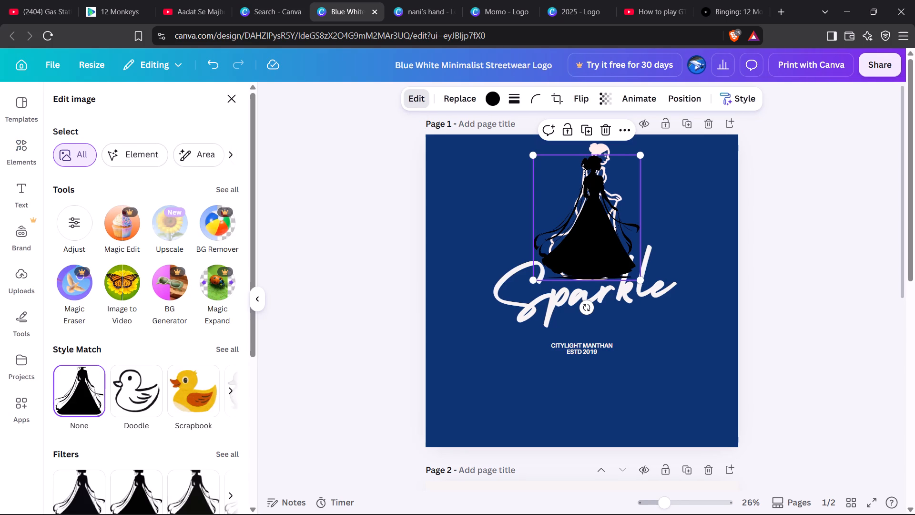
{"action": "left_click", "coordinate": [496, 100]}
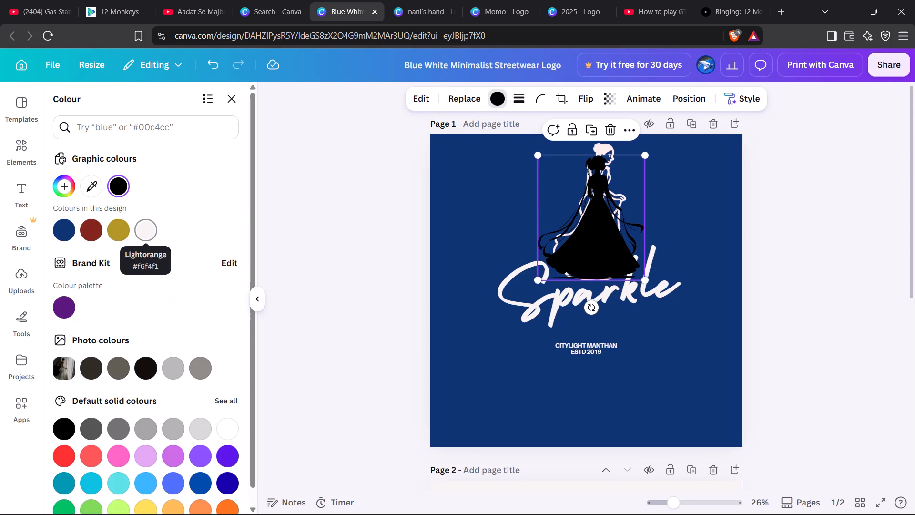
{"action": "left_click", "coordinate": [148, 223]}
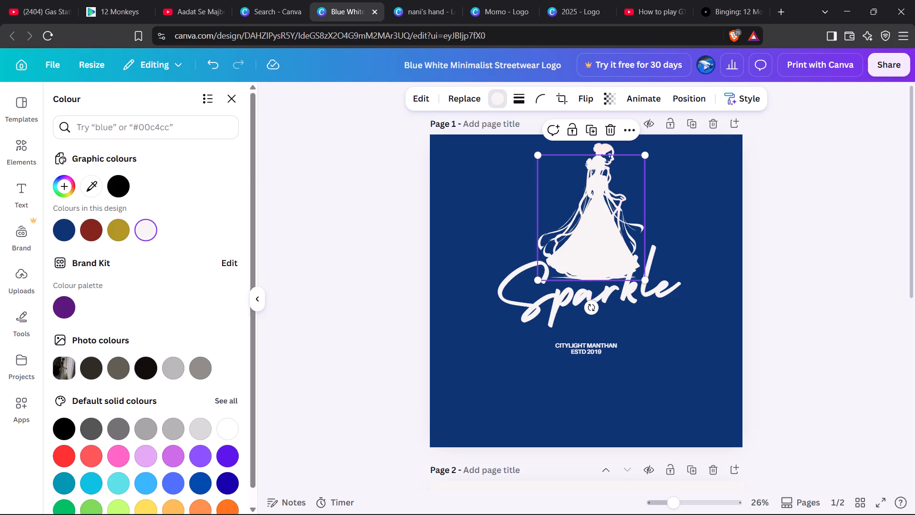
{"action": "left_click", "coordinate": [629, 208]}
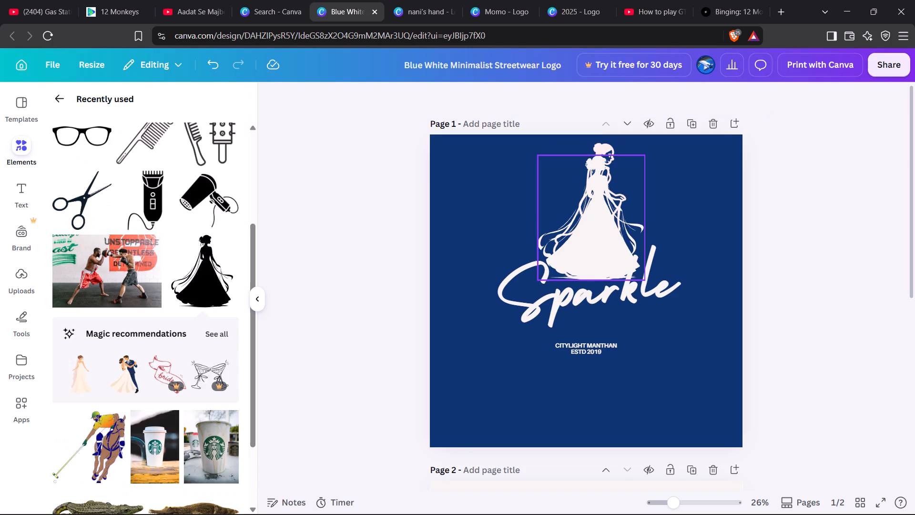
Move the line-art woman out of the page 1 logo to the lower-right corner of the page.
{"action": "left_click", "coordinate": [609, 149]}
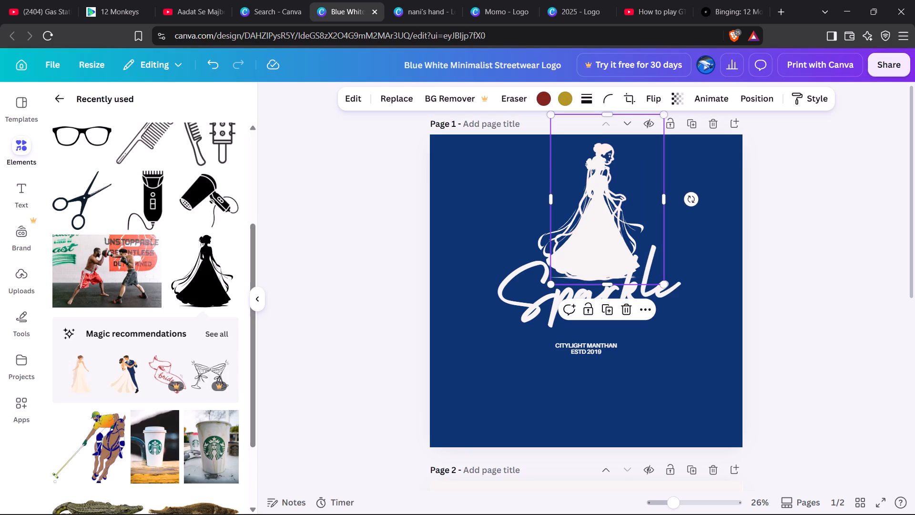
{"action": "left_click_drag", "start_coordinate": [633, 141], "coordinate": [714, 323]}
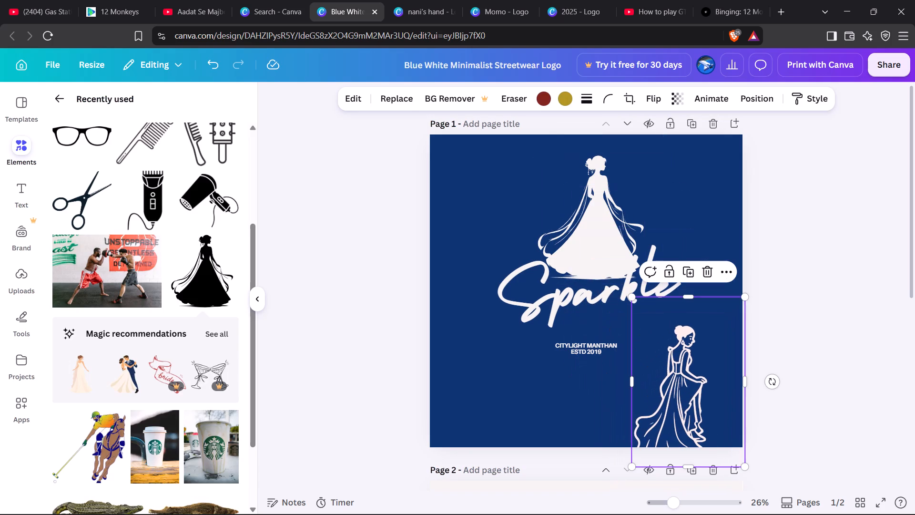
Shrink the off-white gown silhouette slightly and centre it horizontally on page 1, with its hem just touching the Sparkle wordmark.
{"action": "left_click_drag", "start_coordinate": [593, 231], "coordinate": [581, 227]}
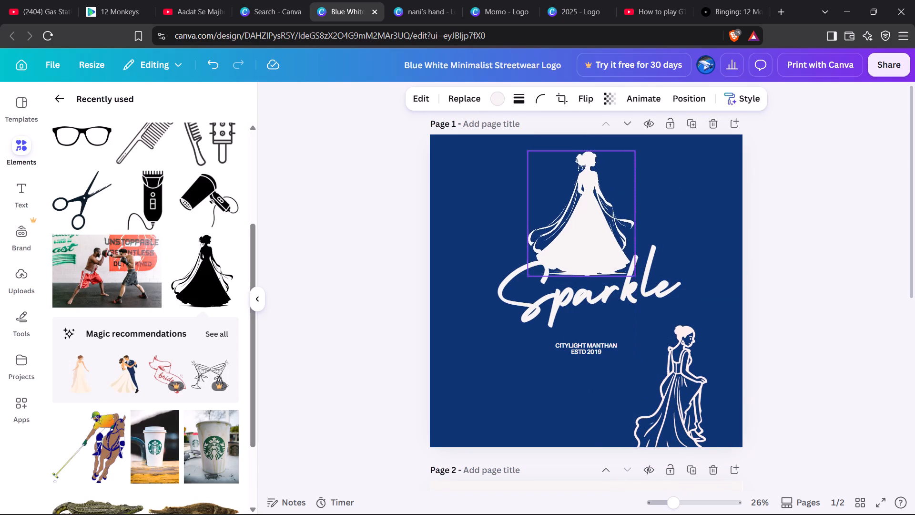
{"action": "left_click_drag", "start_coordinate": [581, 227], "coordinate": [581, 226]}
{"action": "left_click_drag", "start_coordinate": [528, 149], "coordinate": [533, 156]}
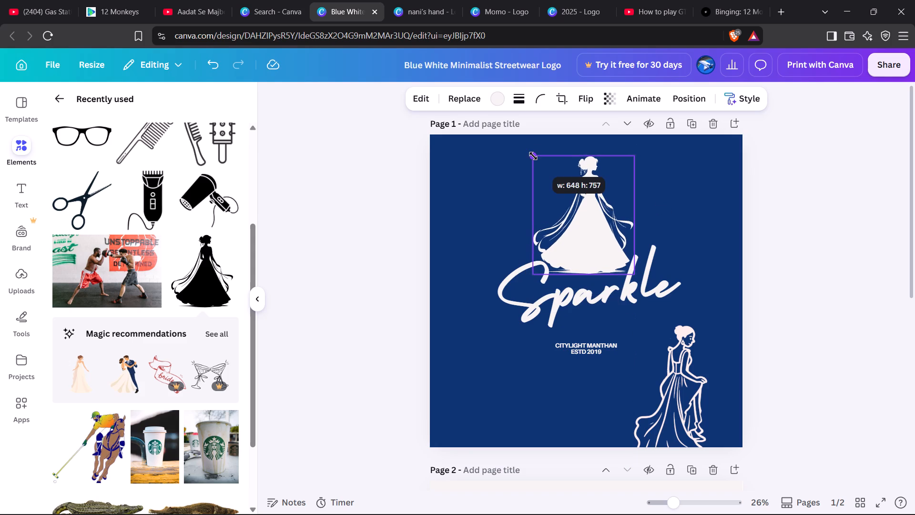
{"action": "left_click_drag", "start_coordinate": [533, 156], "coordinate": [545, 163]}
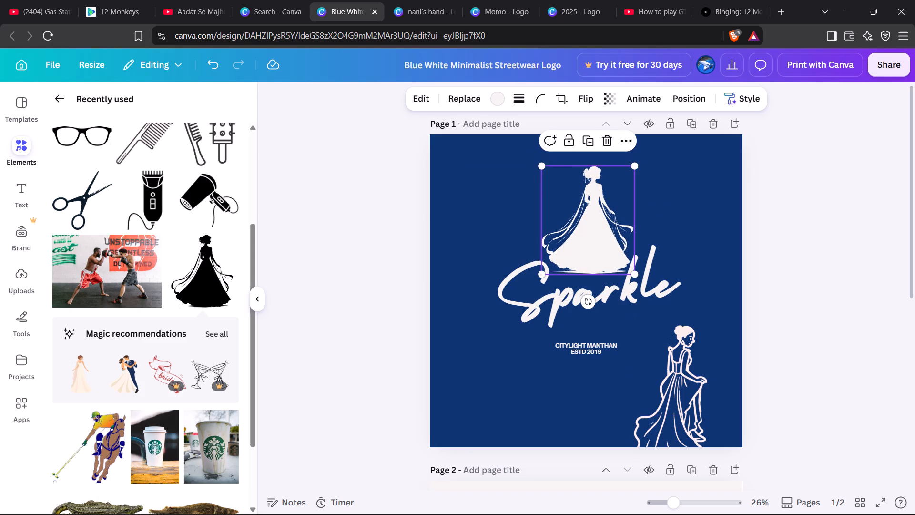
{"action": "left_click_drag", "start_coordinate": [584, 210], "coordinate": [587, 221]}
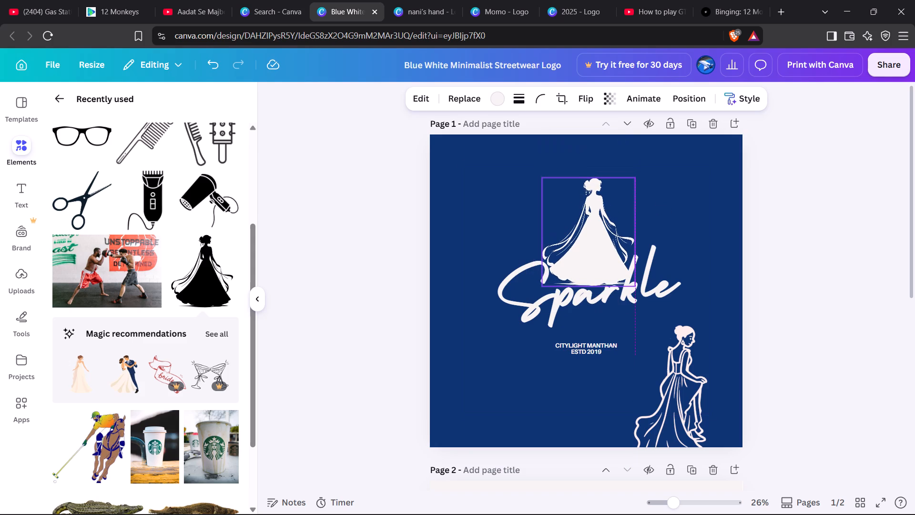
{"action": "left_click_drag", "start_coordinate": [587, 221], "coordinate": [586, 217]}
{"action": "left_click", "coordinate": [805, 186]}
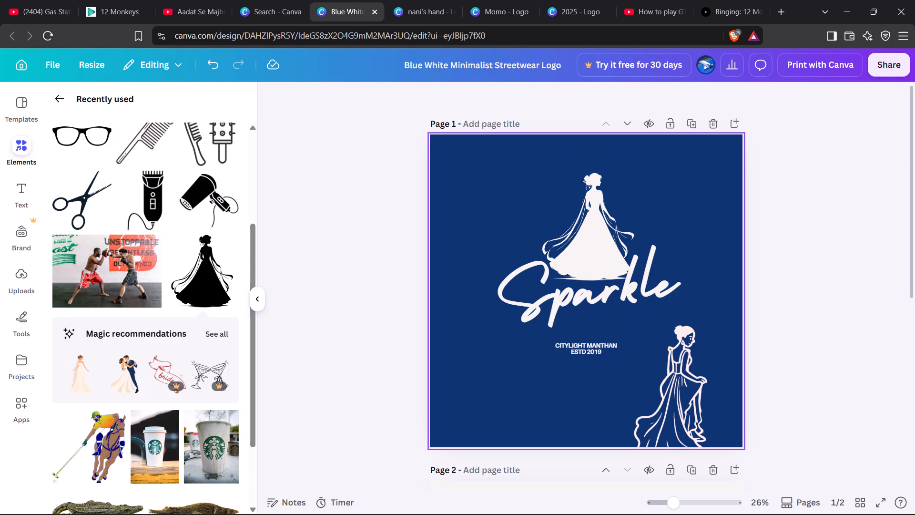
{"action": "left_click", "coordinate": [607, 236]}
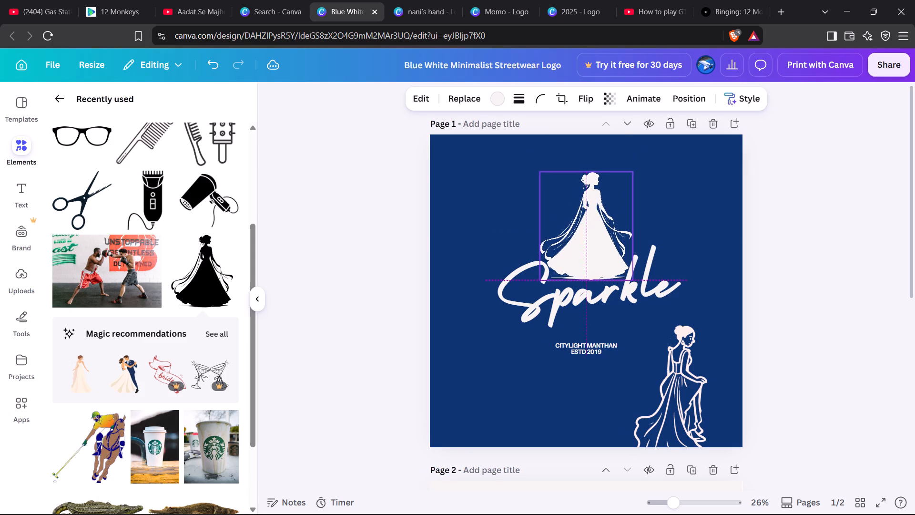
{"action": "left_click", "coordinate": [818, 172]}
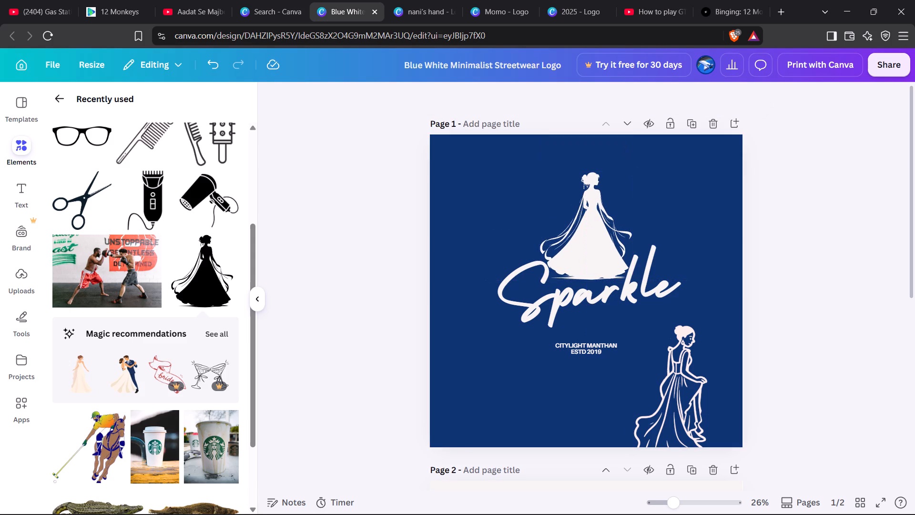
Copy the off-white silhouette to the same spot on page 2, moving that page's line-art woman to the lower right to make room.
{"action": "left_click", "coordinate": [579, 241]}
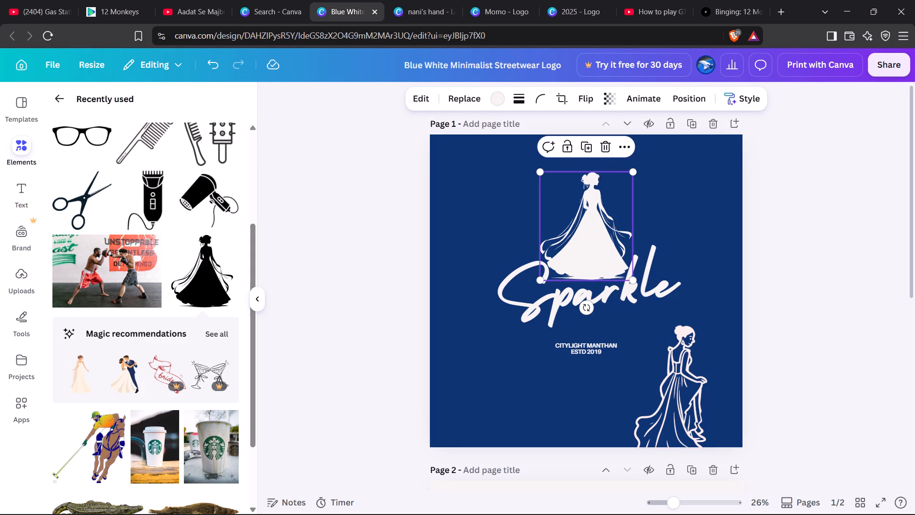
{"action": "key", "text": "ctrl+c"}
{"action": "key", "text": "ctrl+c"}
{"action": "scroll", "coordinate": [572, 157], "scroll_direction": "down", "scroll_amount": 4}
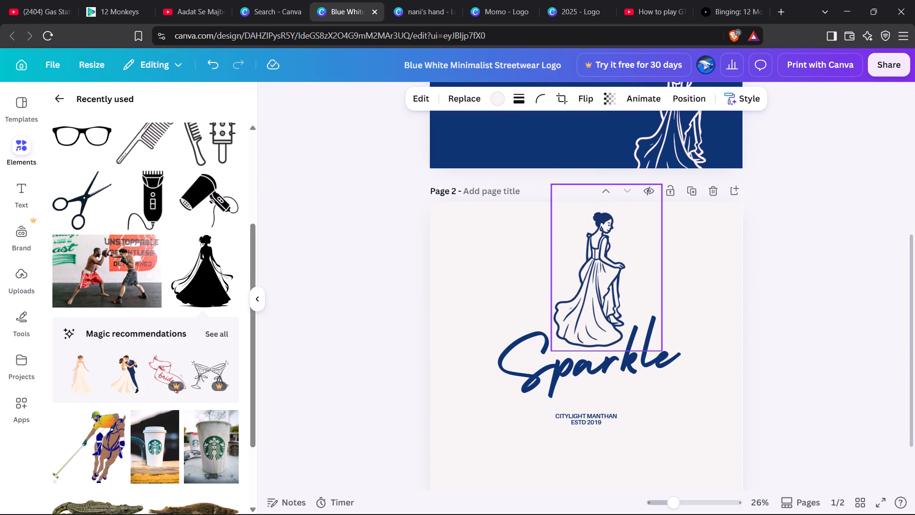
{"action": "left_click_drag", "start_coordinate": [598, 265], "coordinate": [673, 424]}
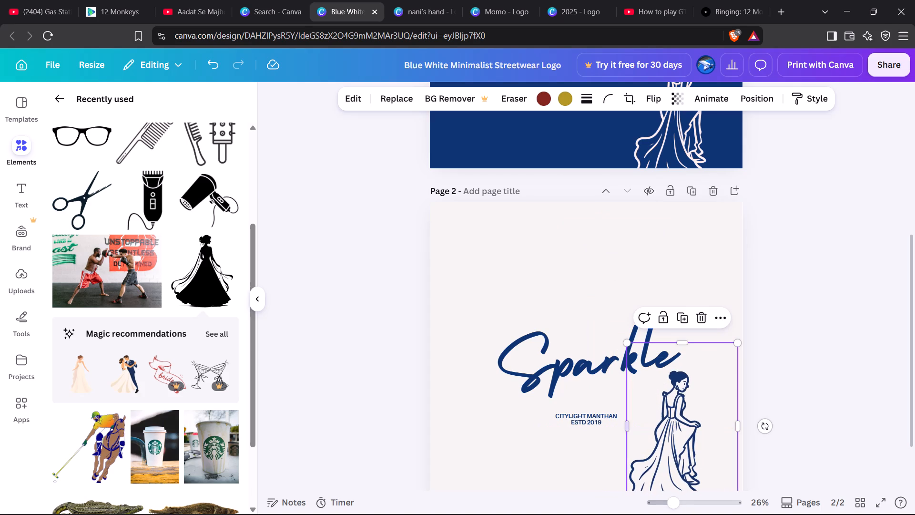
{"action": "left_click", "coordinate": [591, 255]}
{"action": "key", "text": "ctrl+v"}
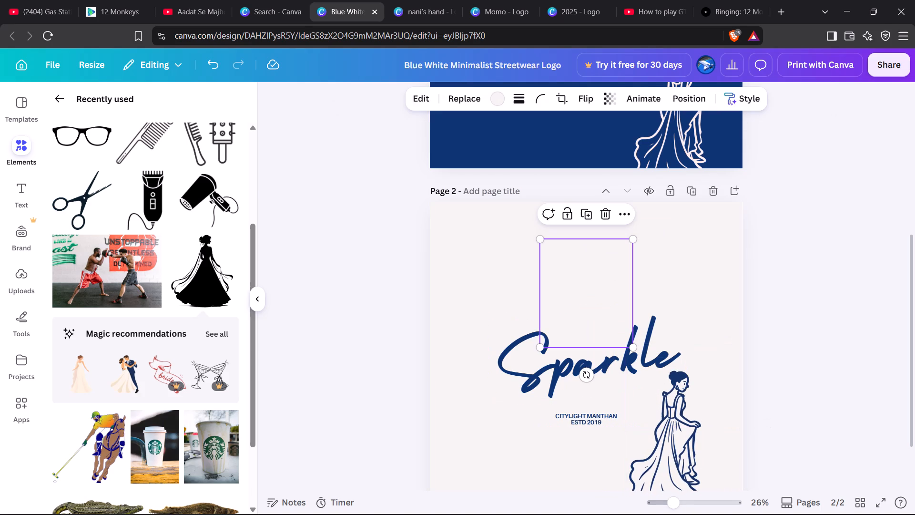
Recolour the off-white gown silhouette on page 2 with the design's navy blue and deselect it.
{"action": "left_click", "coordinate": [501, 99]}
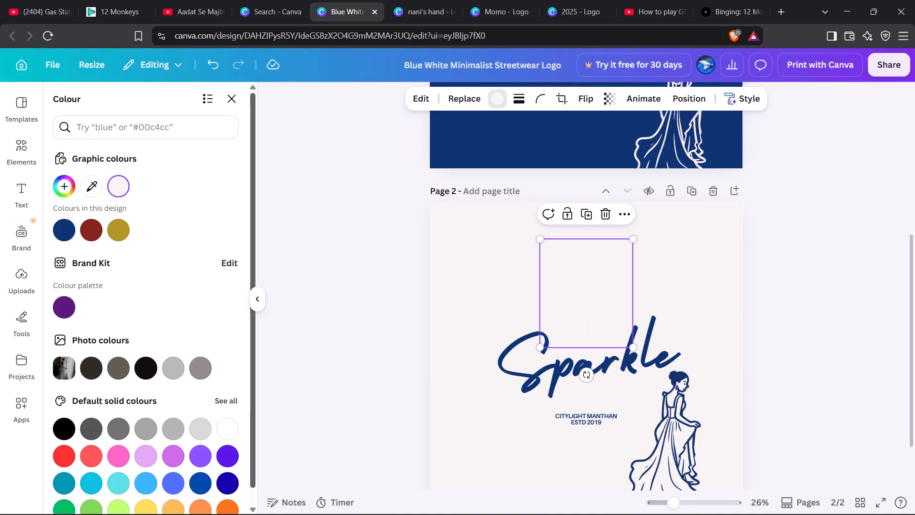
{"action": "left_click", "coordinate": [142, 370]}
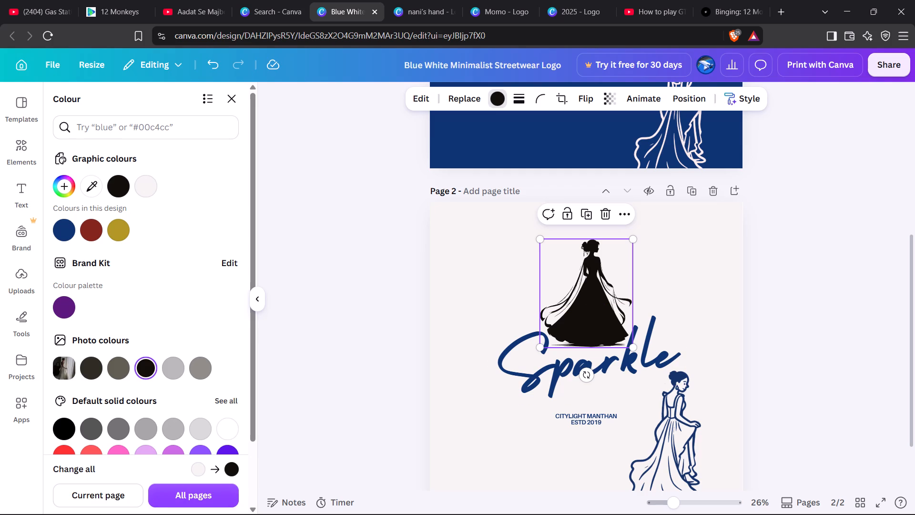
{"action": "left_click", "coordinate": [182, 125], "text": "ctrl"}
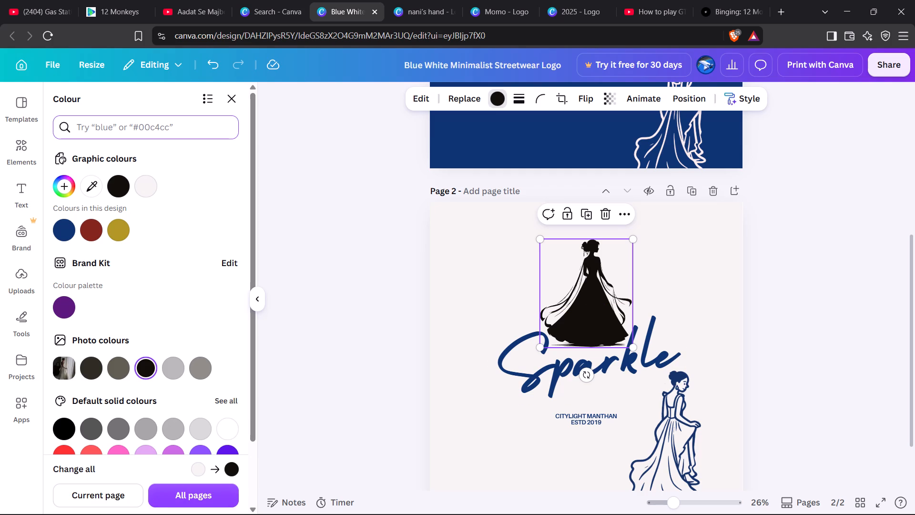
{"action": "left_click", "coordinate": [62, 230]}
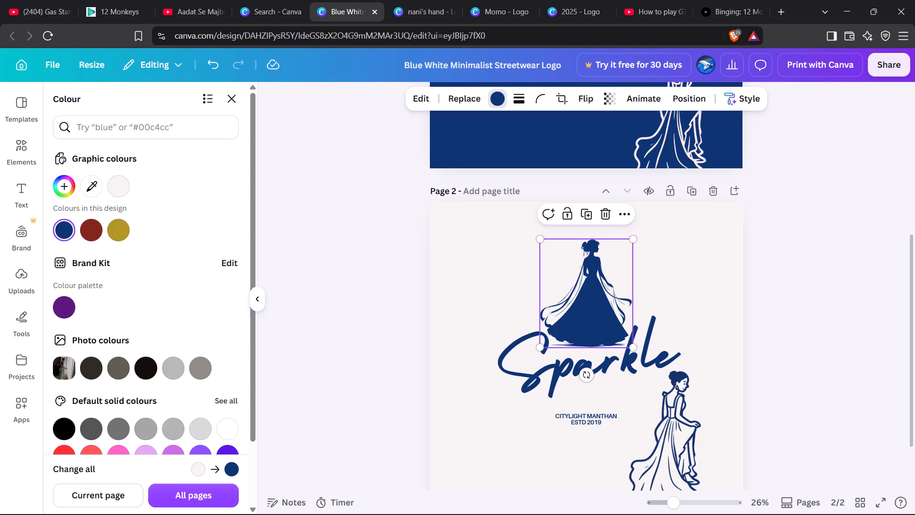
{"action": "left_click", "coordinate": [866, 214]}
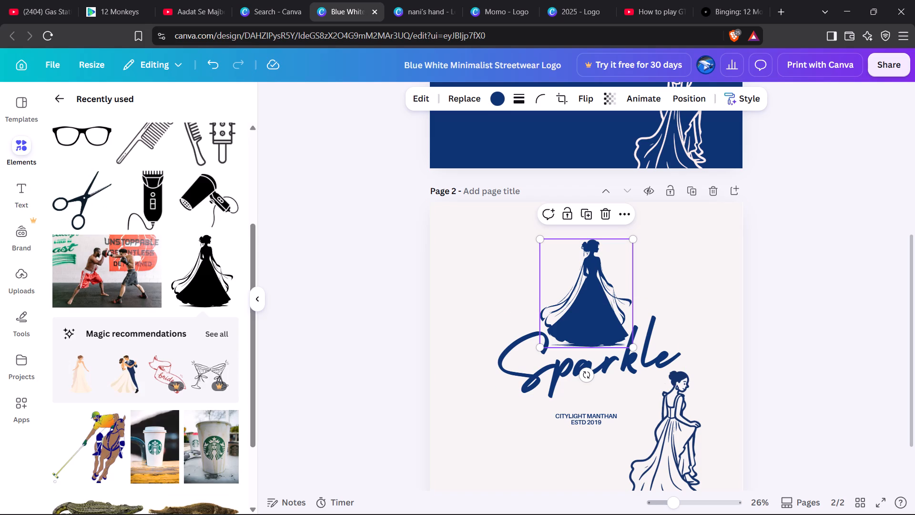
{"action": "left_click", "coordinate": [844, 249]}
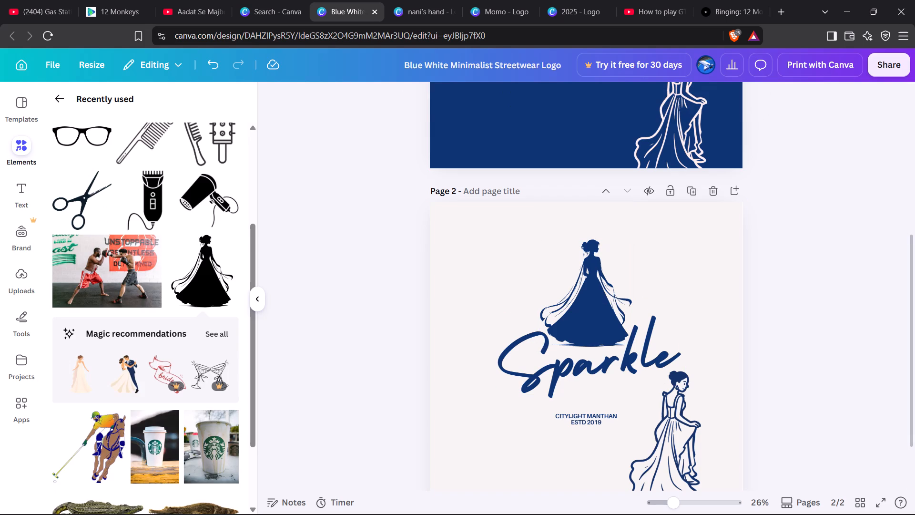
Delete the line-art woman from the lower-right corner of page 1.
{"action": "scroll", "coordinate": [666, 327], "scroll_direction": "down", "scroll_amount": 3}
{"action": "scroll", "coordinate": [666, 327], "scroll_direction": "up", "scroll_amount": 1}
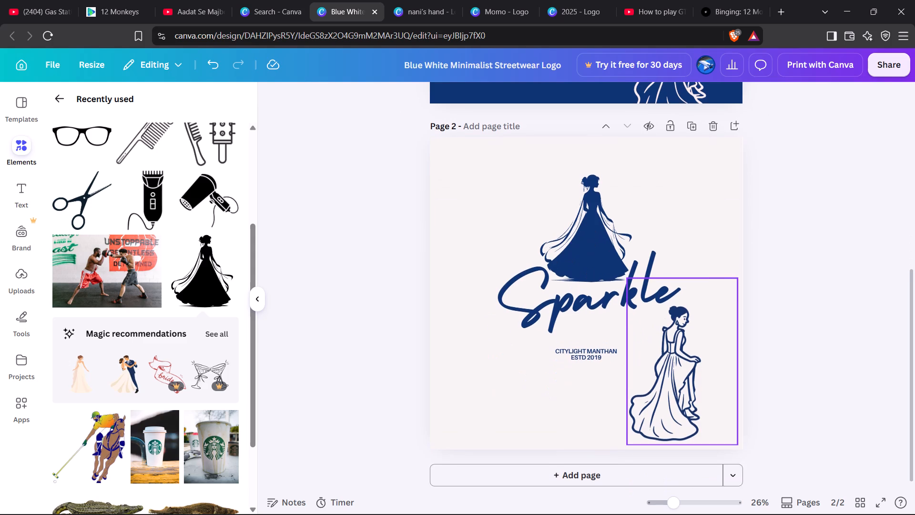
{"action": "scroll", "coordinate": [666, 327], "scroll_direction": "up", "scroll_amount": 3}
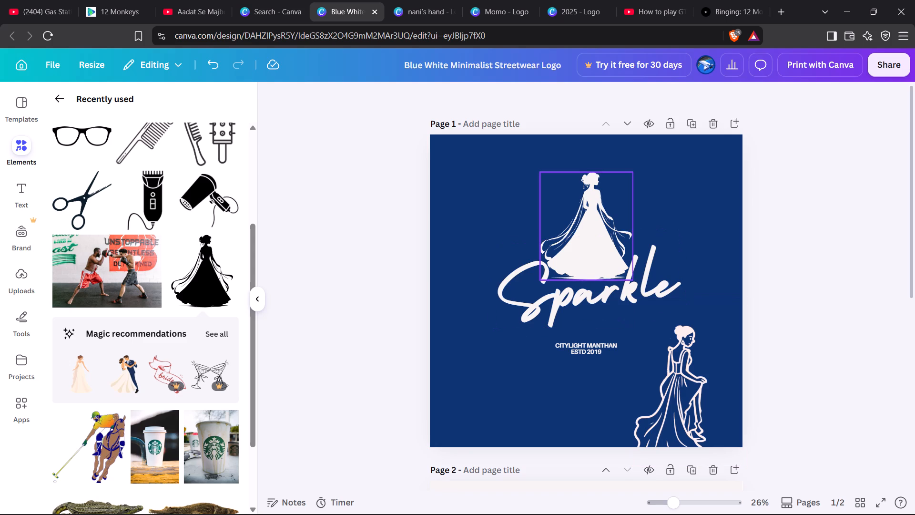
{"action": "scroll", "coordinate": [588, 247], "scroll_direction": "down", "scroll_amount": 2}
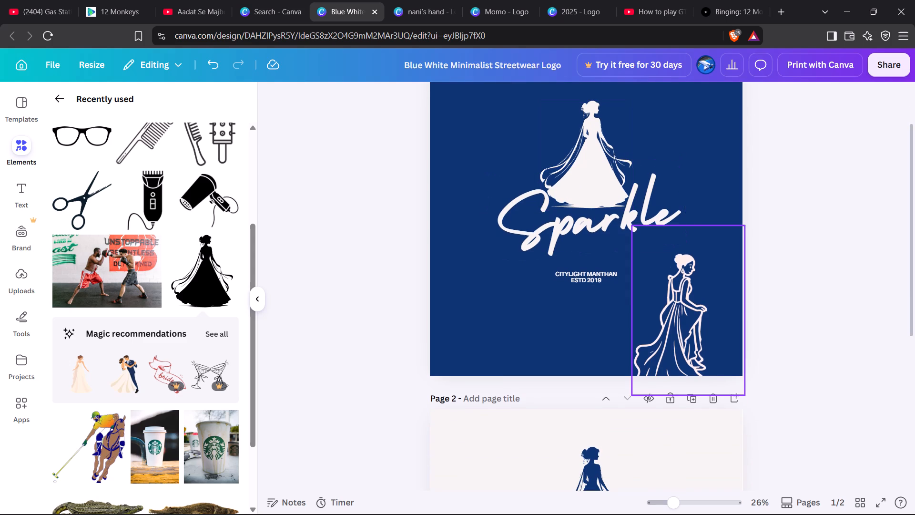
{"action": "left_click", "coordinate": [682, 287]}
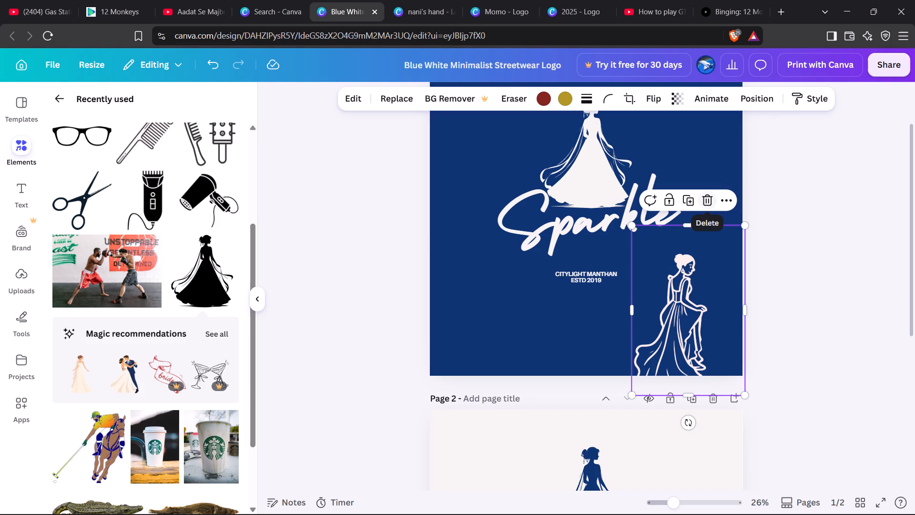
{"action": "left_click", "coordinate": [51, 97]}
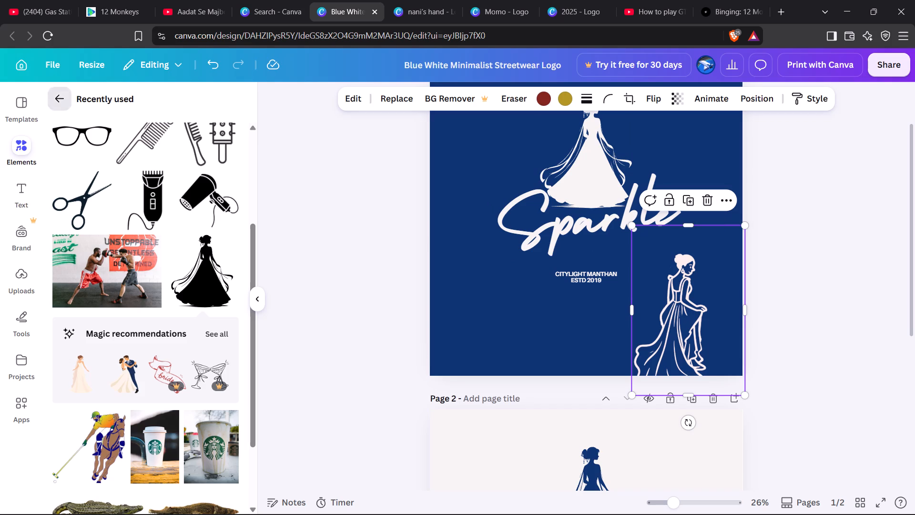
{"action": "left_click", "coordinate": [23, 142]}
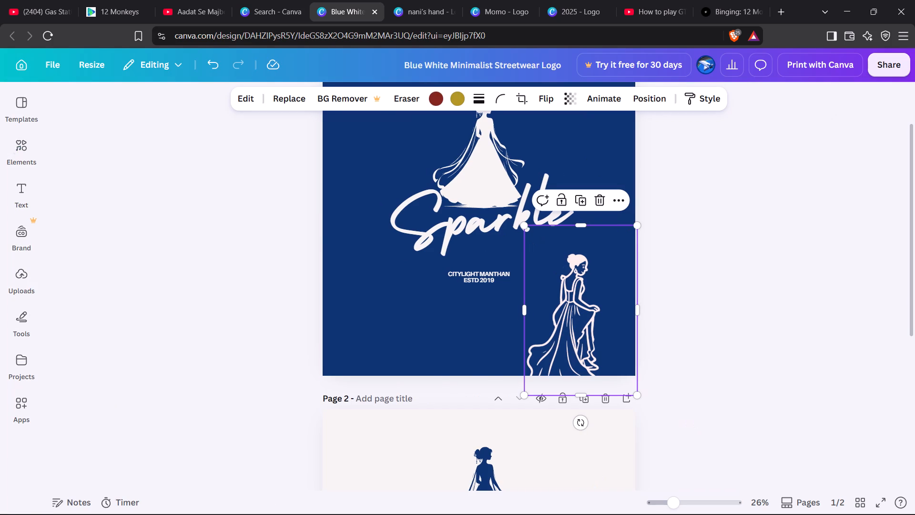
{"action": "scroll", "coordinate": [481, 283], "scroll_direction": "up", "scroll_amount": 3}
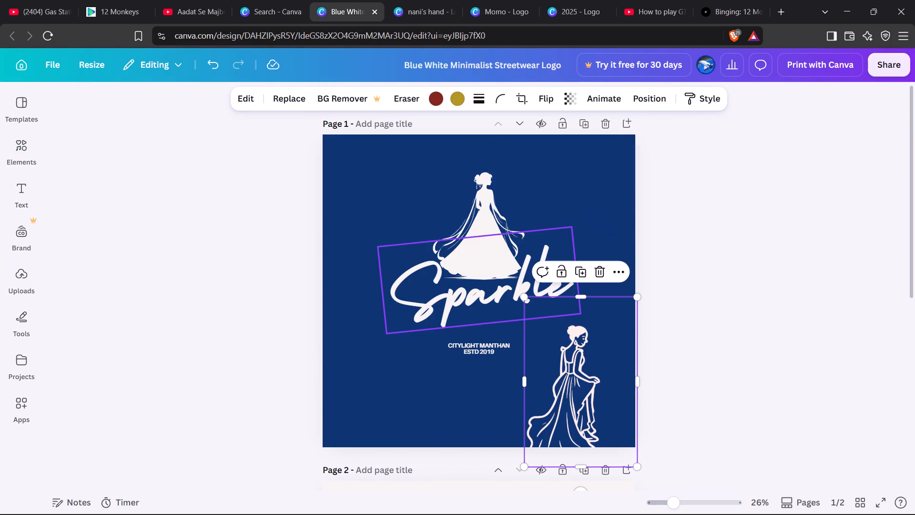
{"action": "left_click", "coordinate": [709, 221]}
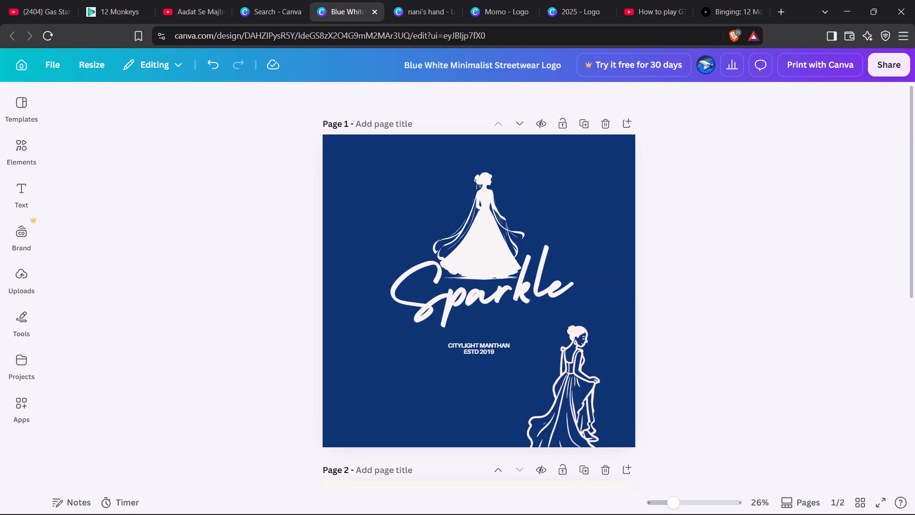
{"action": "left_click", "coordinate": [577, 348]}
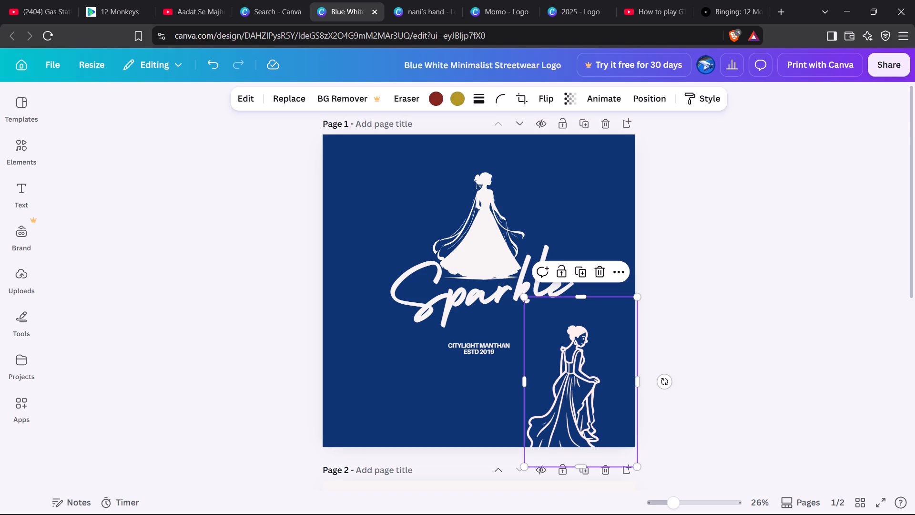
{"action": "left_click", "coordinate": [600, 271]}
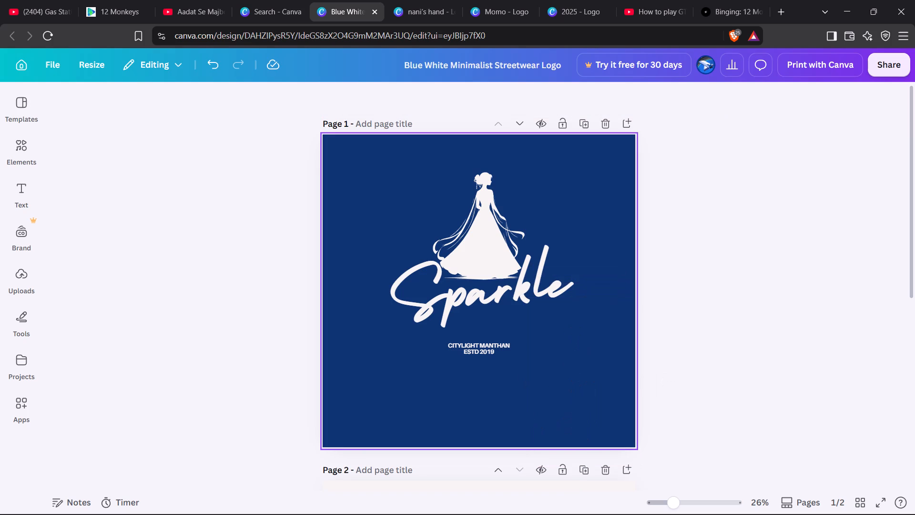
Nudge the off-white gown silhouette on page 1 slightly upward and a touch to the right, above the Sparkle wordmark.
{"action": "scroll", "coordinate": [568, 335], "scroll_direction": "down", "scroll_amount": 1}
{"action": "scroll", "coordinate": [568, 335], "scroll_direction": "up", "scroll_amount": 1}
{"action": "left_click", "coordinate": [468, 236]}
{"action": "key", "text": "Up"}
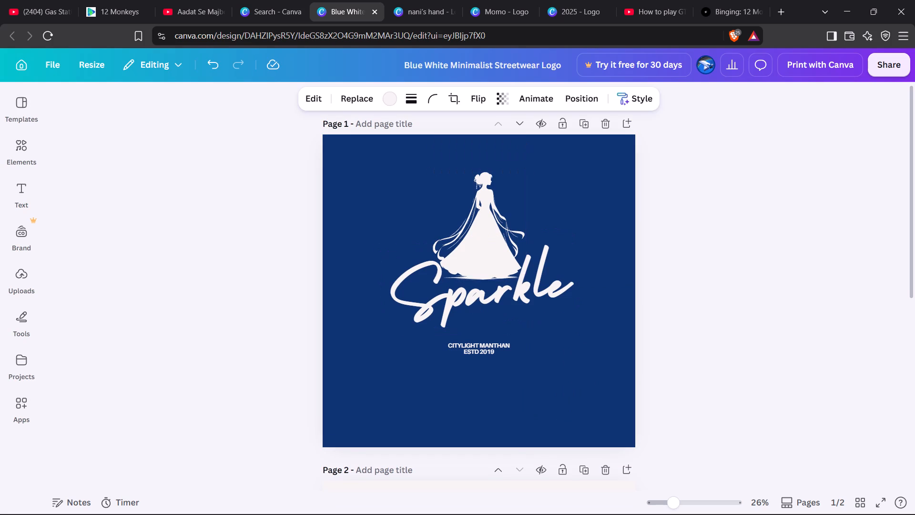
{"action": "key", "text": "Right"}
{"action": "key", "text": "Right"}
{"action": "key", "text": "Up"}
{"action": "key", "text": "Up"}
{"action": "key", "text": "Up"}
{"action": "key", "text": "Up"}
{"action": "key", "text": "Up"}
{"action": "key", "text": "Up"}
{"action": "key", "text": "Up"}
{"action": "key", "text": "Up"}
{"action": "key", "text": "Up"}
{"action": "key", "text": "Up"}
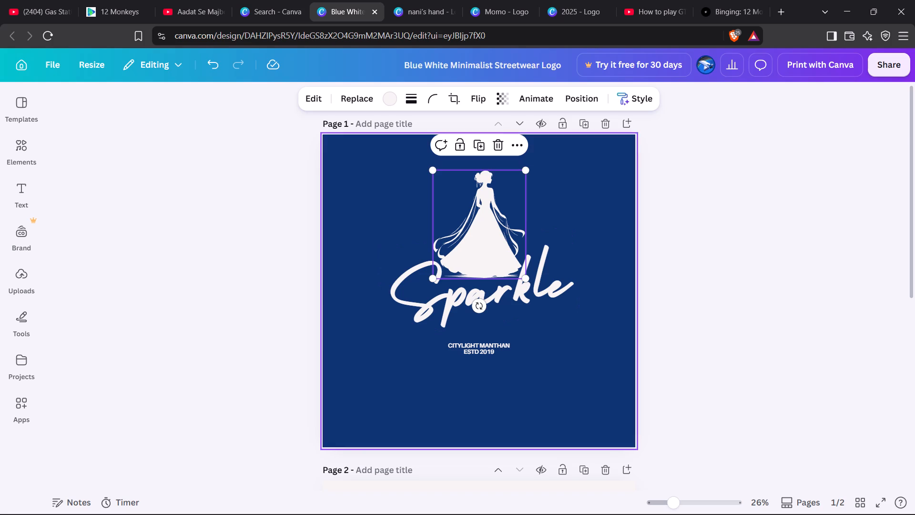
{"action": "left_click", "coordinate": [692, 269]}
Delete the line-art woman from the lower right of page 2.
{"action": "scroll", "coordinate": [505, 369], "scroll_direction": "down", "scroll_amount": 2}
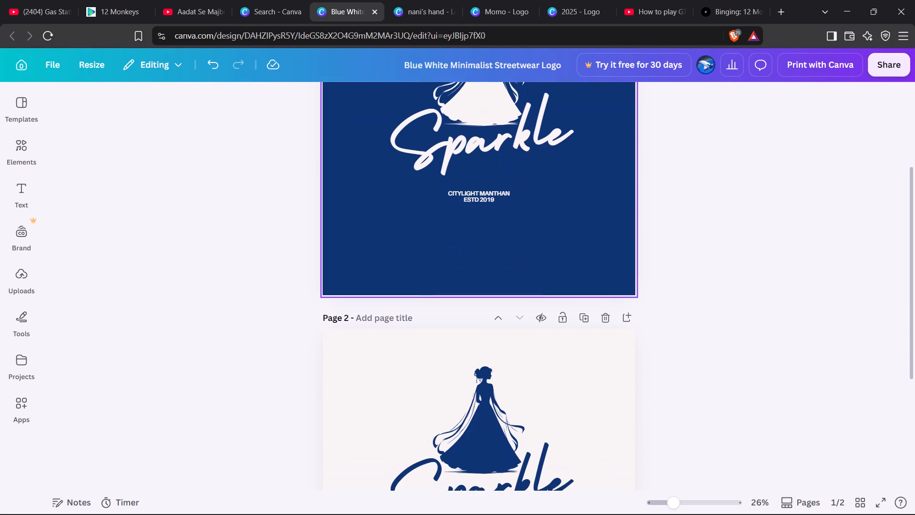
{"action": "left_click", "coordinate": [485, 430]}
{"action": "left_click", "coordinate": [702, 350]}
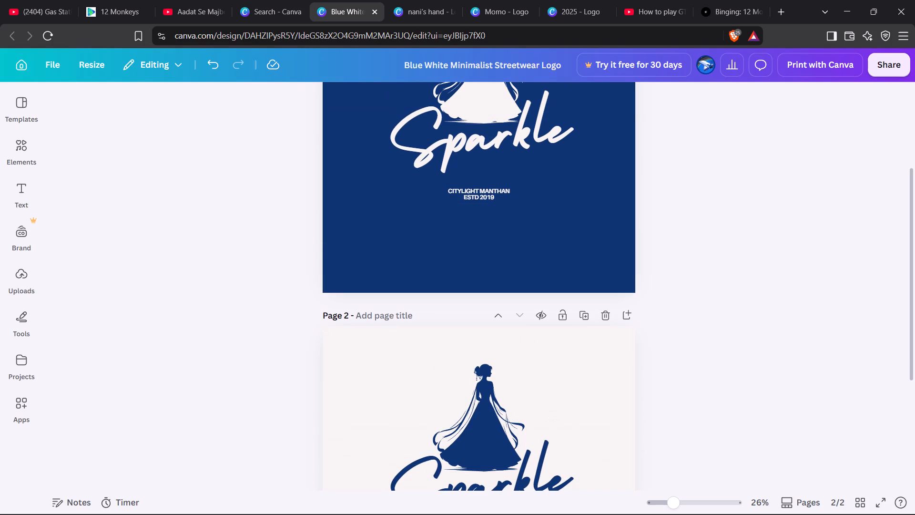
{"action": "scroll", "coordinate": [702, 350], "scroll_direction": "down", "scroll_amount": 1}
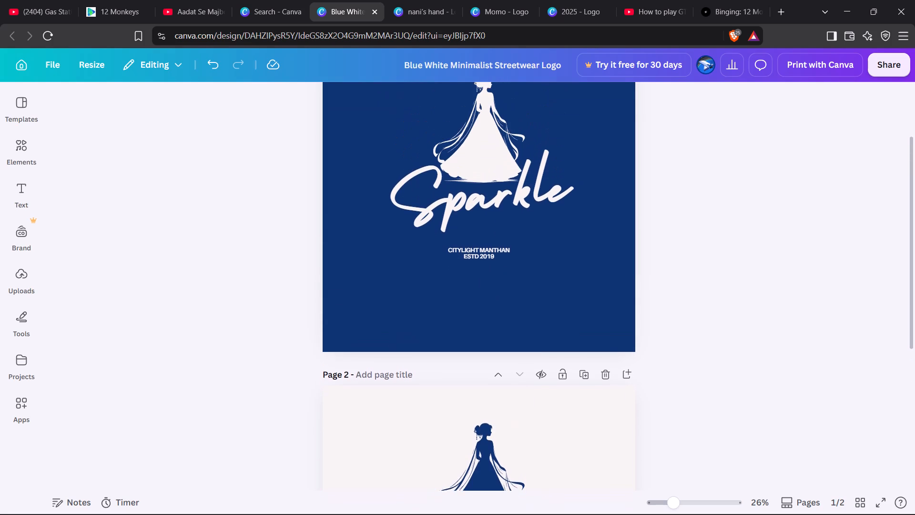
{"action": "scroll", "coordinate": [702, 350], "scroll_direction": "down", "scroll_amount": 2}
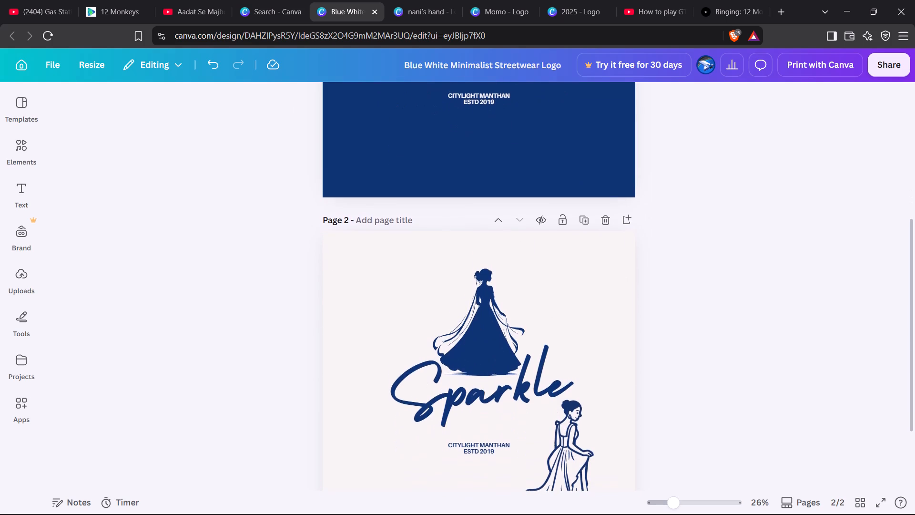
{"action": "scroll", "coordinate": [702, 350], "scroll_direction": "down", "scroll_amount": 1}
{"action": "left_click", "coordinate": [566, 391]}
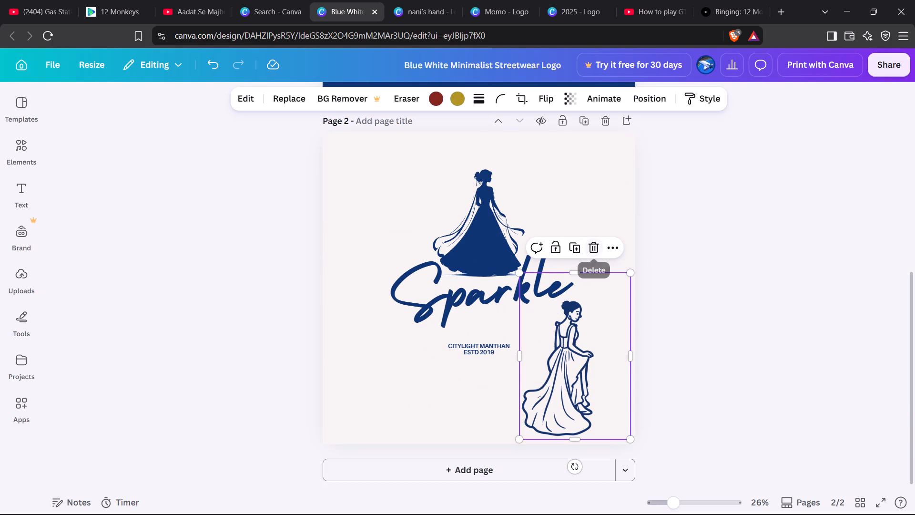
{"action": "left_click", "coordinate": [591, 254]}
{"action": "left_click", "coordinate": [837, 209]}
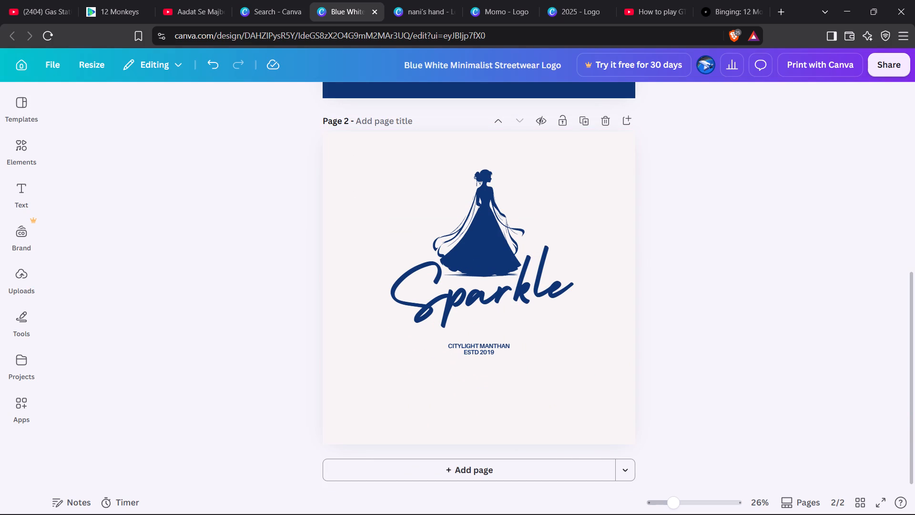
Review the Sparkle logo on both pages, checking the gown silhouette against the wordmark at a larger view.
{"action": "scroll", "coordinate": [556, 302], "scroll_direction": "up", "scroll_amount": 6}
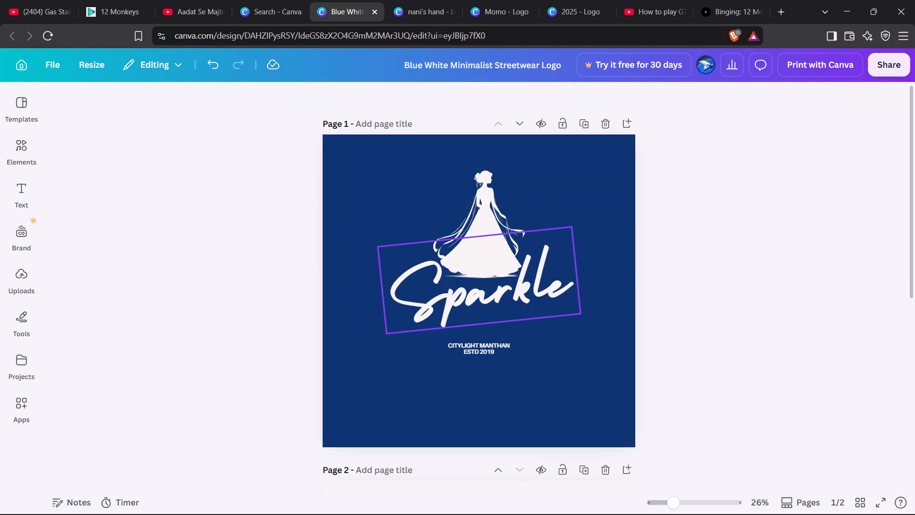
{"action": "left_click", "coordinate": [734, 255]}
{"action": "left_click", "coordinate": [651, 285]}
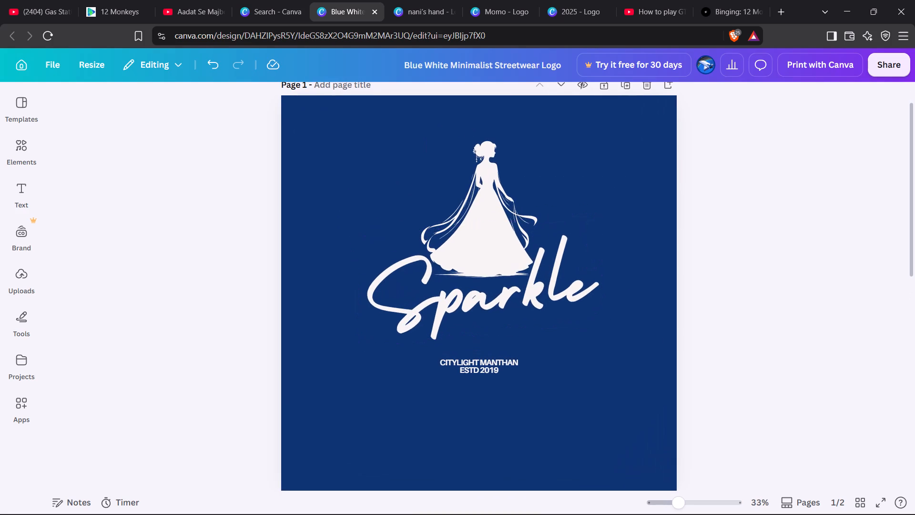
{"action": "scroll", "coordinate": [689, 208], "scroll_direction": "down", "scroll_amount": 4}
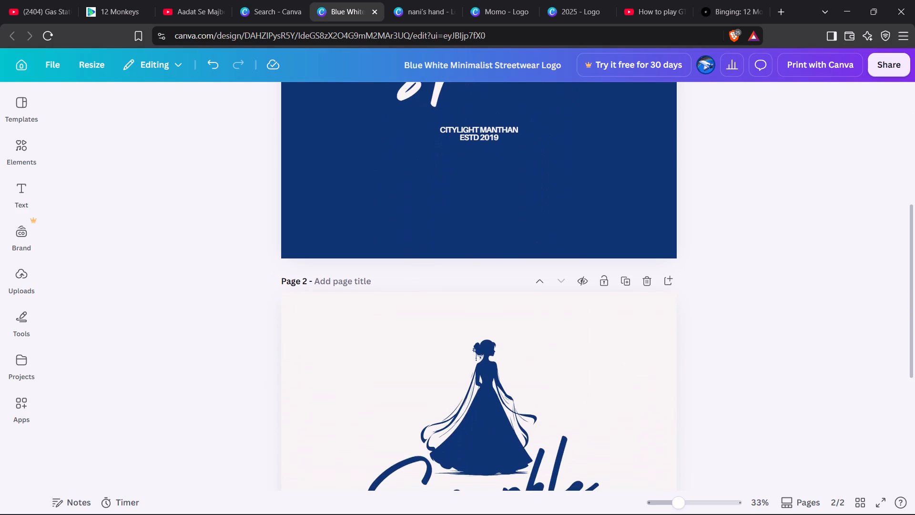
{"action": "scroll", "coordinate": [689, 208], "scroll_direction": "down", "scroll_amount": 2}
{"action": "scroll", "coordinate": [575, 364], "scroll_direction": "down", "scroll_amount": 3}
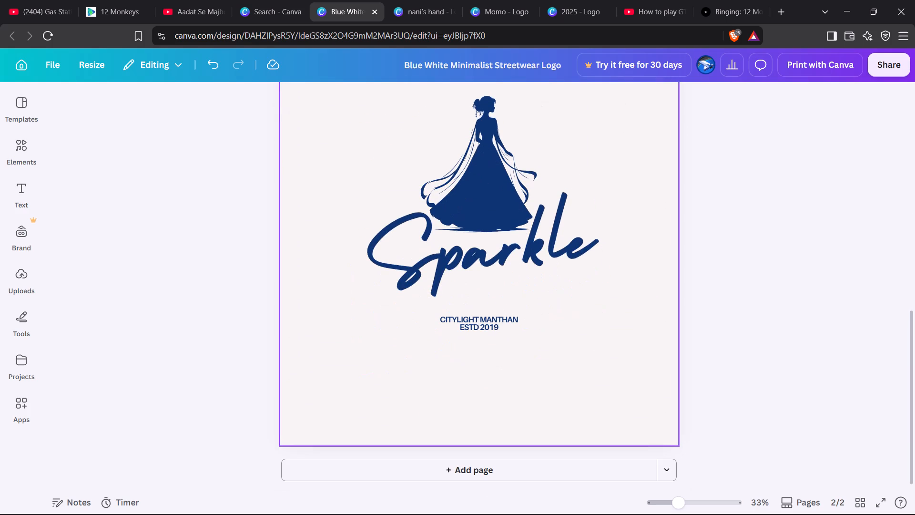
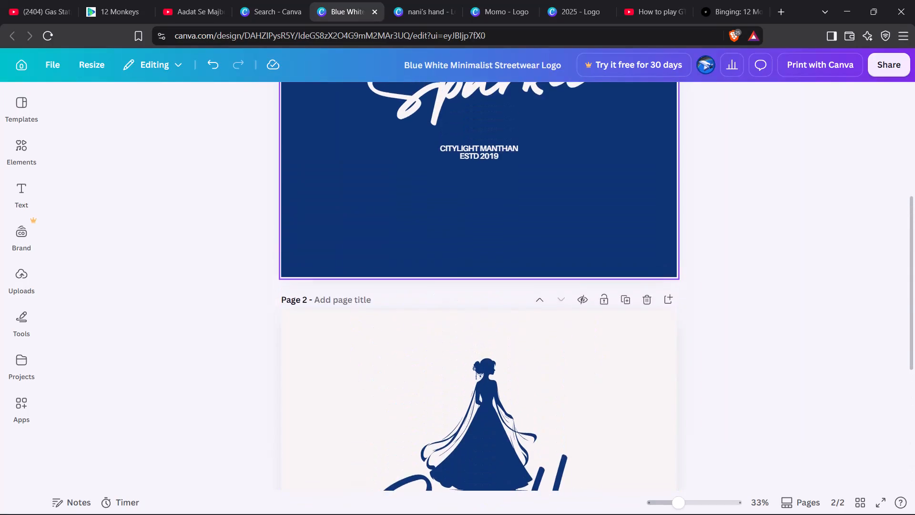
Compare the finished Sparkle logo on the navy page 1 with the off-white page 2, checking silhouette, wordmark and tagline placement.
{"action": "scroll", "coordinate": [594, 268], "scroll_direction": "up", "scroll_amount": 1}
{"action": "scroll", "coordinate": [577, 311], "scroll_direction": "down", "scroll_amount": 2}
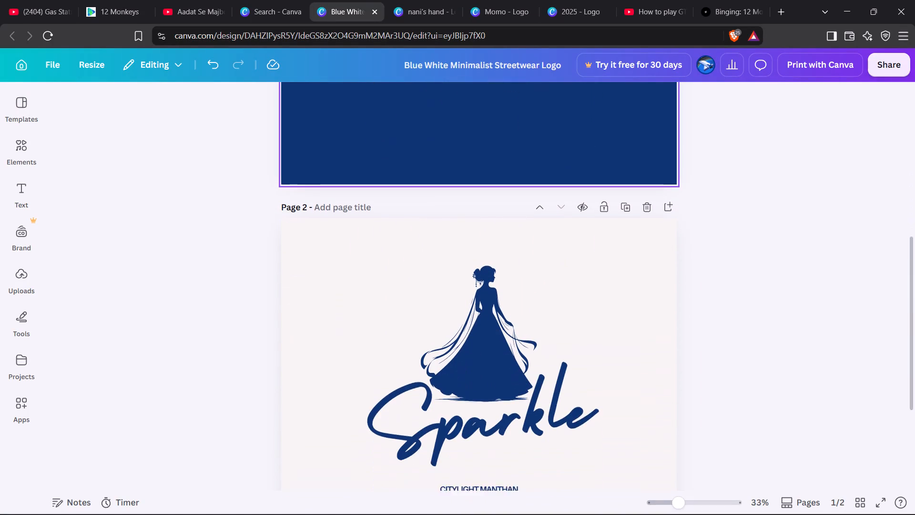
{"action": "scroll", "coordinate": [577, 311], "scroll_direction": "down", "scroll_amount": 1}
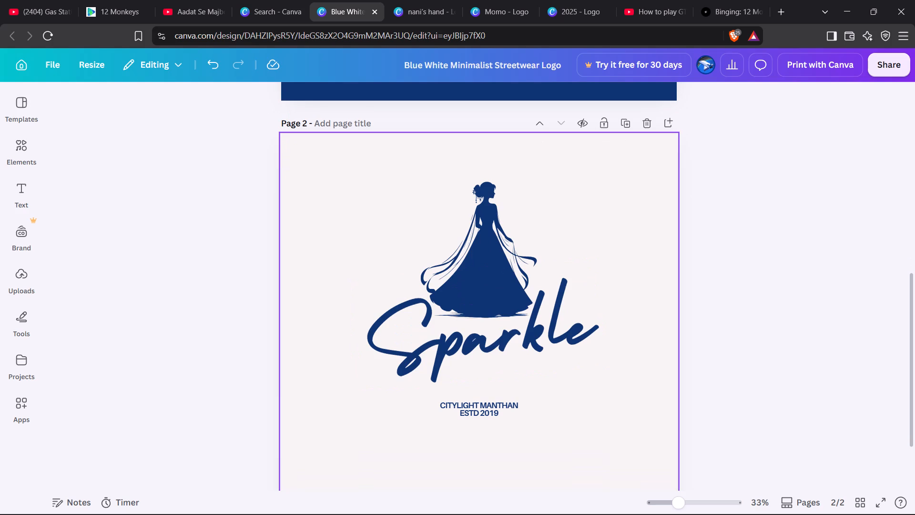
{"action": "scroll", "coordinate": [623, 277], "scroll_direction": "up", "scroll_amount": 3}
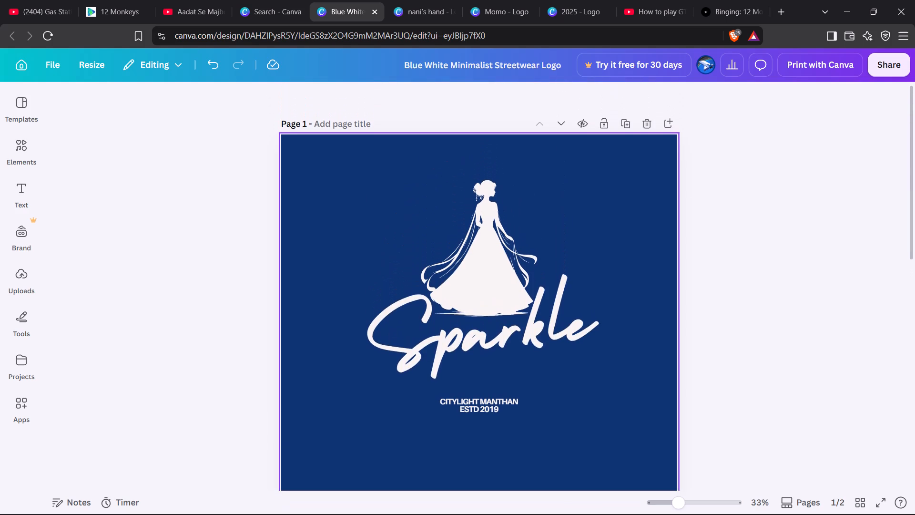
{"action": "scroll", "coordinate": [623, 277], "scroll_direction": "down", "scroll_amount": 5}
{"action": "scroll", "coordinate": [623, 277], "scroll_direction": "up", "scroll_amount": 1}
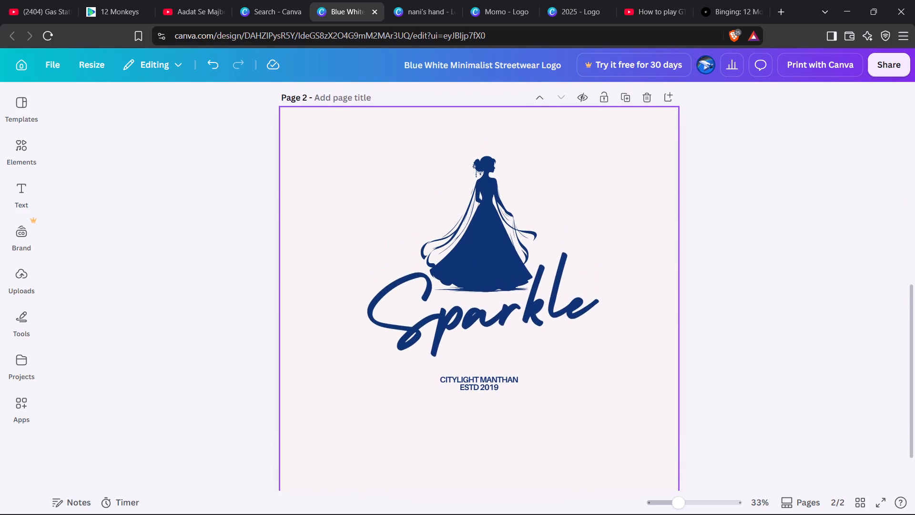
{"action": "scroll", "coordinate": [623, 277], "scroll_direction": "up", "scroll_amount": 1}
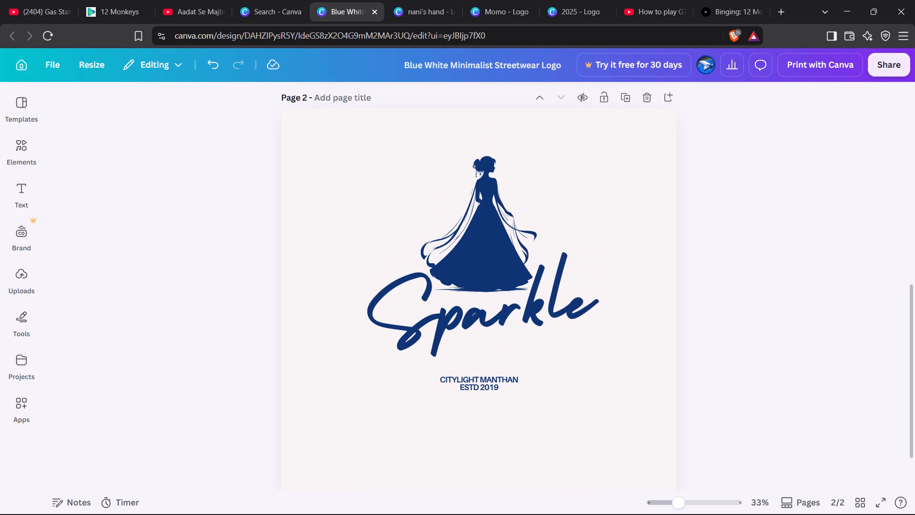
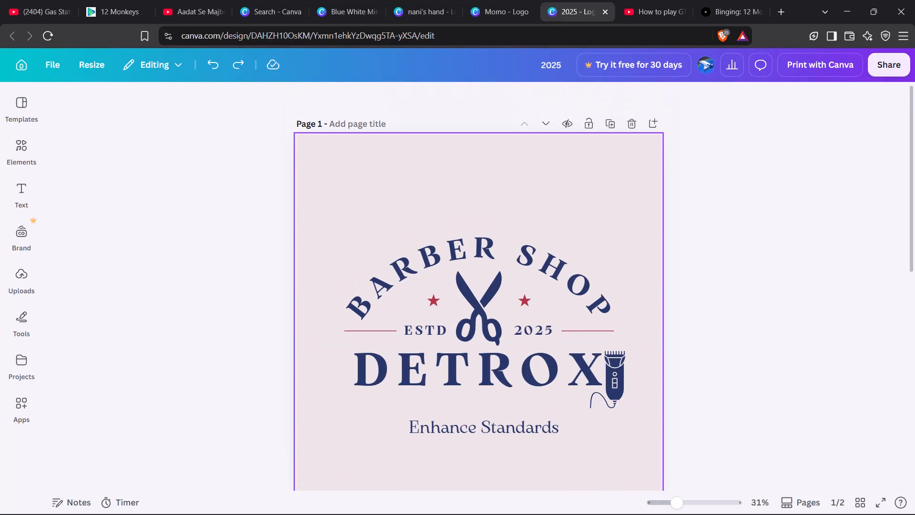
Compare the two Detrox barber shop logo pages, the pale pink page 1 and the brown page 2, checking layout and lettering.
{"action": "left_click", "coordinate": [524, 340]}
{"action": "scroll", "coordinate": [524, 340], "scroll_direction": "down", "scroll_amount": 4}
{"action": "left_click", "coordinate": [702, 273]}
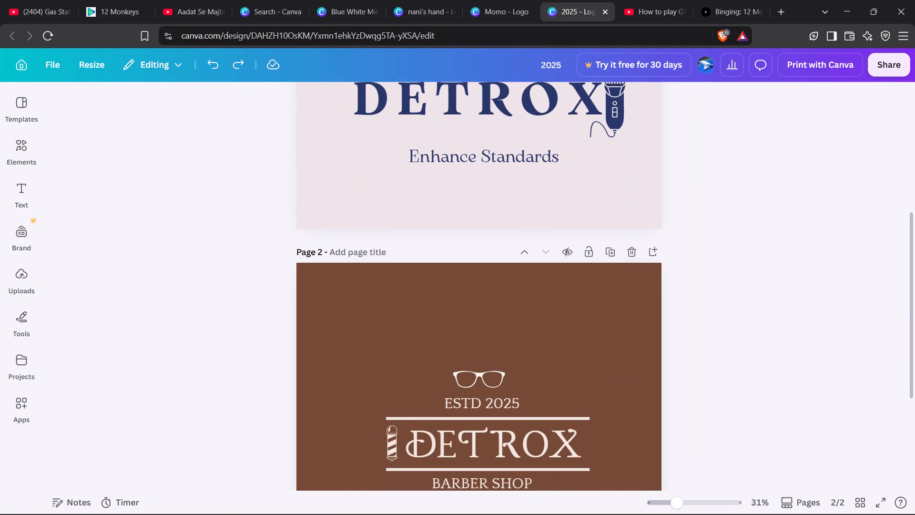
{"action": "scroll", "coordinate": [702, 273], "scroll_direction": "up", "scroll_amount": 6}
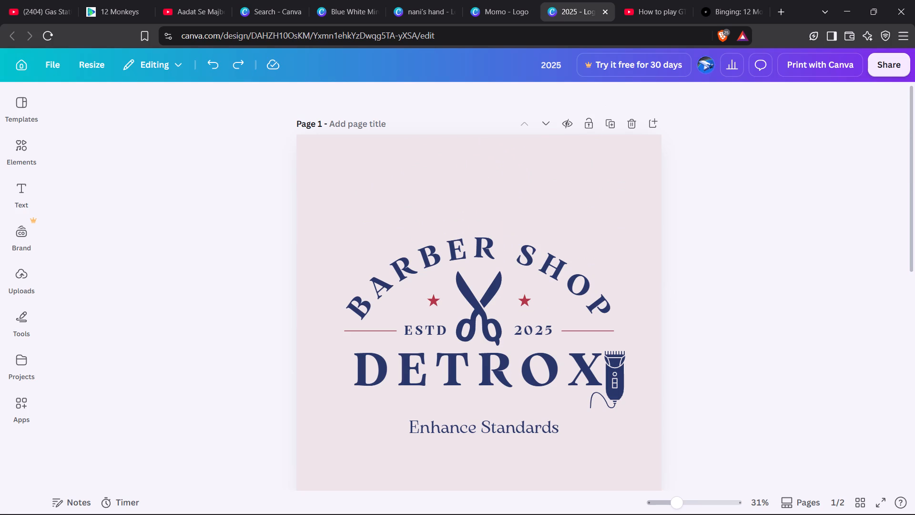
{"action": "scroll", "coordinate": [702, 232], "scroll_direction": "down", "scroll_amount": 2}
{"action": "scroll", "coordinate": [702, 232], "scroll_direction": "up", "scroll_amount": 6}
{"action": "scroll", "coordinate": [702, 232], "scroll_direction": "down", "scroll_amount": 9}
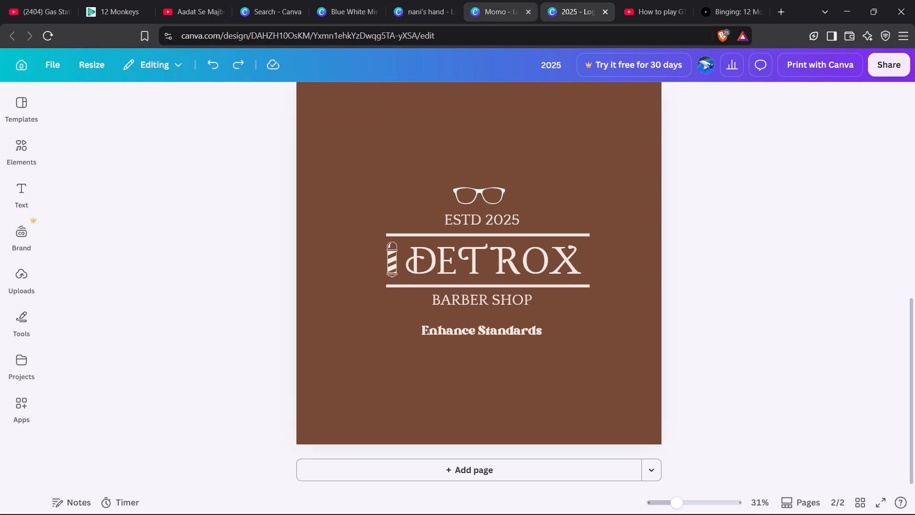
Review the Uncle MOMO's logo in the Momo design and the Nani's Hand skincare logo in the nani's hand design.
{"action": "left_click", "coordinate": [499, 5]}
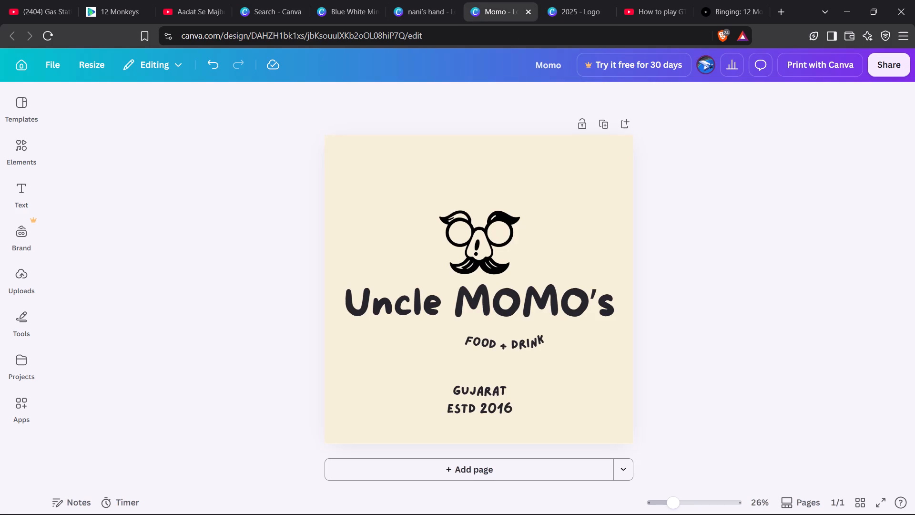
{"action": "scroll", "coordinate": [637, 234], "scroll_direction": "down", "scroll_amount": 1}
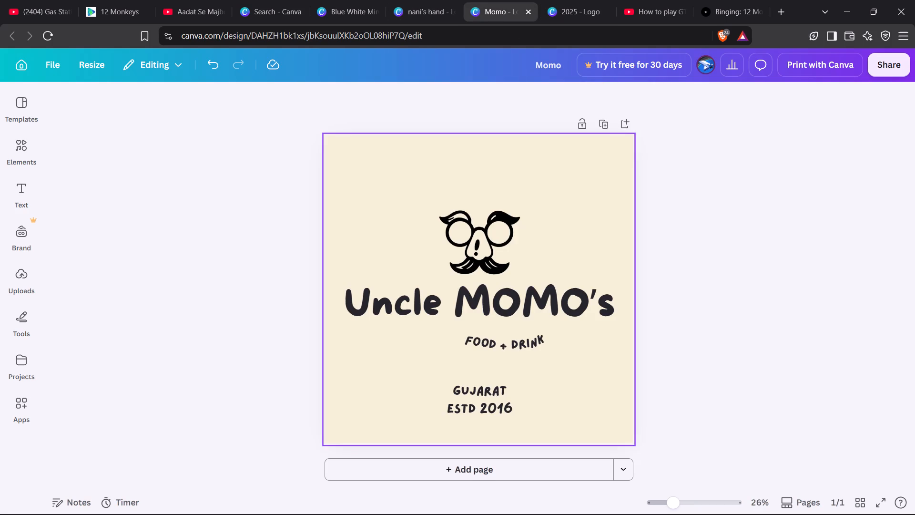
{"action": "left_click", "coordinate": [426, 3]}
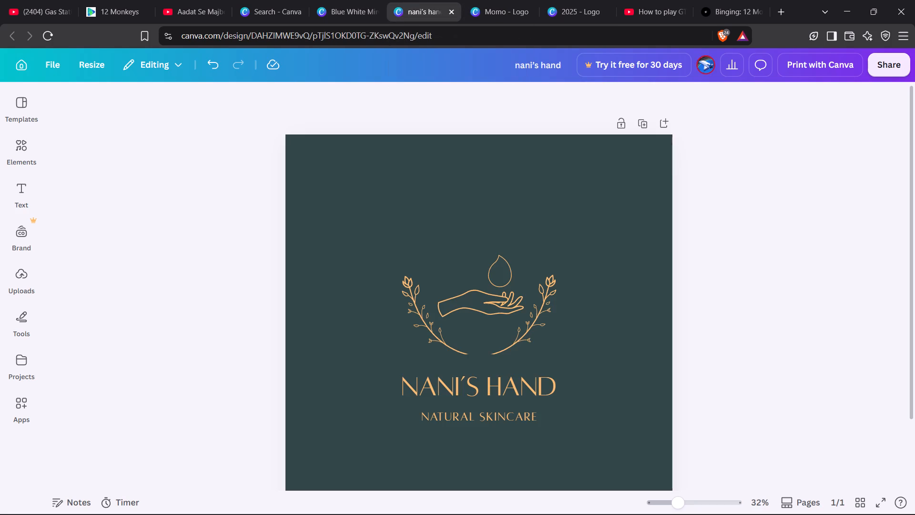
{"action": "scroll", "coordinate": [602, 352], "scroll_direction": "down", "scroll_amount": 4}
{"action": "scroll", "coordinate": [602, 352], "scroll_direction": "up", "scroll_amount": 2}
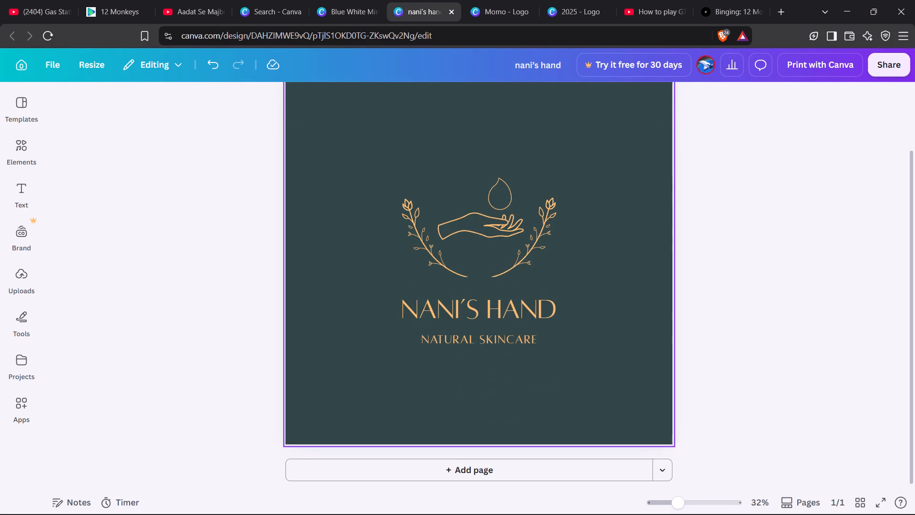
{"action": "scroll", "coordinate": [602, 352], "scroll_direction": "up", "scroll_amount": 2}
{"action": "scroll", "coordinate": [602, 352], "scroll_direction": "down", "scroll_amount": 1}
{"action": "scroll", "coordinate": [602, 352], "scroll_direction": "up", "scroll_amount": 3}
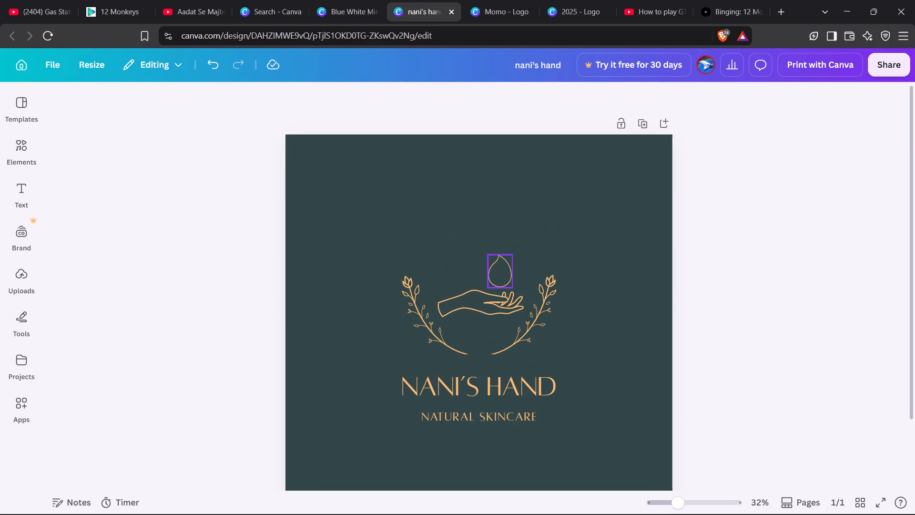
Return to the Blue White Minimalist Streetwear Logo design and inspect the Sparkle logo on the off-white page 2.
{"action": "left_click", "coordinate": [339, 9]}
{"action": "scroll", "coordinate": [549, 310], "scroll_direction": "down", "scroll_amount": 1}
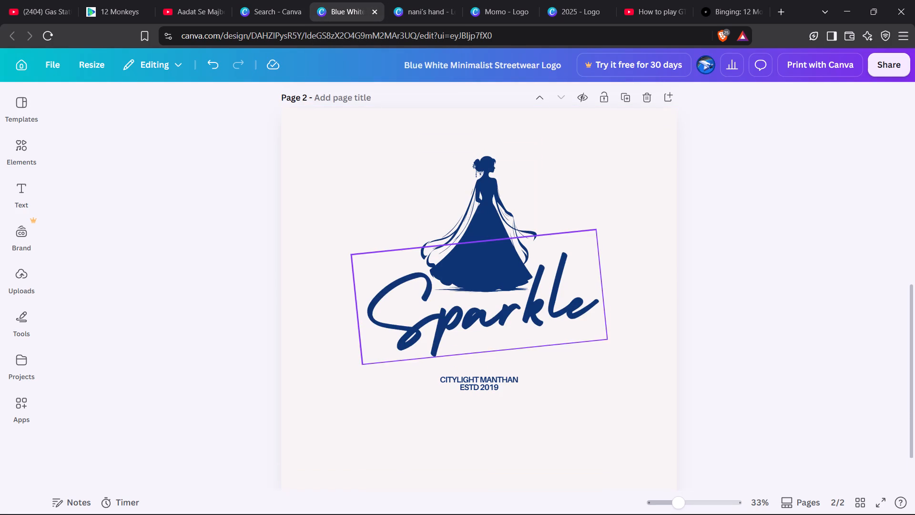
{"action": "scroll", "coordinate": [549, 310], "scroll_direction": "down", "scroll_amount": 3}
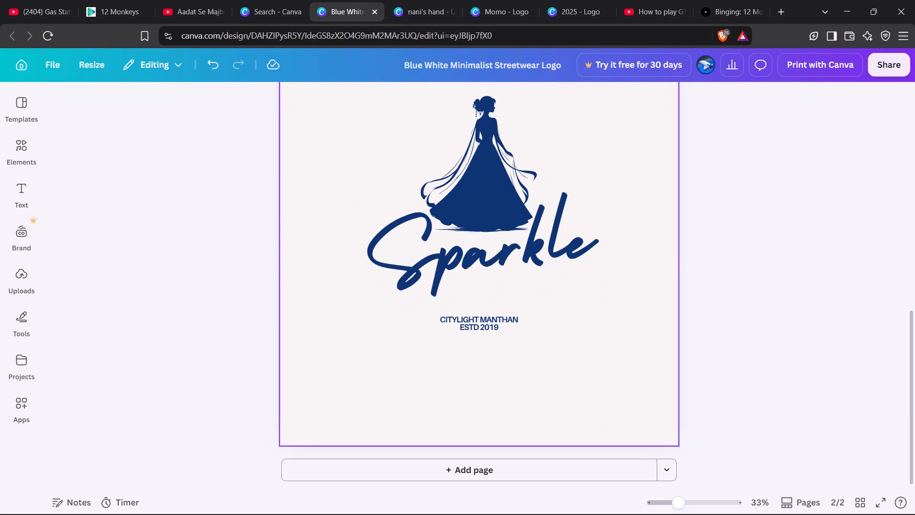
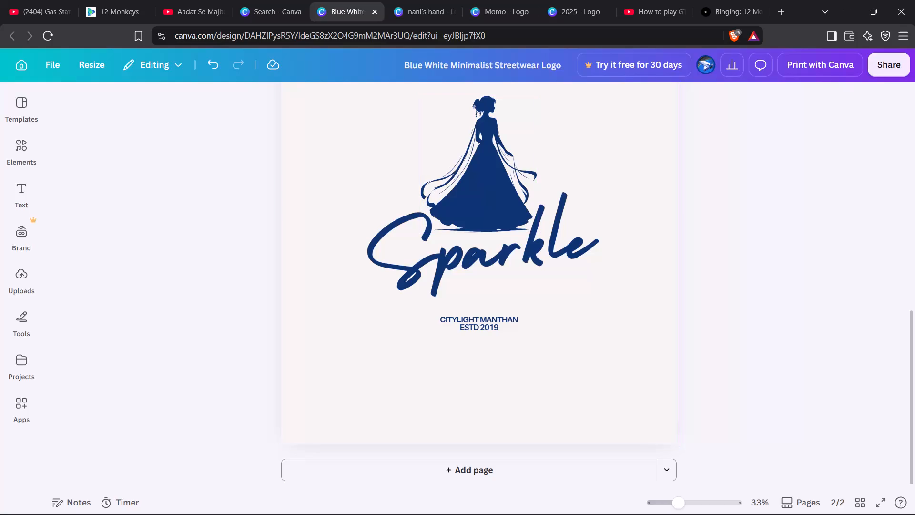
Close the streetwear logo template preview and clear the Logo category filter from the template search.
{"action": "left_click", "coordinate": [253, 0]}
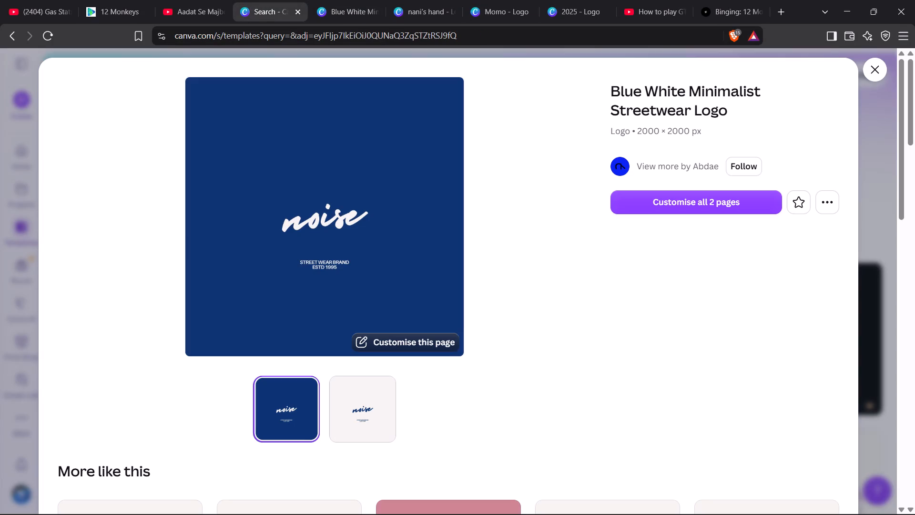
{"action": "left_click", "coordinate": [878, 69]}
{"action": "scroll", "coordinate": [562, 337], "scroll_direction": "up", "scroll_amount": 4}
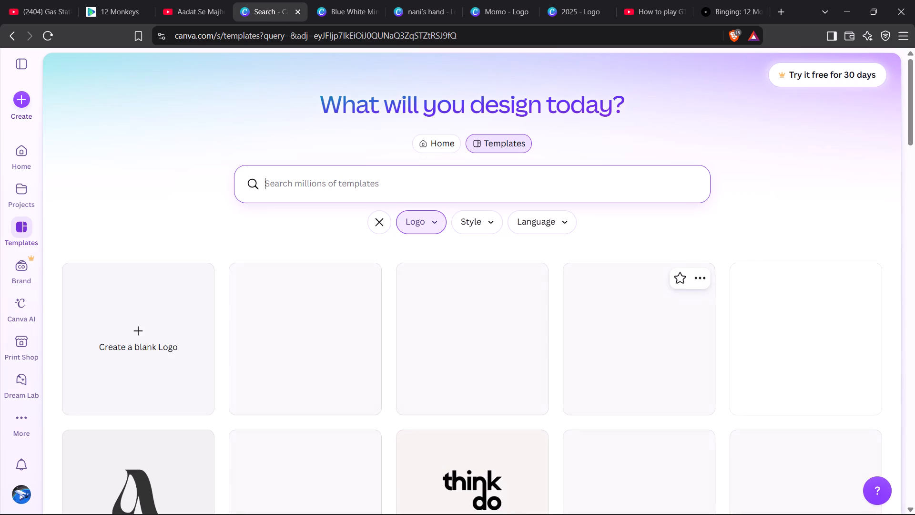
{"action": "left_click", "coordinate": [380, 228]}
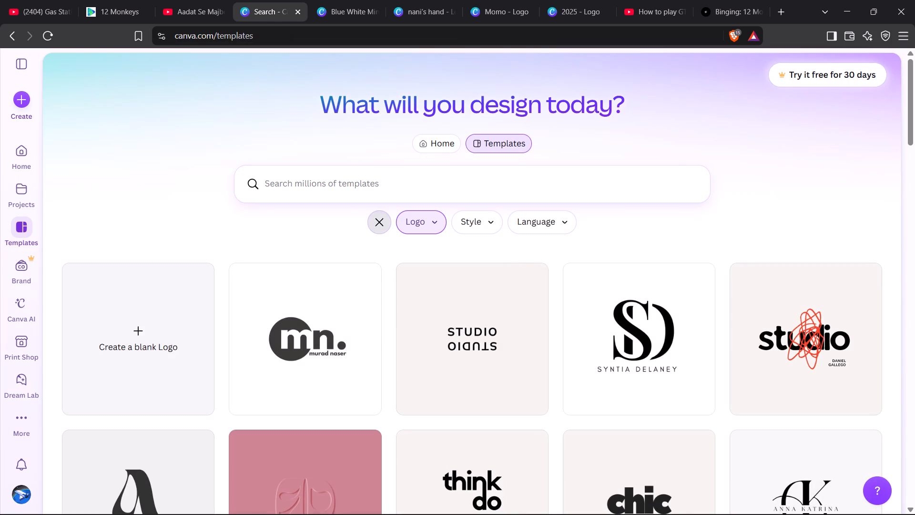
Review both Detrox barber shop logos in the 2025 design, the pale pink page 1 and the brown page 2.
{"action": "left_click", "coordinate": [571, 5]}
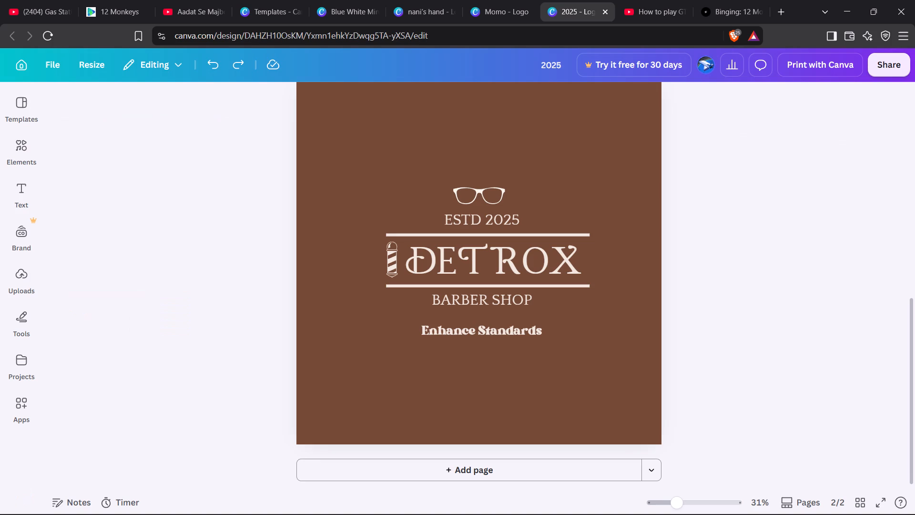
{"action": "scroll", "coordinate": [617, 219], "scroll_direction": "down", "scroll_amount": 1}
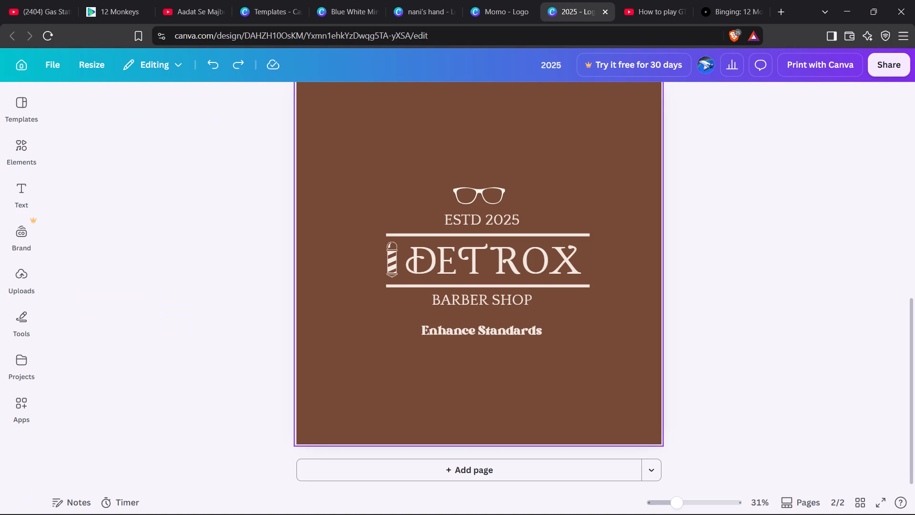
{"action": "scroll", "coordinate": [613, 256], "scroll_direction": "up", "scroll_amount": 5}
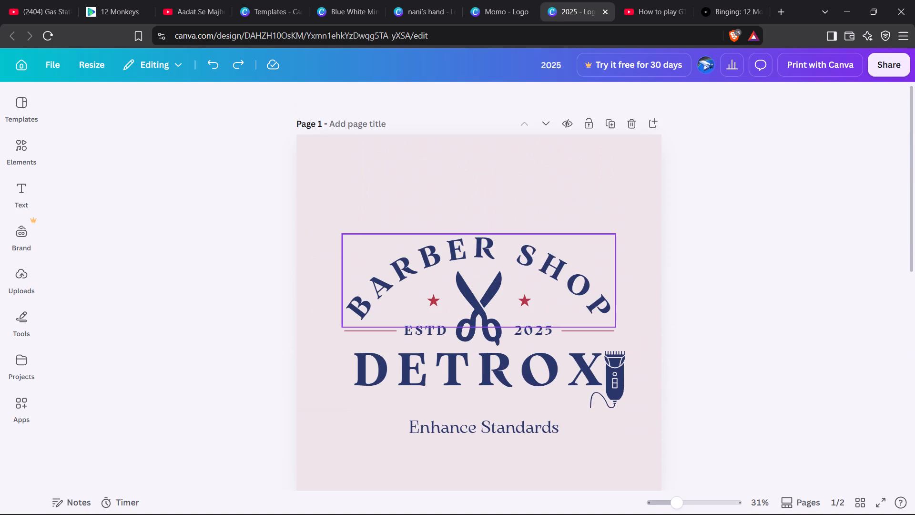
{"action": "left_click", "coordinate": [749, 265]}
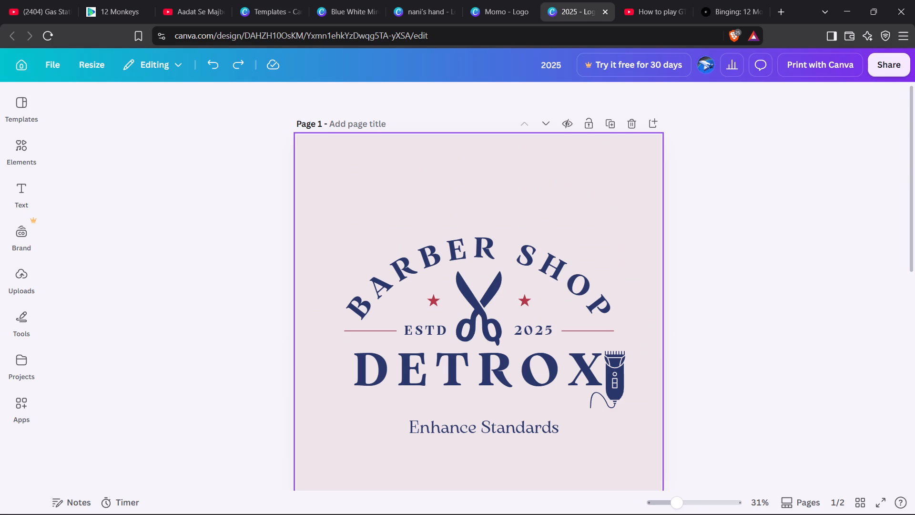
{"action": "scroll", "coordinate": [631, 338], "scroll_direction": "down", "scroll_amount": 6}
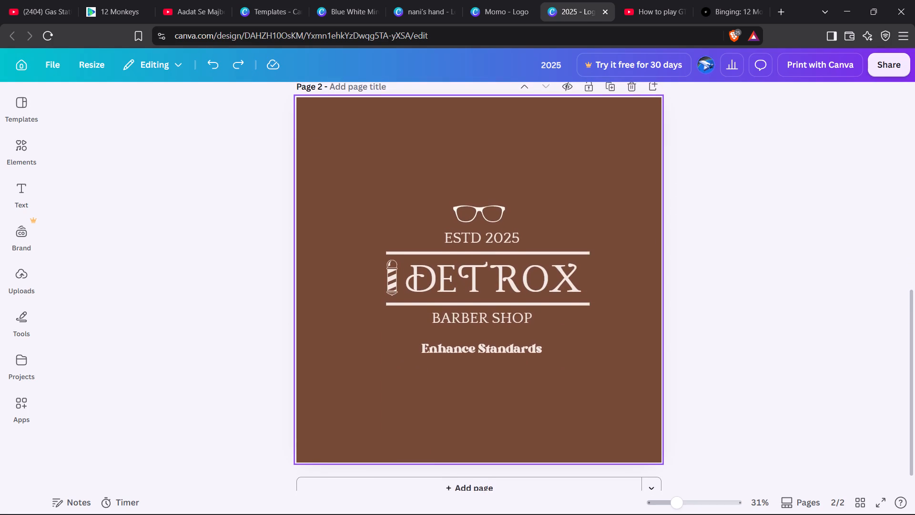
{"action": "scroll", "coordinate": [631, 338], "scroll_direction": "down", "scroll_amount": 1}
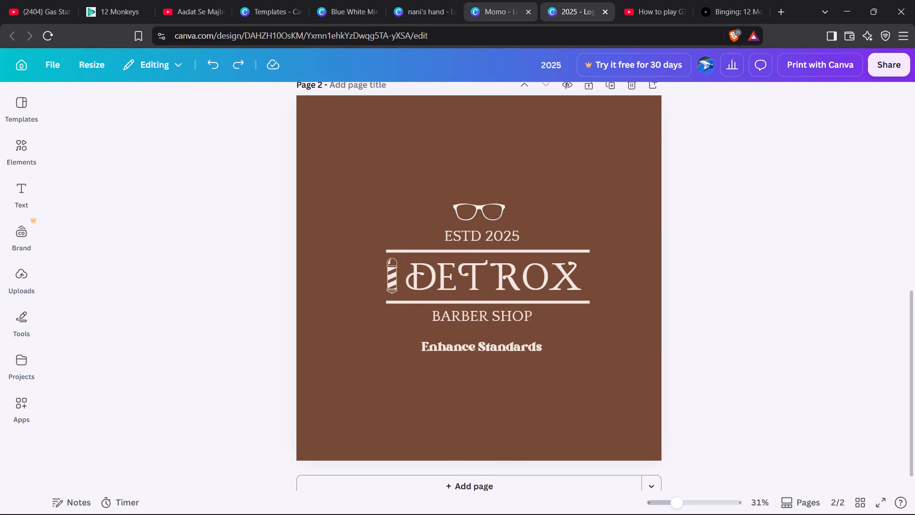
Review the Uncle MOMO's logo in the Momo design and the Nani's Hand skincare logo in its own design.
{"action": "left_click", "coordinate": [491, 20]}
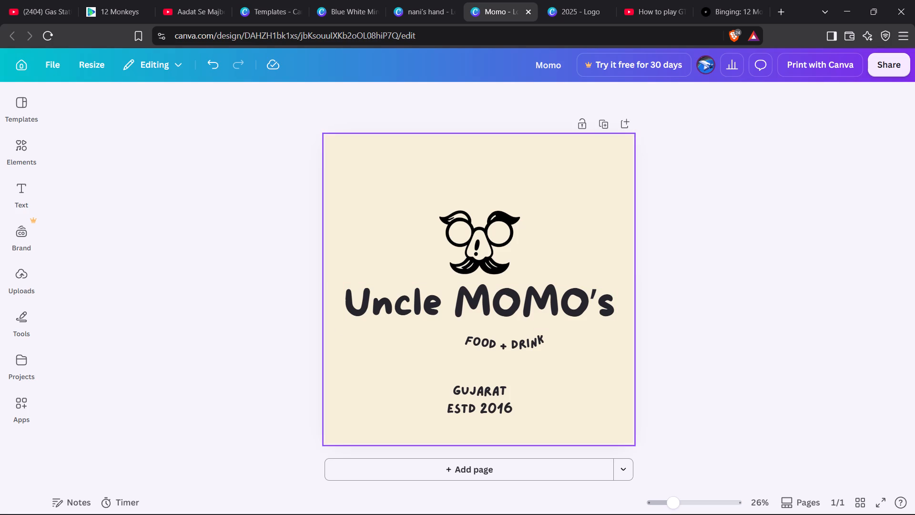
{"action": "left_click", "coordinate": [411, 0]}
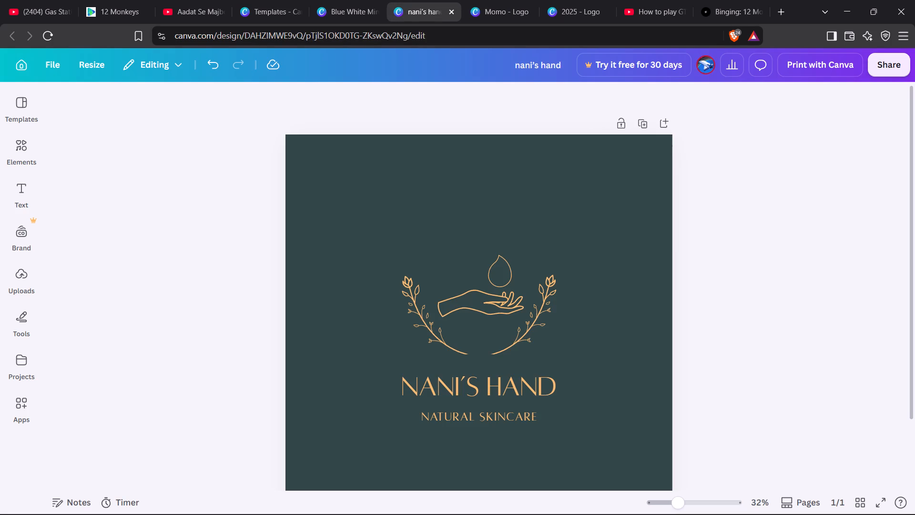
{"action": "scroll", "coordinate": [478, 250], "scroll_direction": "down", "scroll_amount": 1}
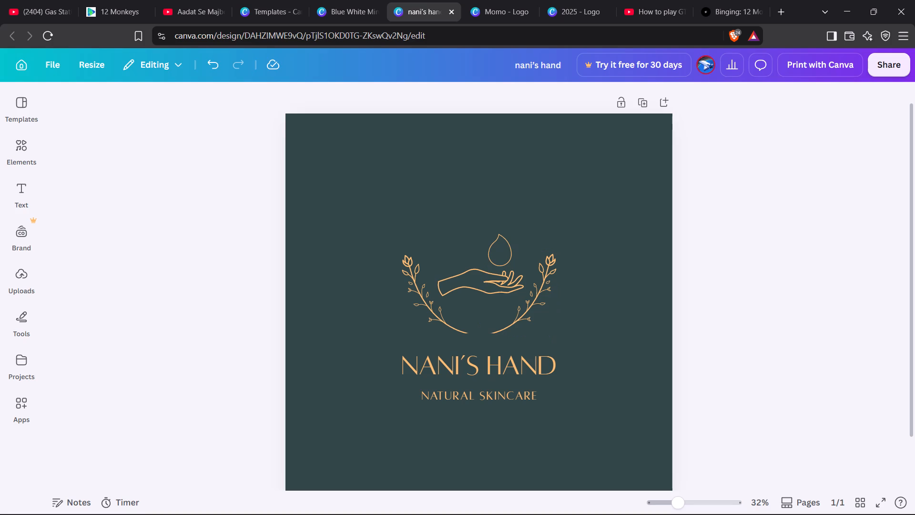
{"action": "scroll", "coordinate": [533, 377], "scroll_direction": "down", "scroll_amount": 1}
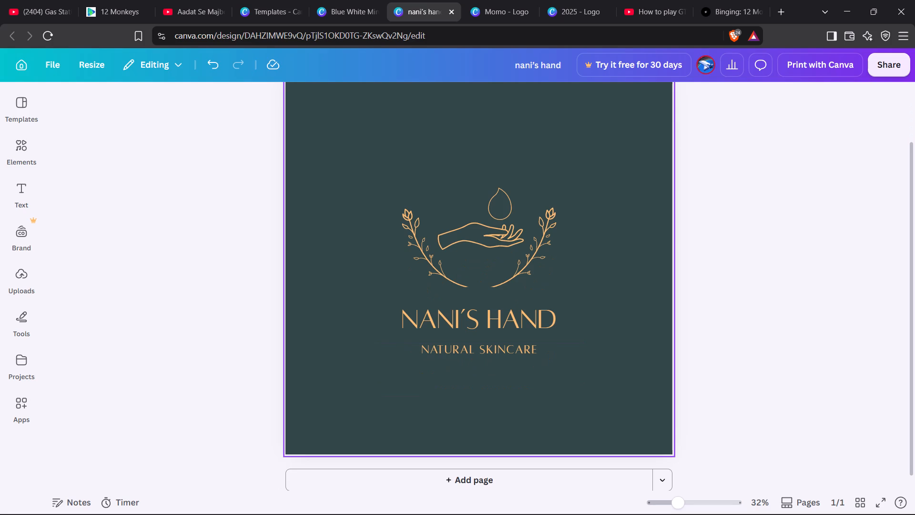
{"action": "scroll", "coordinate": [533, 377], "scroll_direction": "up", "scroll_amount": 3}
Compare the Sparkle logo on the blue page 1 and off-white page 2, and check the Uncle MOMO's logo again.
{"action": "left_click", "coordinate": [336, 6]}
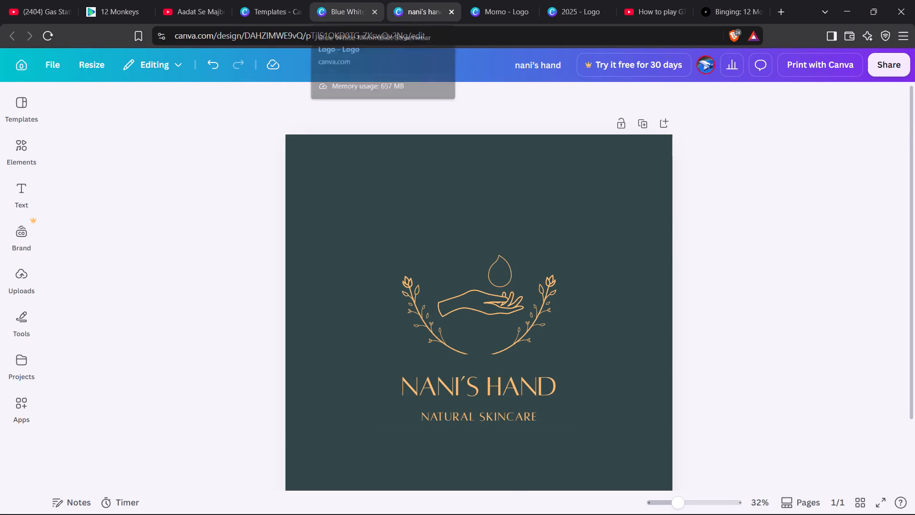
{"action": "scroll", "coordinate": [440, 282], "scroll_direction": "up", "scroll_amount": 5}
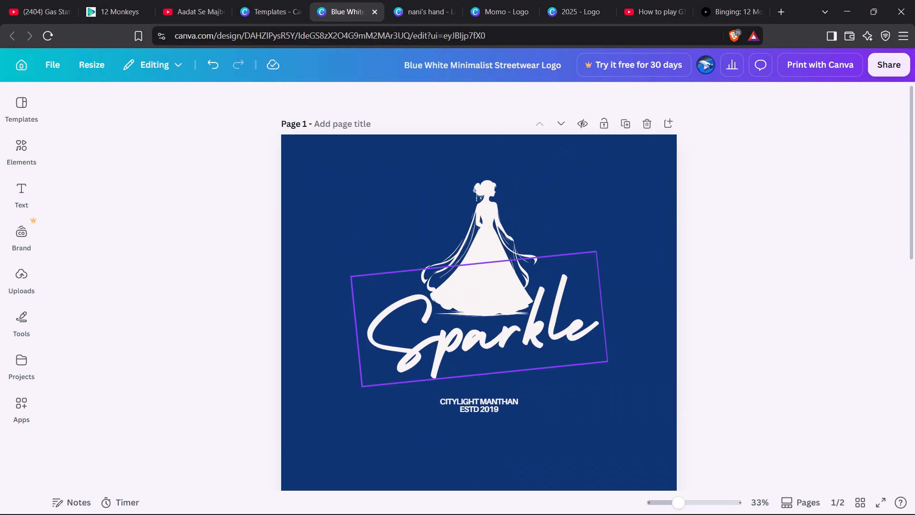
{"action": "left_click", "coordinate": [757, 304]}
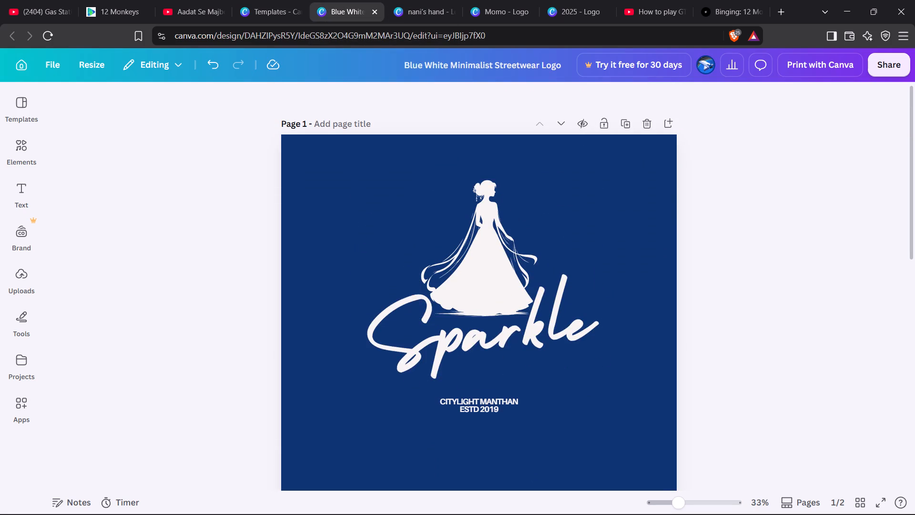
{"action": "scroll", "coordinate": [649, 386], "scroll_direction": "down", "scroll_amount": 2}
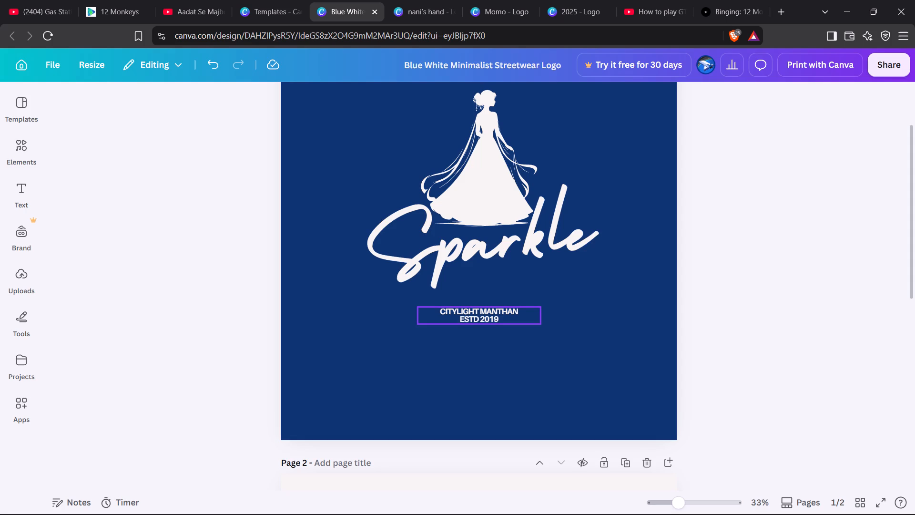
{"action": "scroll", "coordinate": [527, 341], "scroll_direction": "down", "scroll_amount": 4}
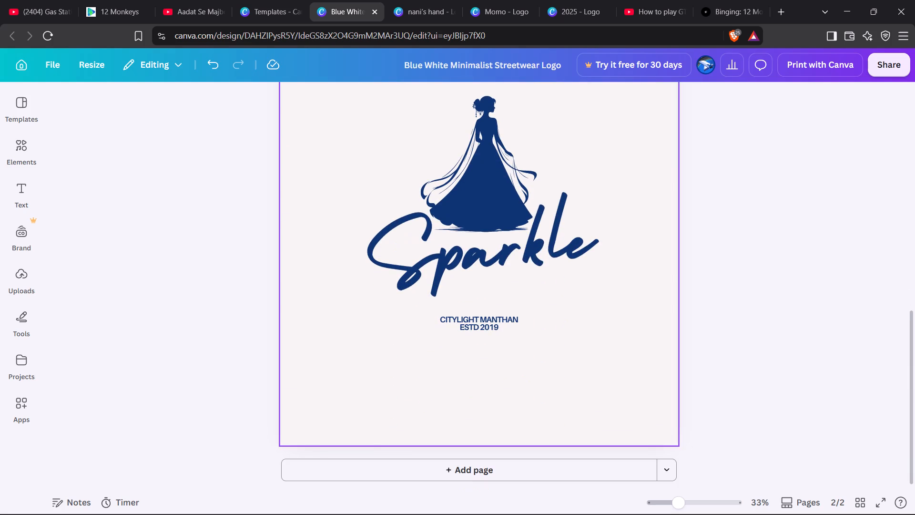
{"action": "scroll", "coordinate": [516, 333], "scroll_direction": "up", "scroll_amount": 4}
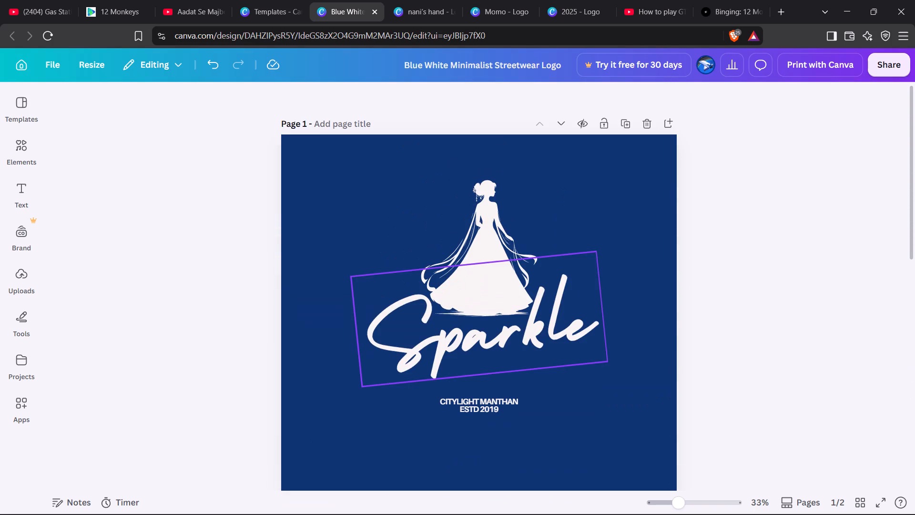
{"action": "left_click", "coordinate": [498, 3]}
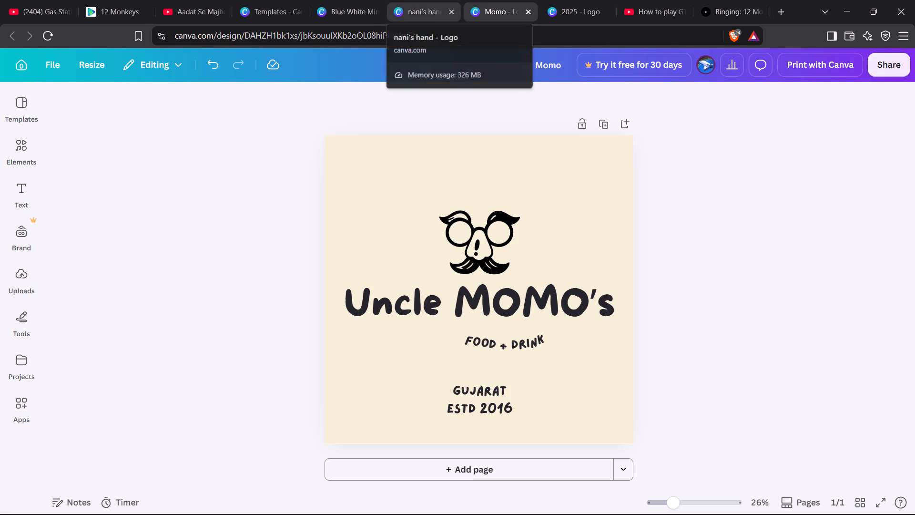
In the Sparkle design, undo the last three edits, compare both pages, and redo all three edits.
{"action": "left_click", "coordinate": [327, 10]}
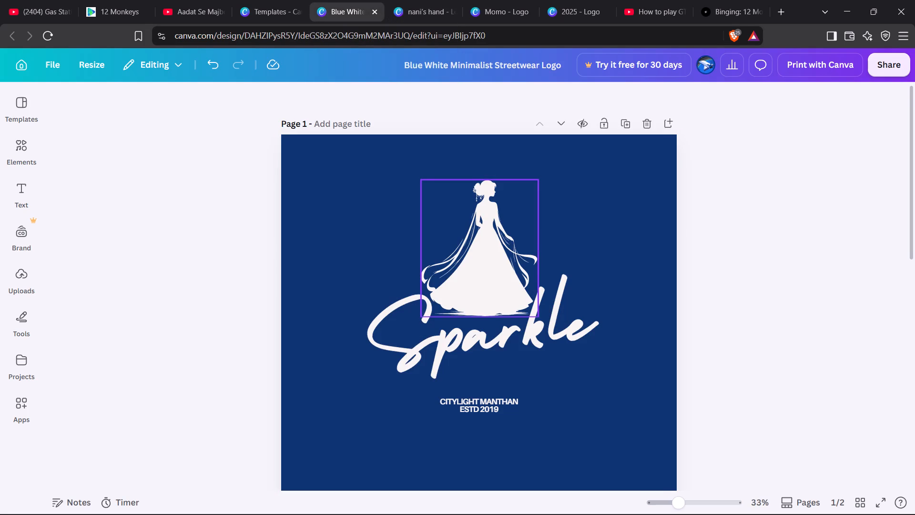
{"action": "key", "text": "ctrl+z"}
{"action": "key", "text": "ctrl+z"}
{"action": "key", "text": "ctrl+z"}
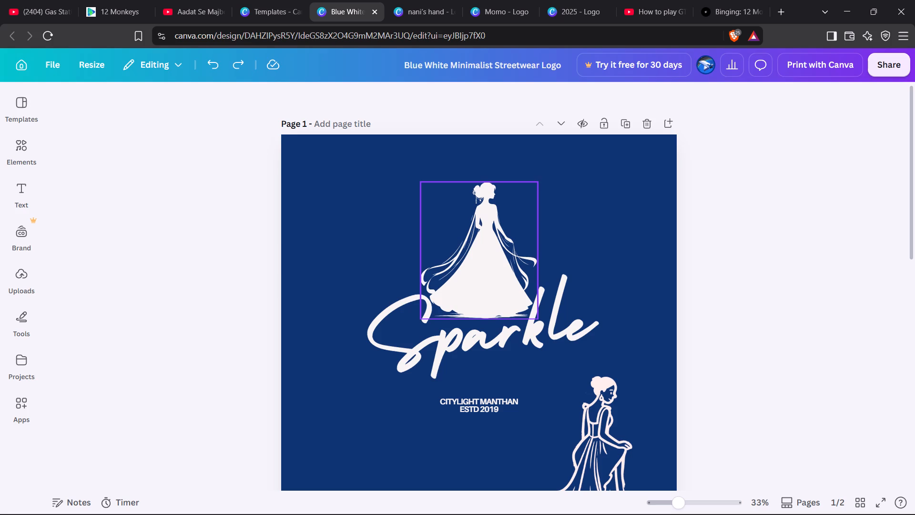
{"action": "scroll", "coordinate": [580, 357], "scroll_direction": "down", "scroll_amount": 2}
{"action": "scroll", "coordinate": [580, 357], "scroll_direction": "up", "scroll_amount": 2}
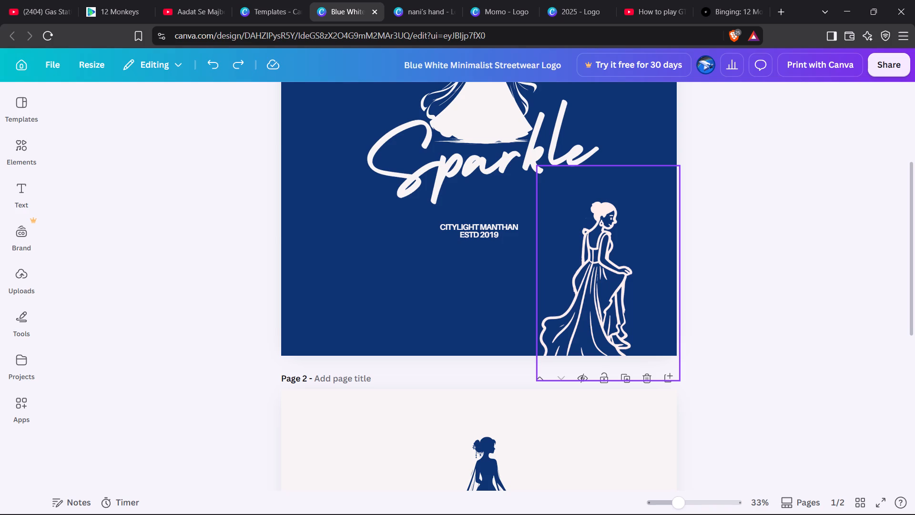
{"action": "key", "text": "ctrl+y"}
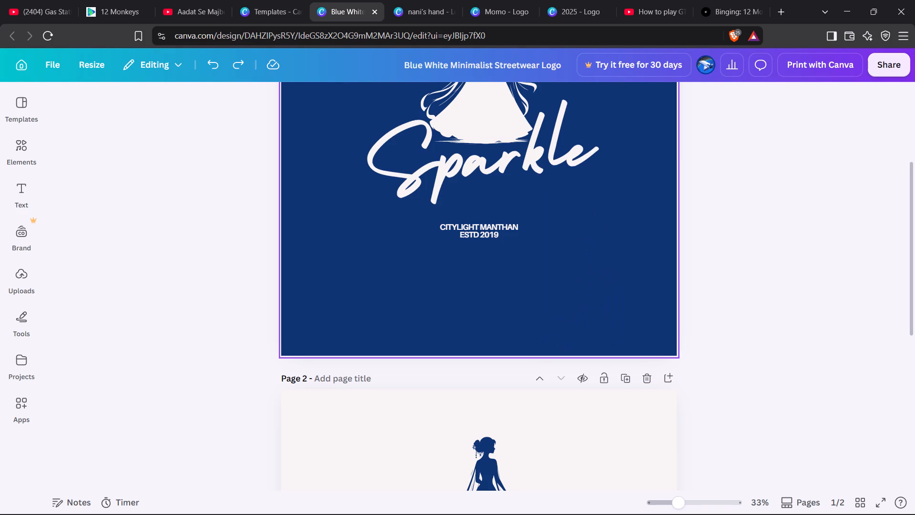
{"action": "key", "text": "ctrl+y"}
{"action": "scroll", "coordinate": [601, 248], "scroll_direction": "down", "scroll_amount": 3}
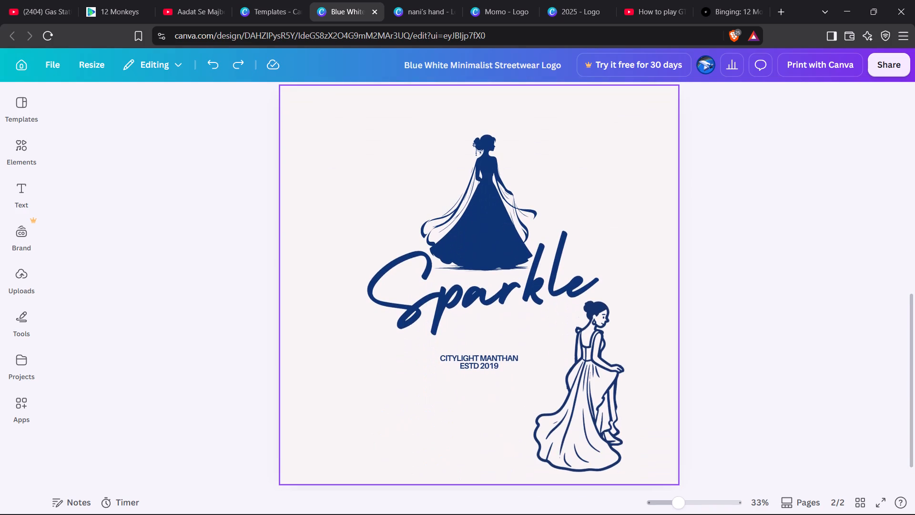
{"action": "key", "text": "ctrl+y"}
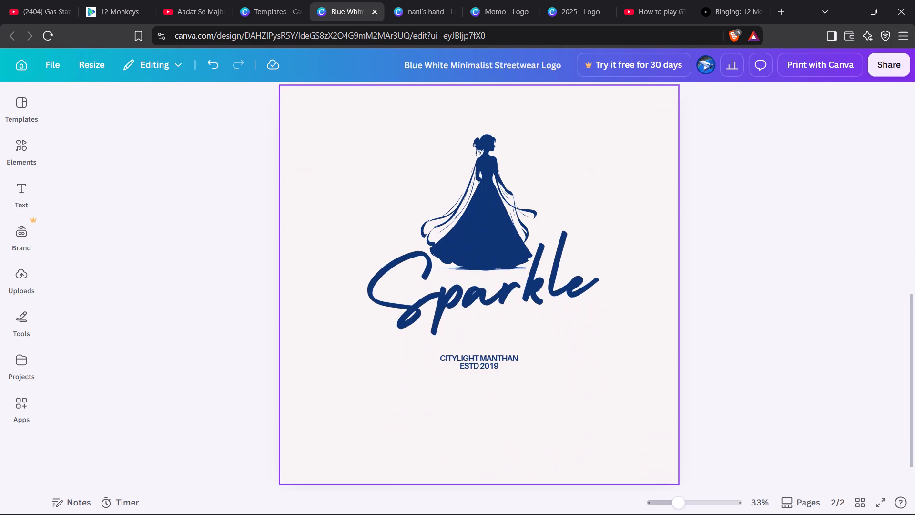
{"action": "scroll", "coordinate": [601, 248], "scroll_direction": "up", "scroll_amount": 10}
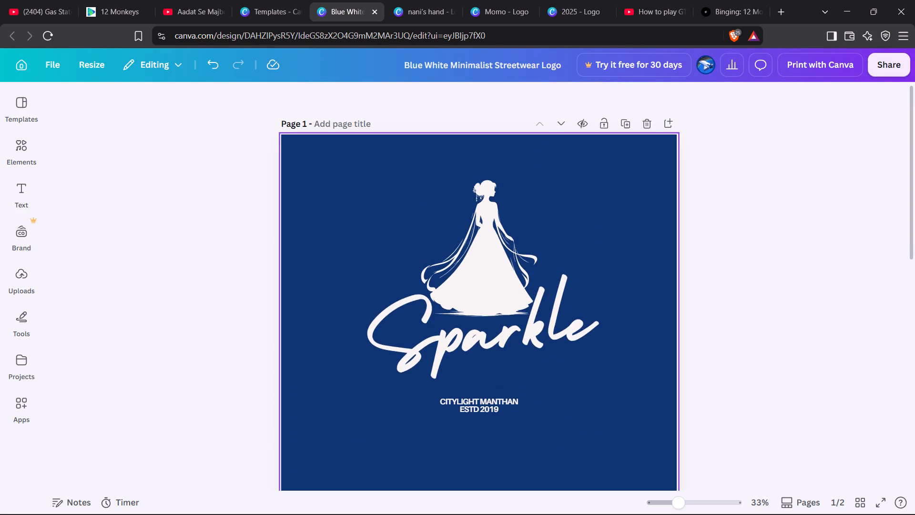
Return to the Canva templates page to browse the template categories.
{"action": "left_click", "coordinate": [255, 1]}
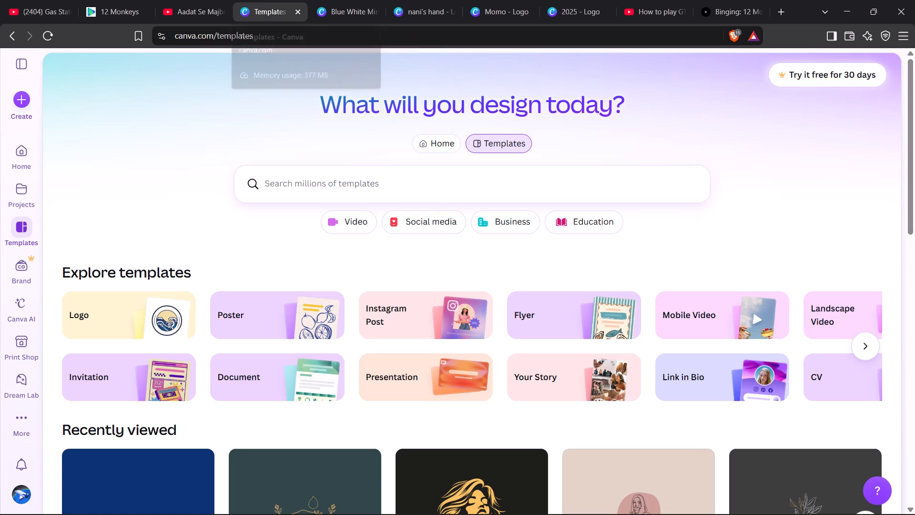